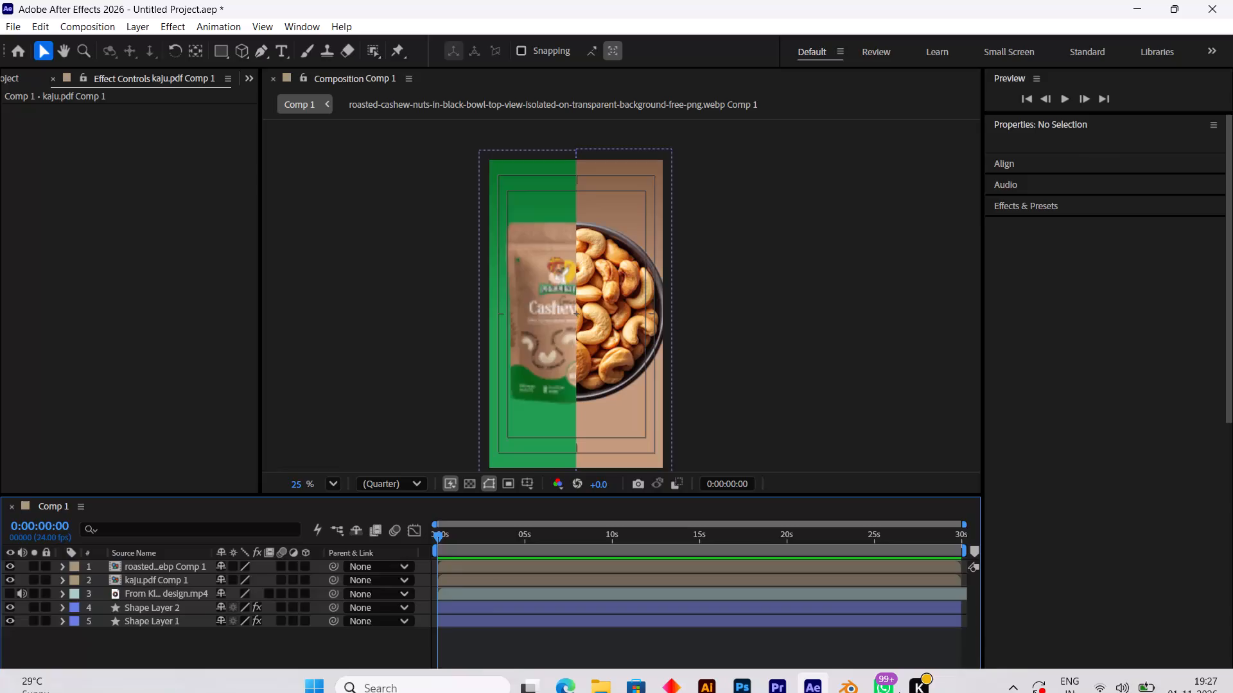
Play the Comp 1 animation from the start, and scrub back to about 0:00:03:16 to review the pouch and cashew bowl motion.
{"action": "key", "text": "space"}
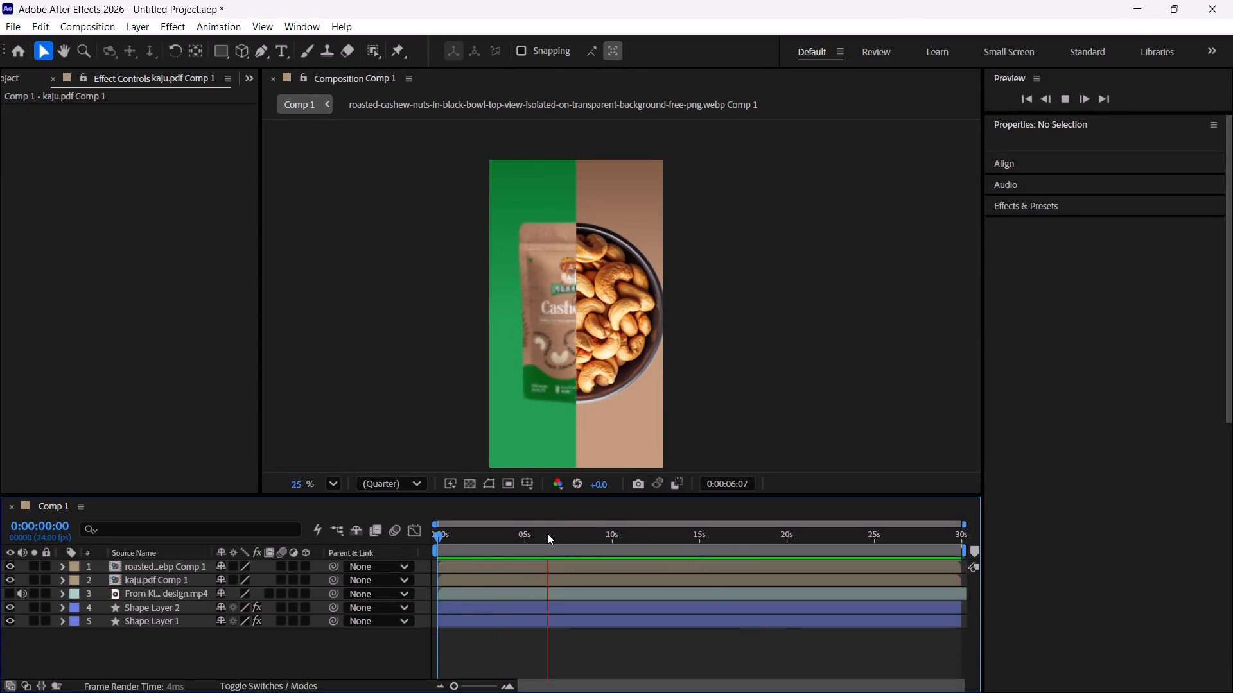
{"action": "key", "text": "space"}
{"action": "left_click_drag", "start_coordinate": [560, 536], "coordinate": [552, 543]}
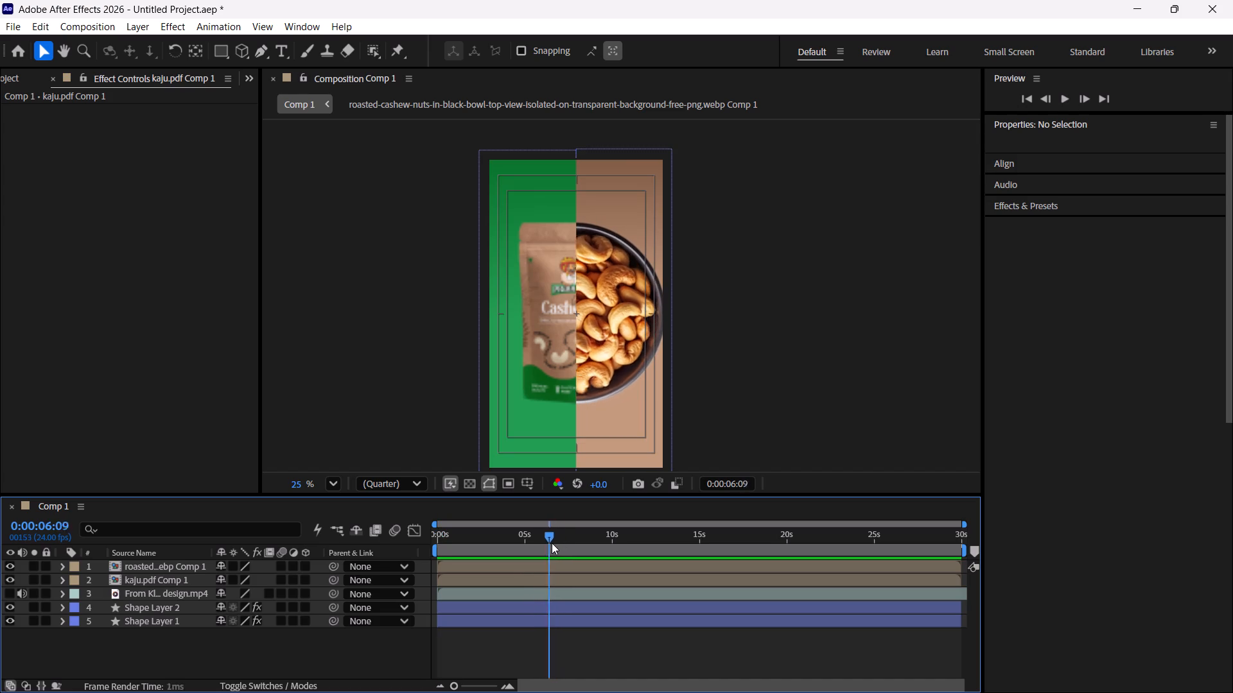
{"action": "left_click_drag", "start_coordinate": [552, 543], "coordinate": [505, 544]}
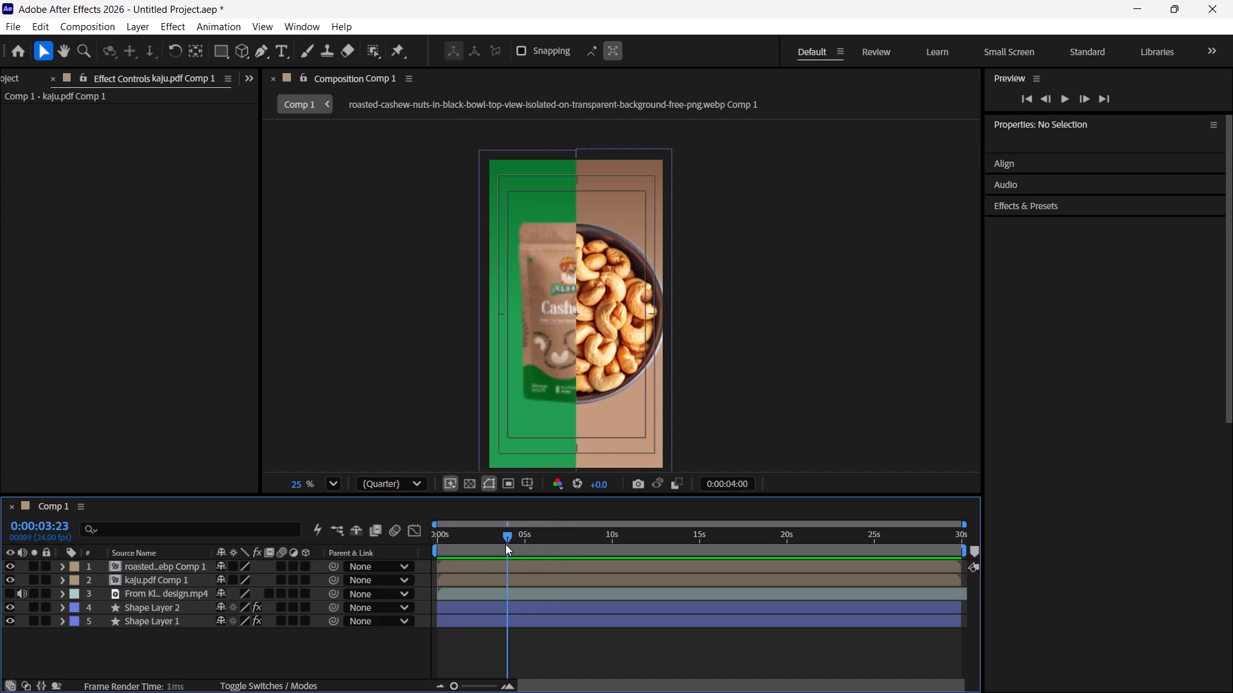
{"action": "left_click_drag", "start_coordinate": [505, 544], "coordinate": [505, 535]}
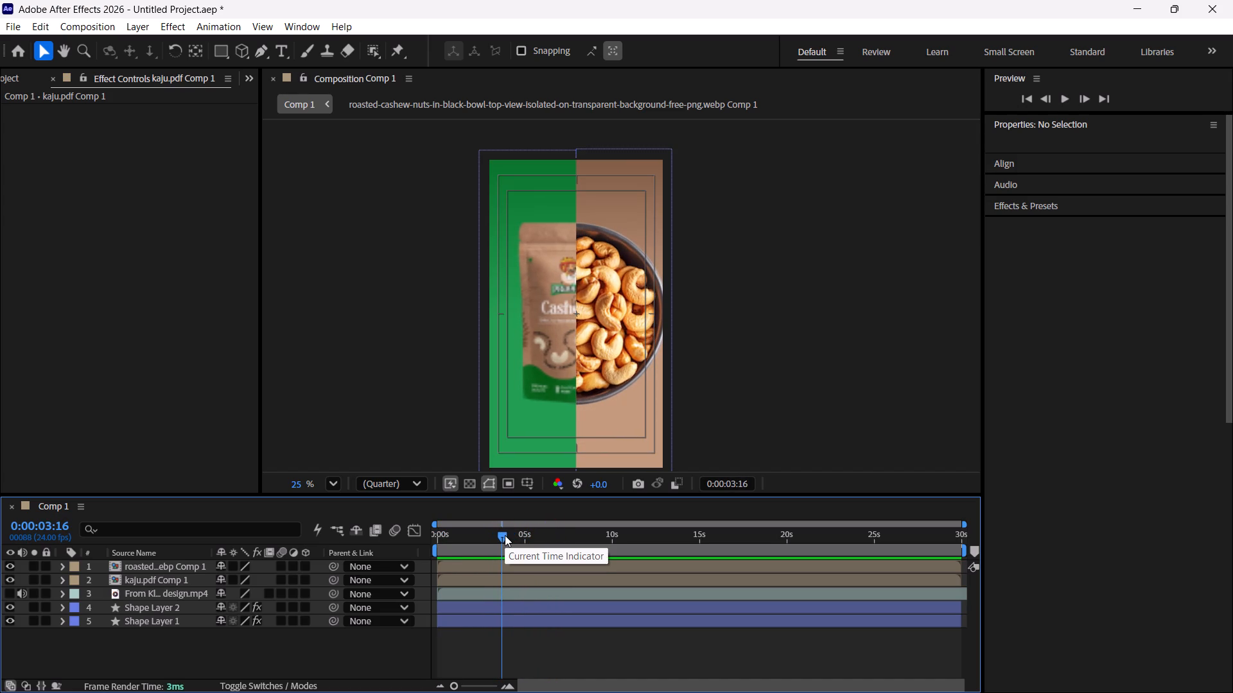
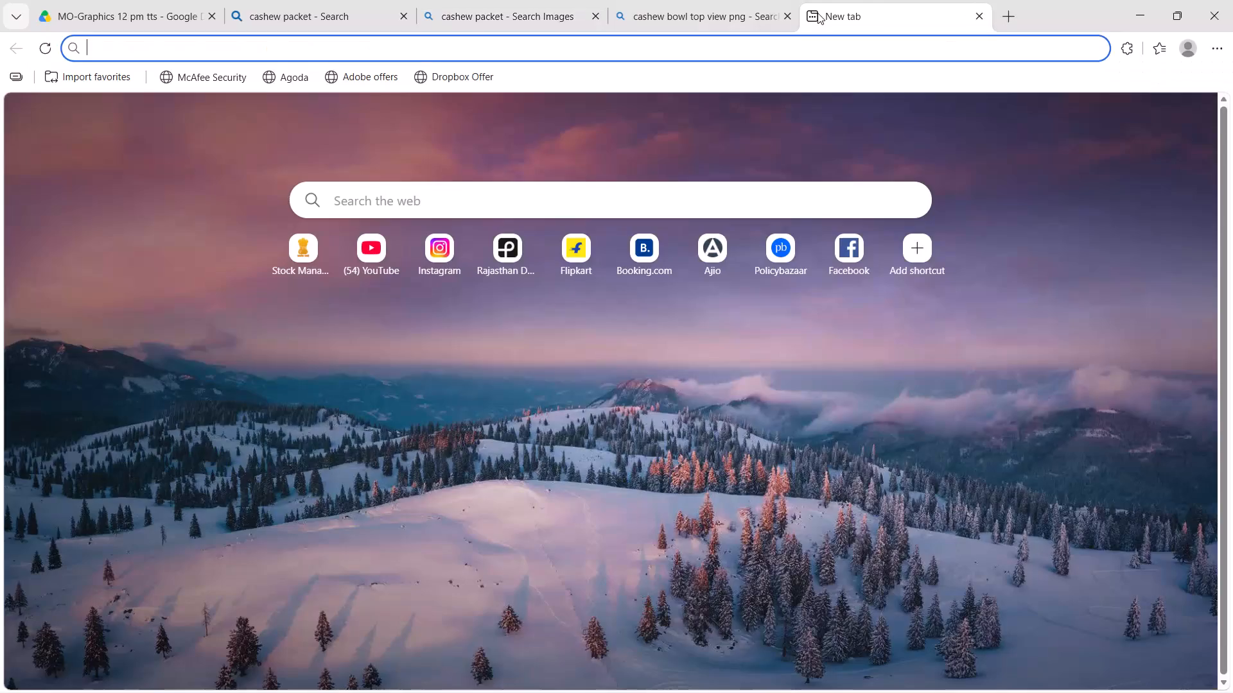
Search the web for the After Effects cut clip shortcut and read how to split or trim a layer.
{"action": "type", "text": "ad"}
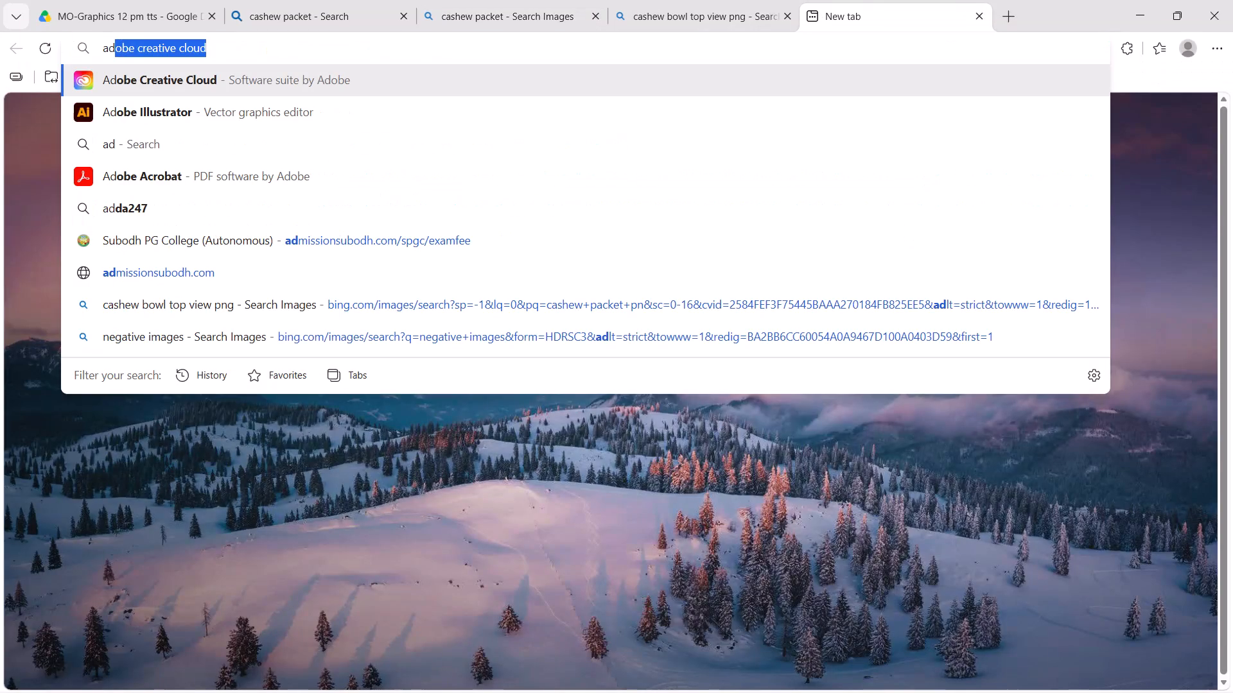
{"action": "type", "text": "ober"}
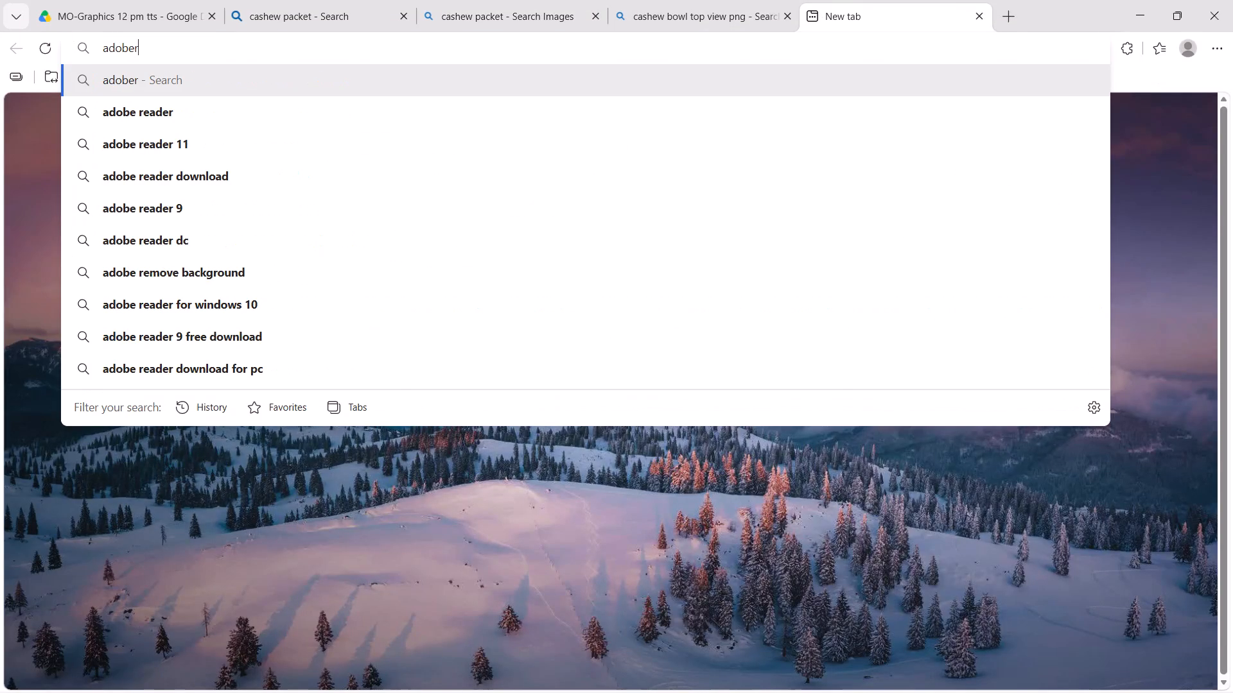
{"action": "key", "text": "BackSpace"}
{"action": "key", "text": "space"}
{"action": "type", "text": "after effect"}
{"action": "key", "text": "space"}
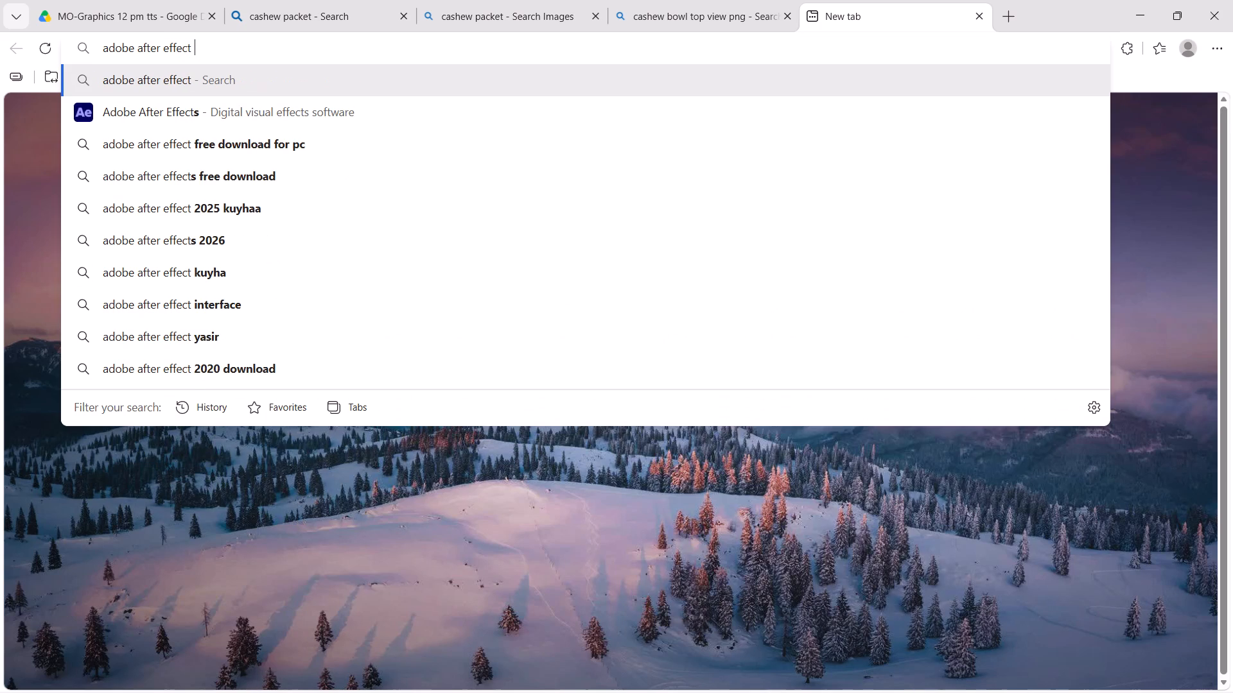
{"action": "type", "text": "clip cut"}
{"action": "key", "text": "space"}
{"action": "type", "text": "sh"}
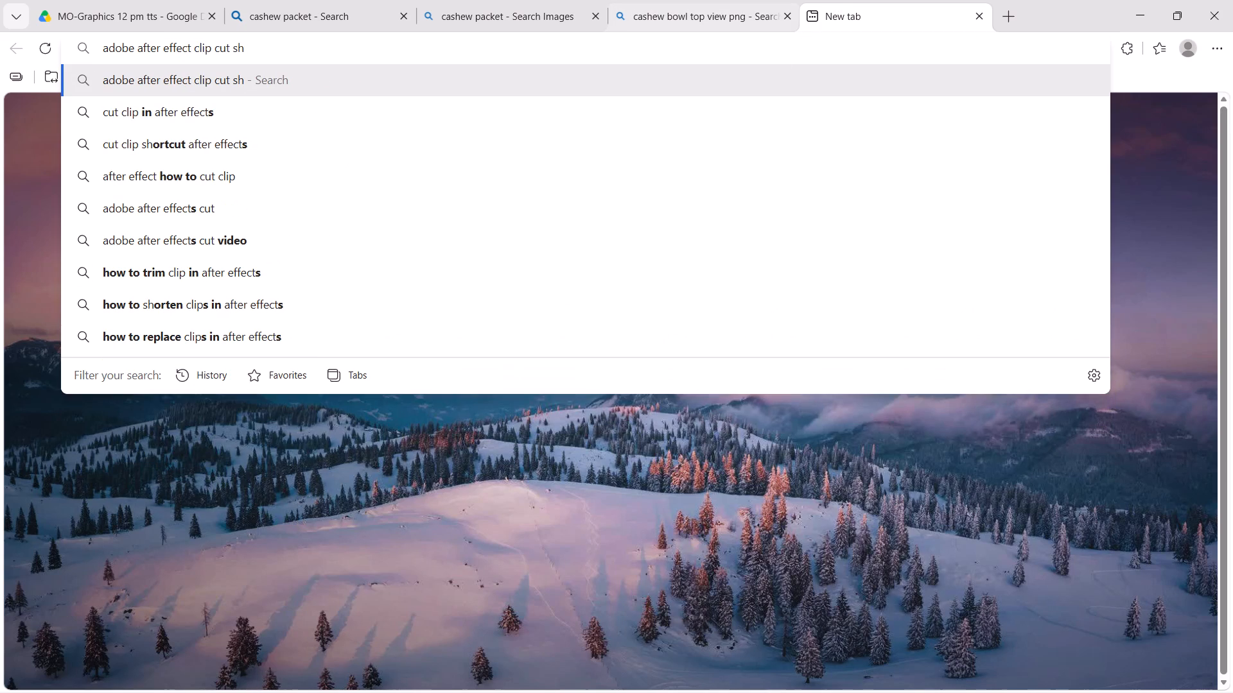
{"action": "left_click", "coordinate": [332, 148]}
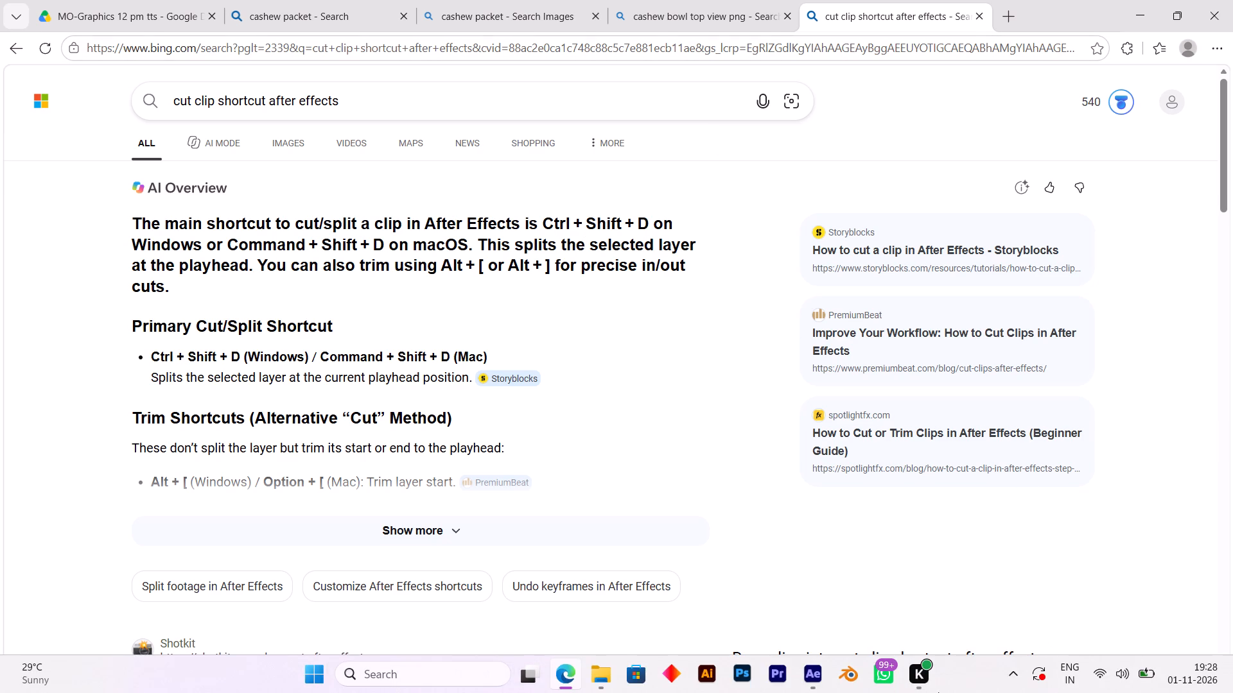
Switch to After Effects and add a Position keyframe to the kaju.pdf Comp 1 layer at 0:00:03:12.
{"action": "left_click", "coordinate": [803, 671]}
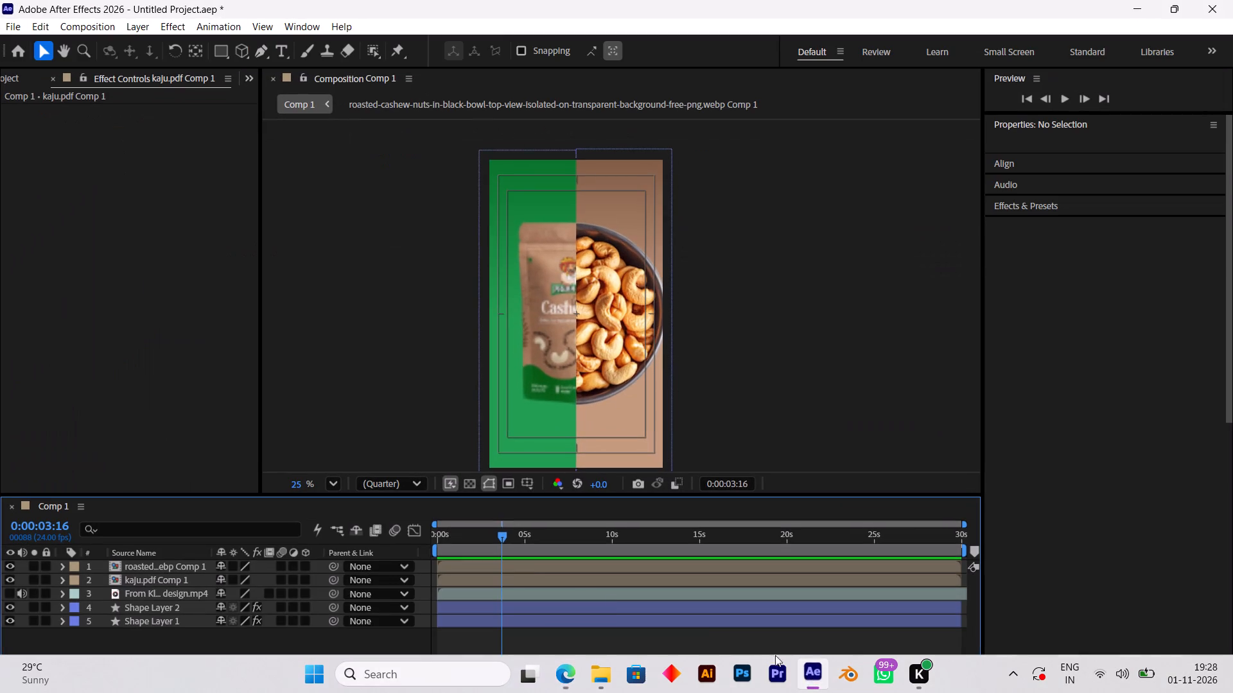
{"action": "left_click", "coordinate": [510, 580]}
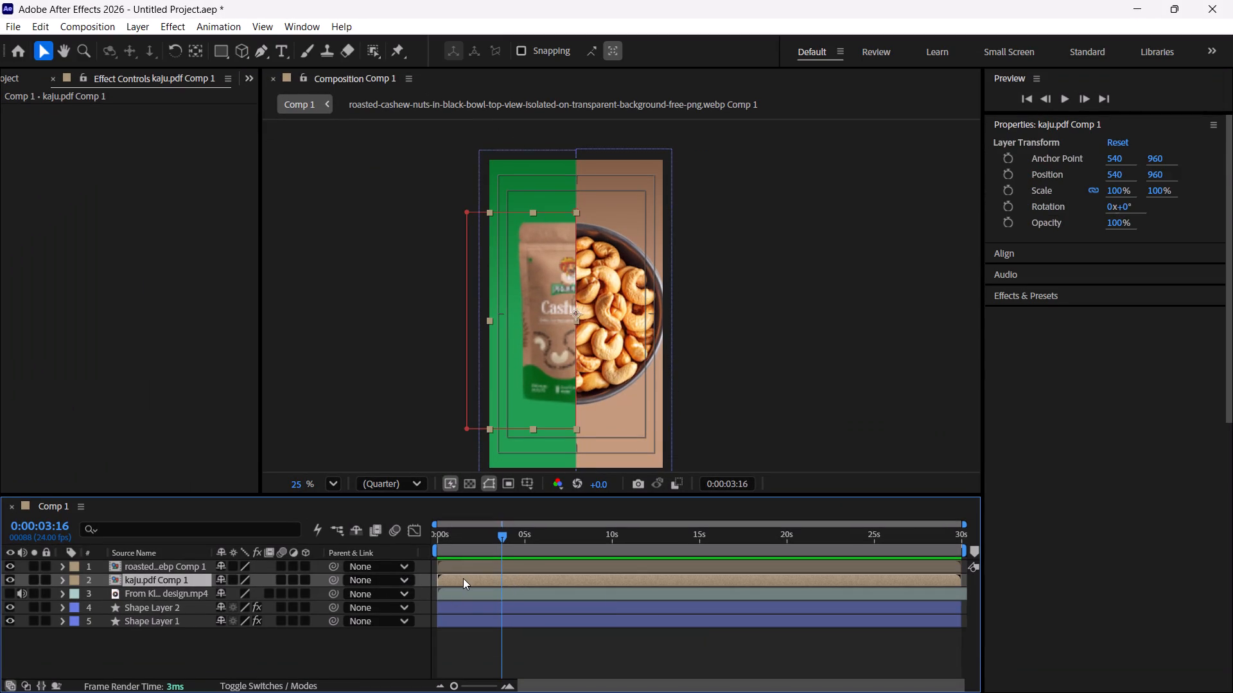
{"action": "left_click", "coordinate": [503, 538]}
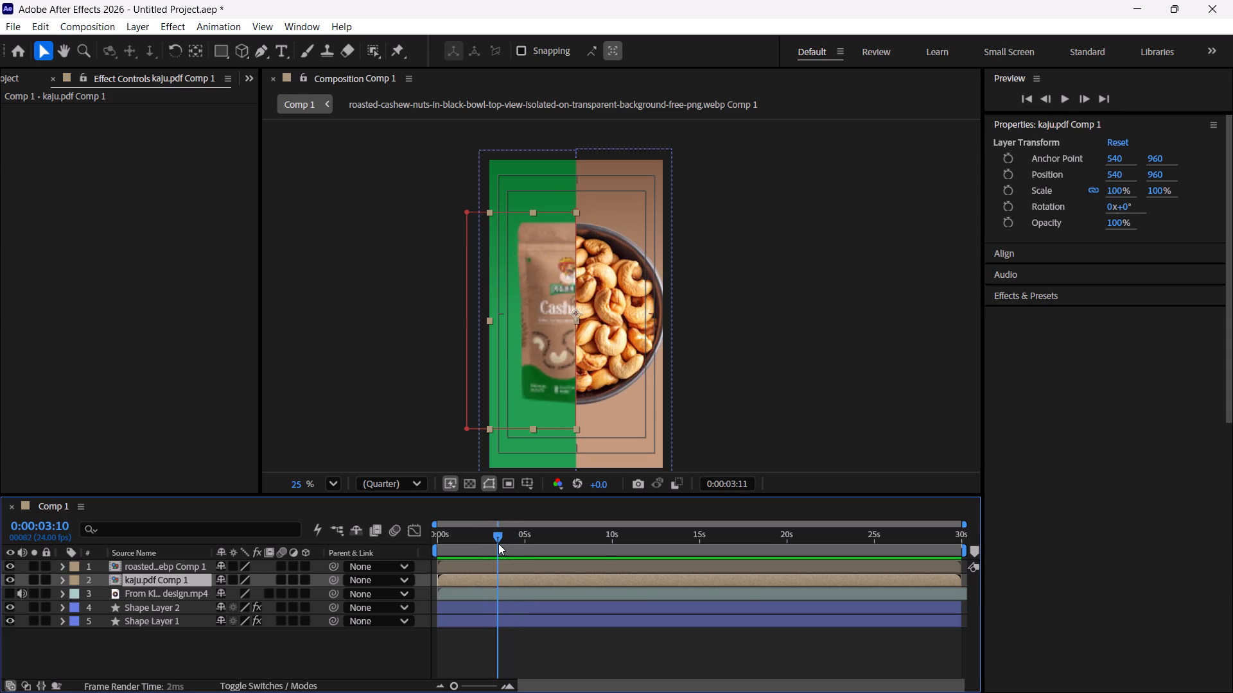
{"action": "left_click", "coordinate": [503, 578]}
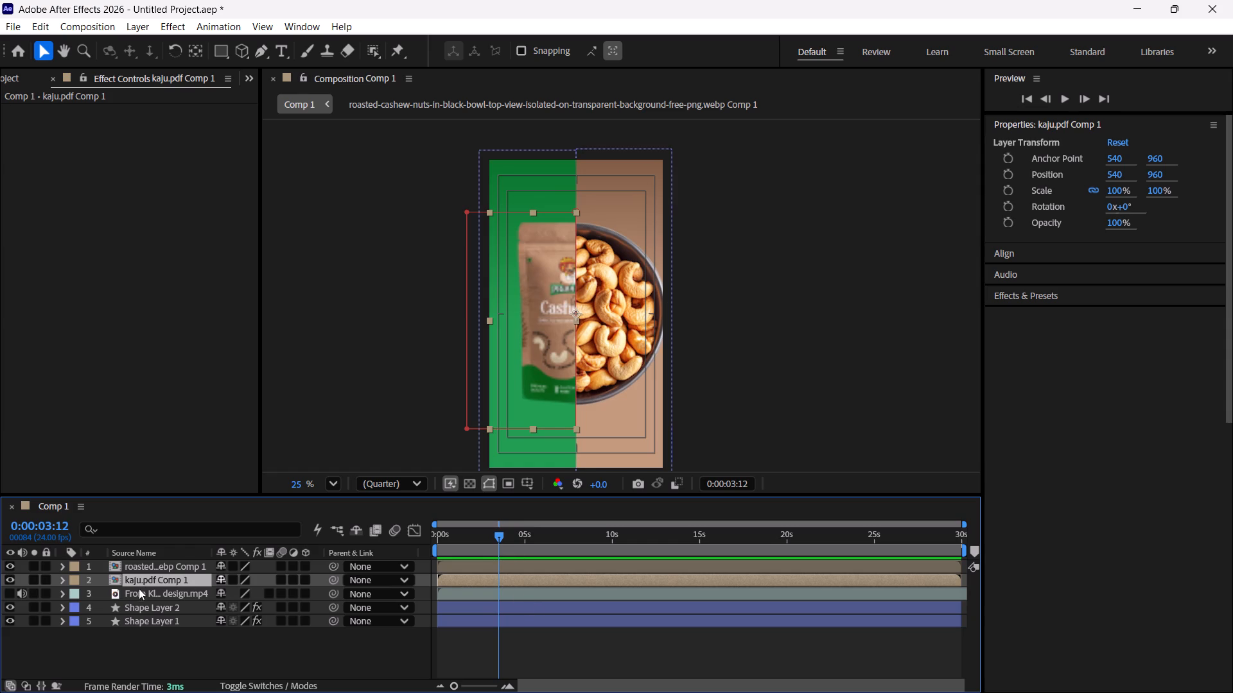
{"action": "left_click", "coordinate": [64, 579]}
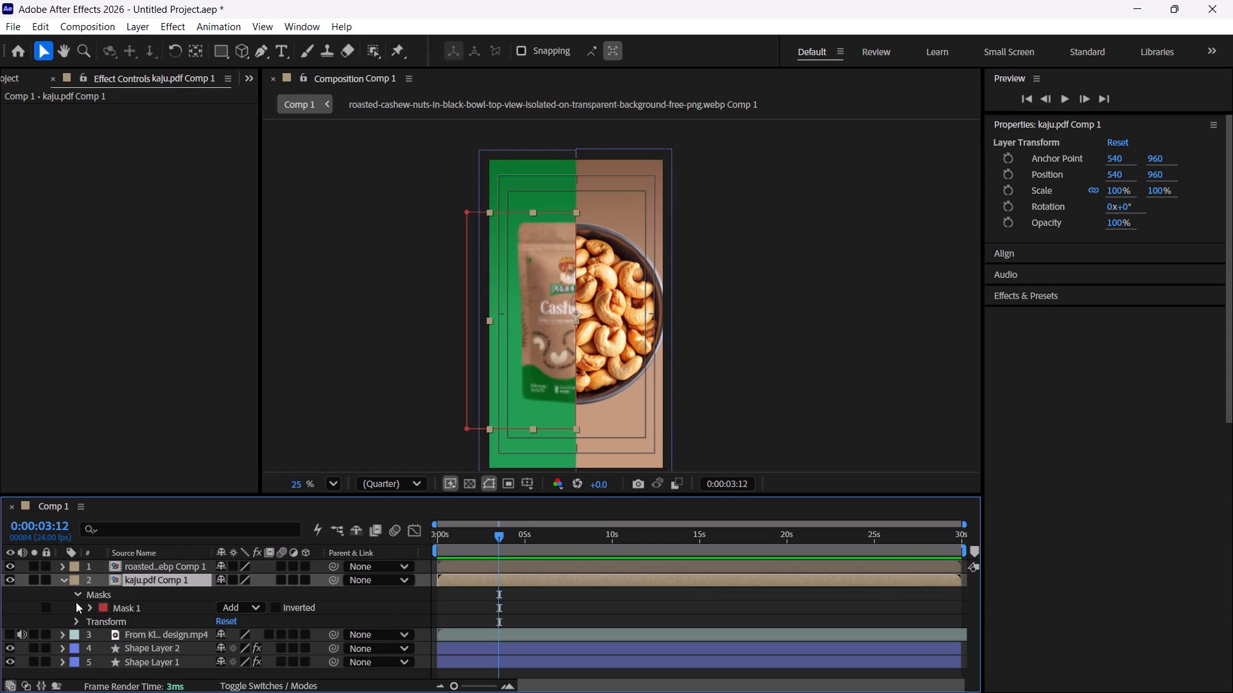
{"action": "left_click", "coordinate": [1010, 175]}
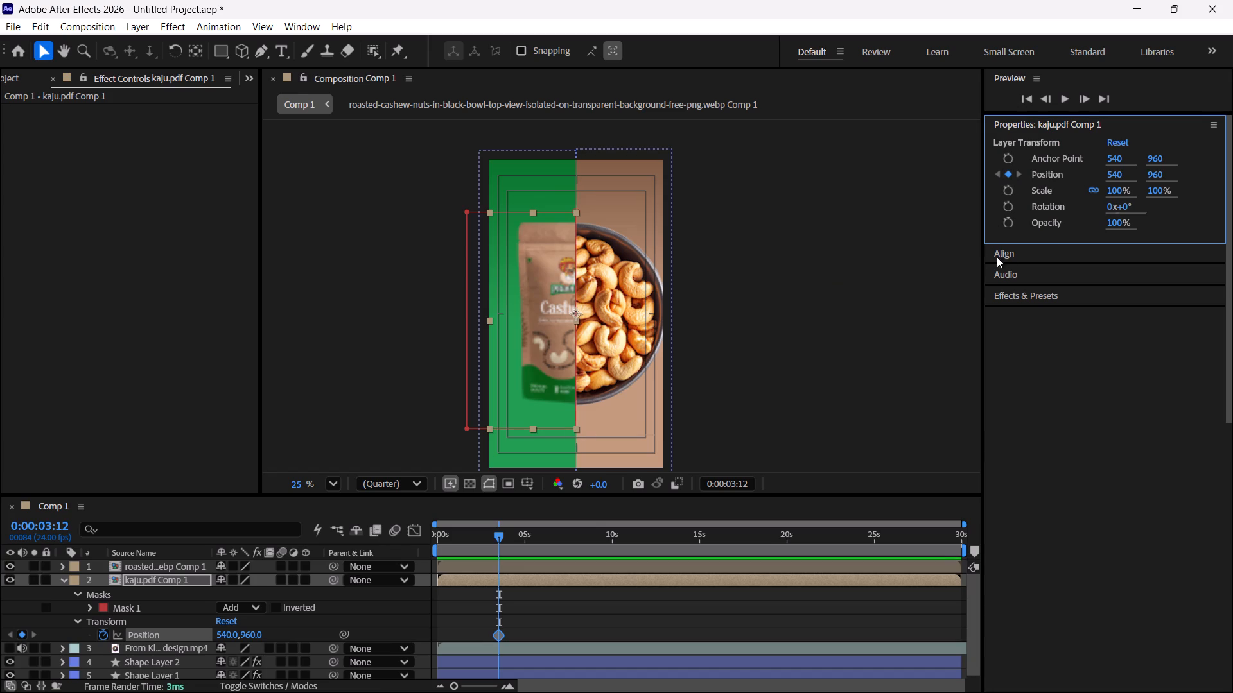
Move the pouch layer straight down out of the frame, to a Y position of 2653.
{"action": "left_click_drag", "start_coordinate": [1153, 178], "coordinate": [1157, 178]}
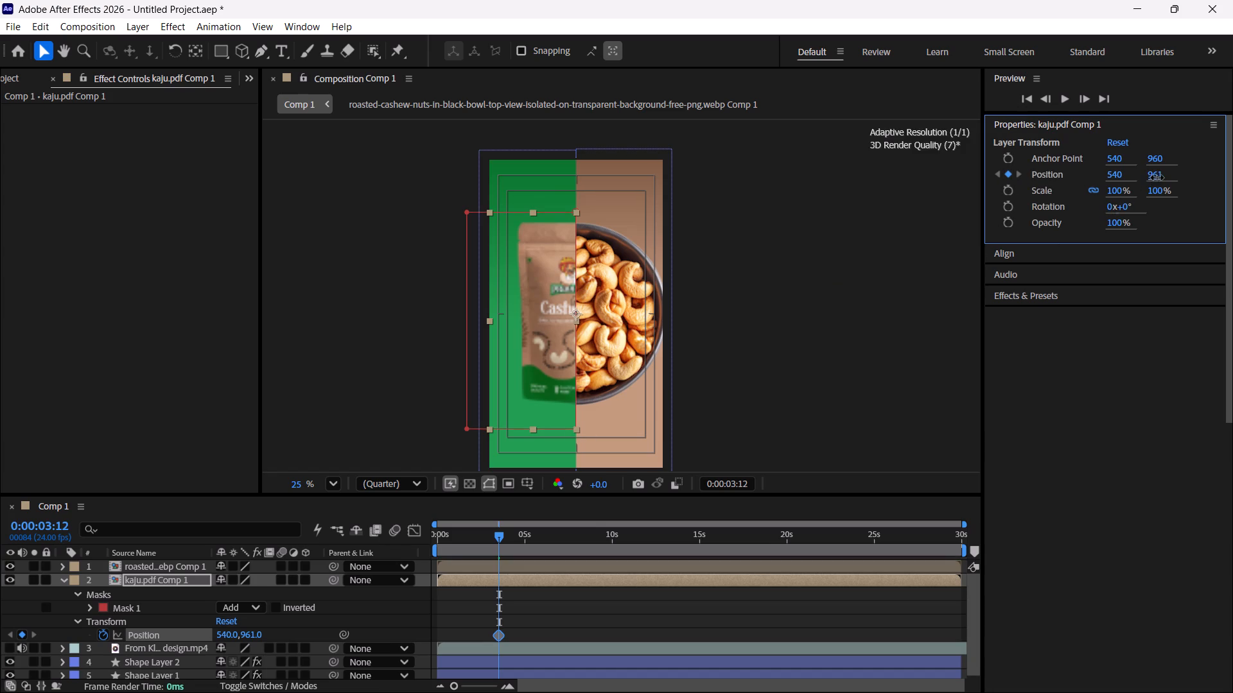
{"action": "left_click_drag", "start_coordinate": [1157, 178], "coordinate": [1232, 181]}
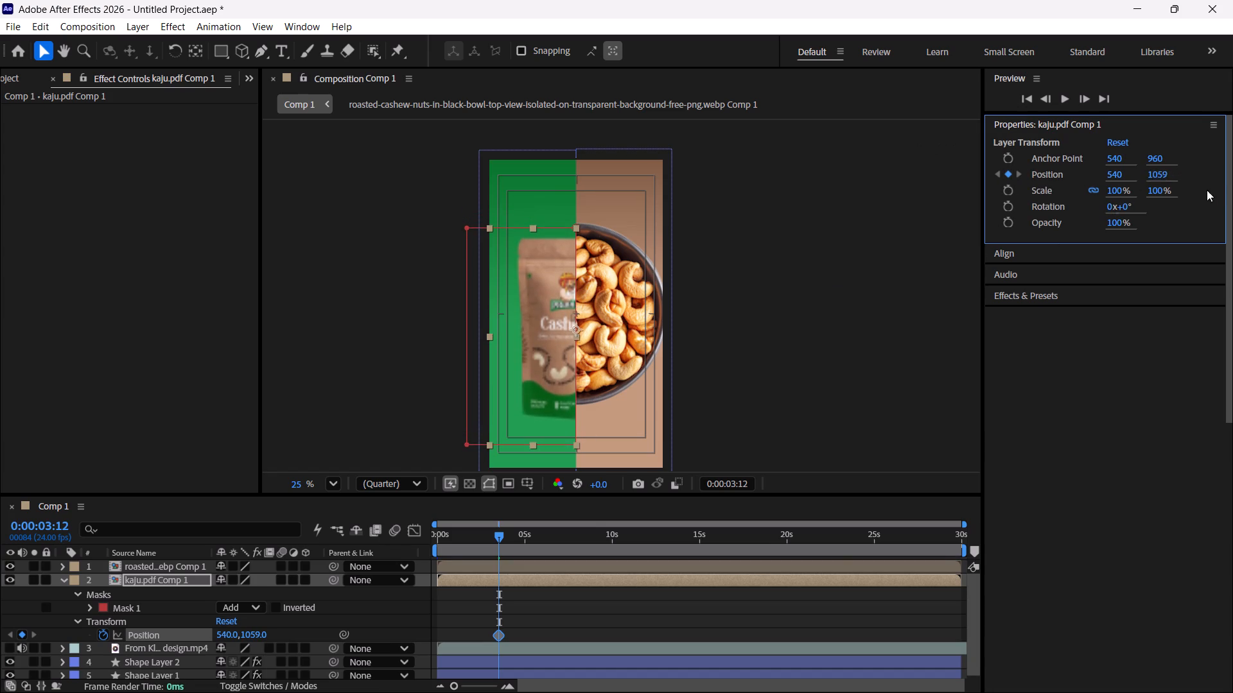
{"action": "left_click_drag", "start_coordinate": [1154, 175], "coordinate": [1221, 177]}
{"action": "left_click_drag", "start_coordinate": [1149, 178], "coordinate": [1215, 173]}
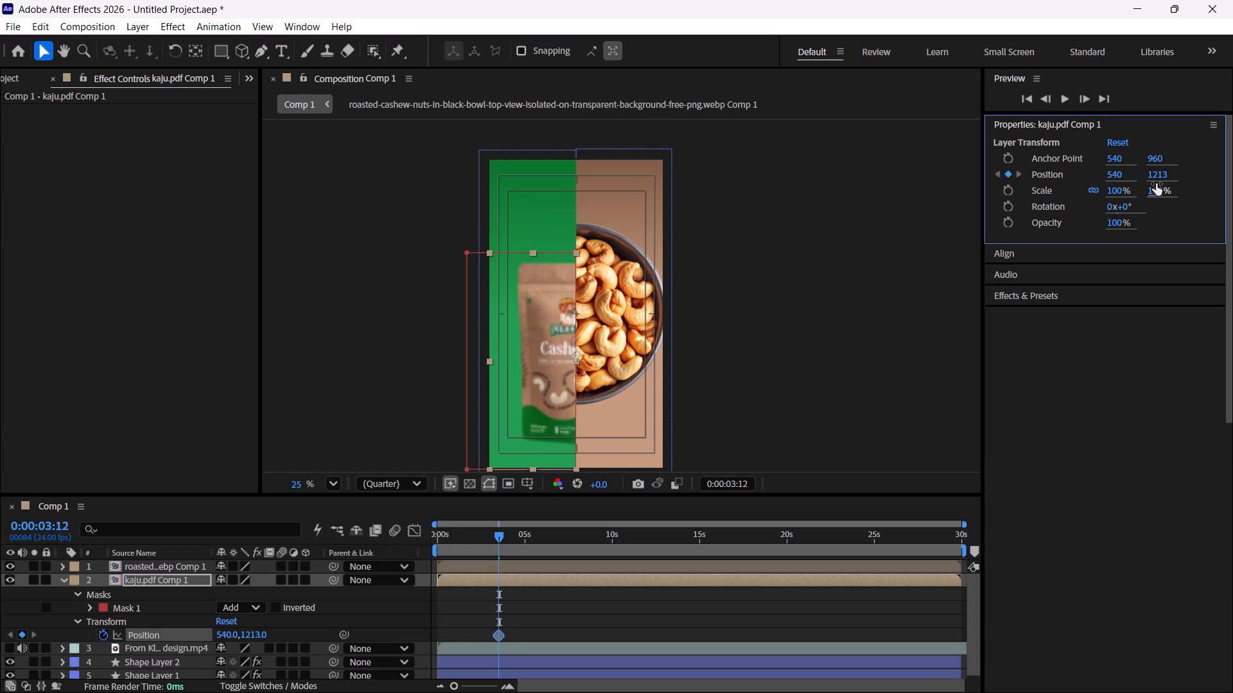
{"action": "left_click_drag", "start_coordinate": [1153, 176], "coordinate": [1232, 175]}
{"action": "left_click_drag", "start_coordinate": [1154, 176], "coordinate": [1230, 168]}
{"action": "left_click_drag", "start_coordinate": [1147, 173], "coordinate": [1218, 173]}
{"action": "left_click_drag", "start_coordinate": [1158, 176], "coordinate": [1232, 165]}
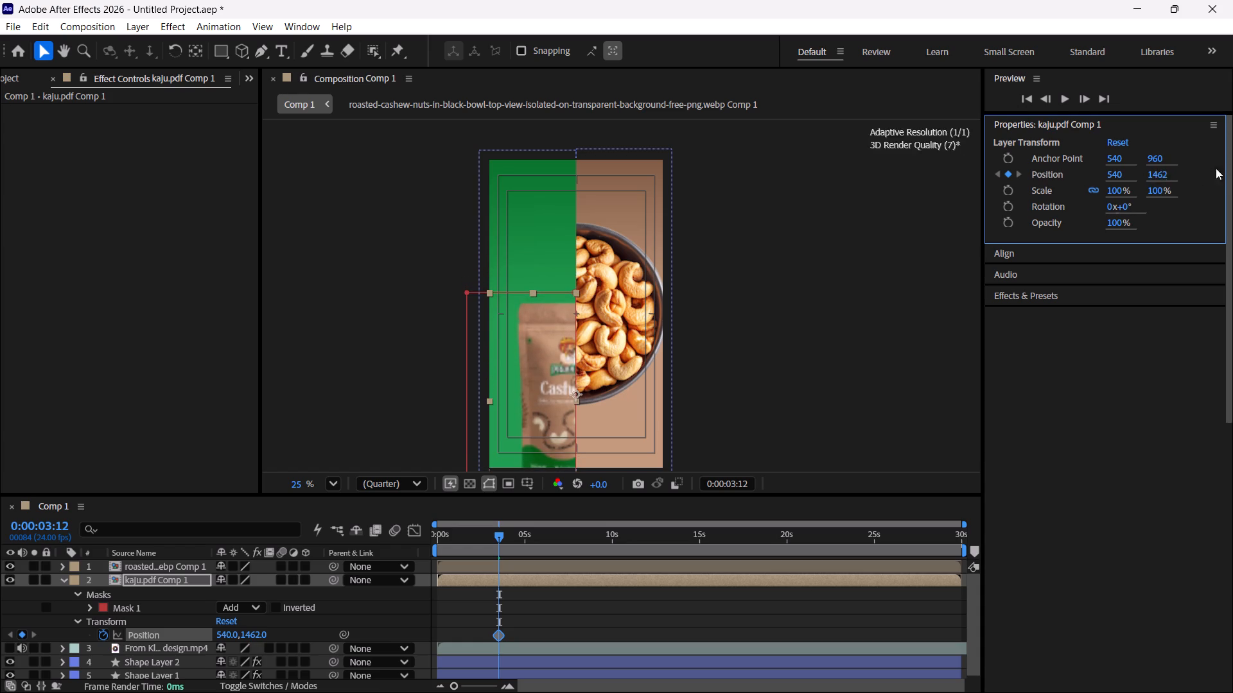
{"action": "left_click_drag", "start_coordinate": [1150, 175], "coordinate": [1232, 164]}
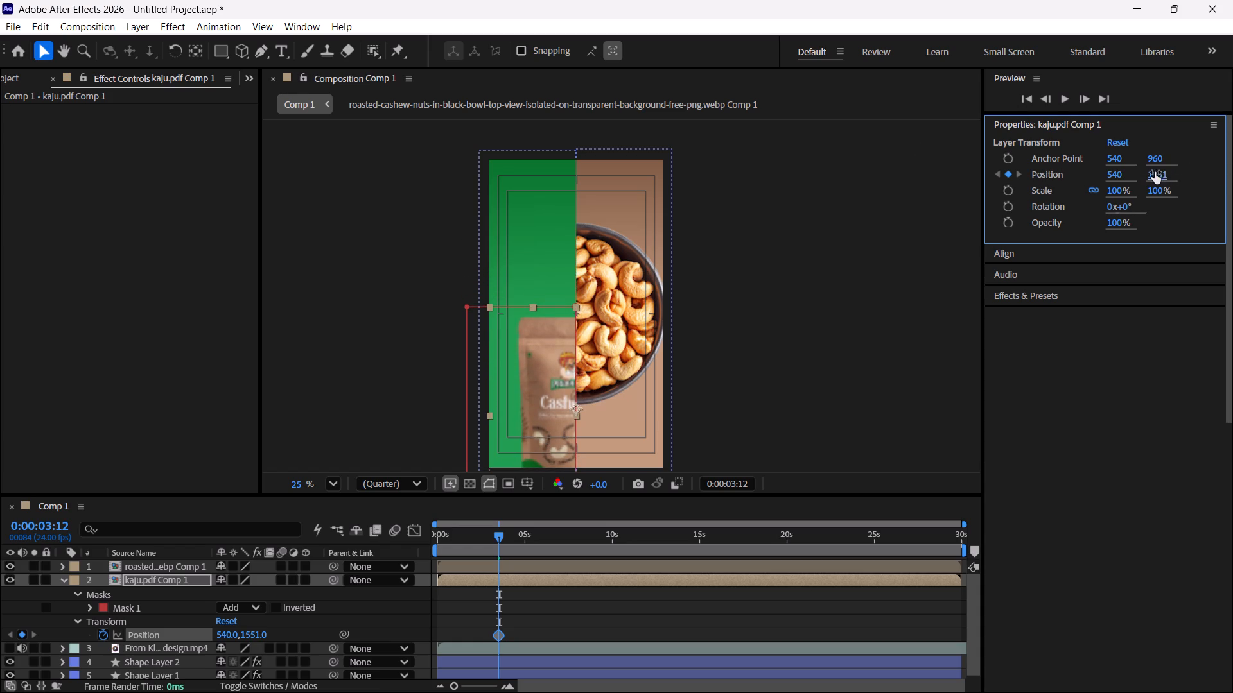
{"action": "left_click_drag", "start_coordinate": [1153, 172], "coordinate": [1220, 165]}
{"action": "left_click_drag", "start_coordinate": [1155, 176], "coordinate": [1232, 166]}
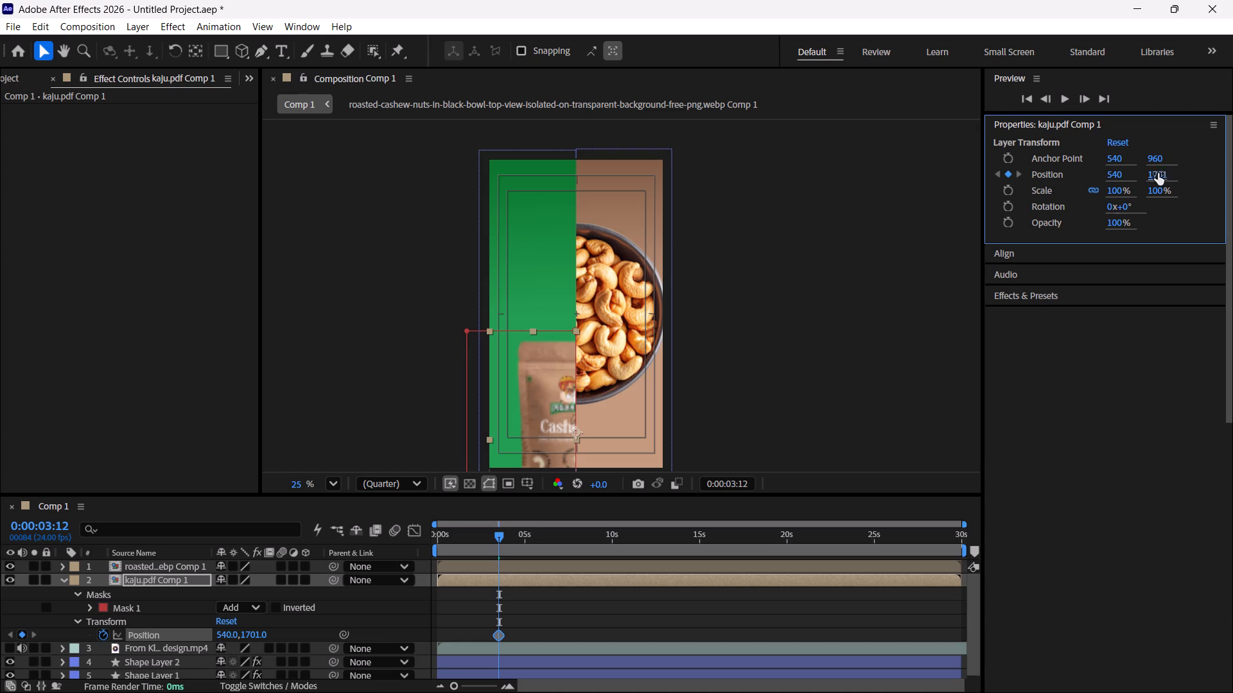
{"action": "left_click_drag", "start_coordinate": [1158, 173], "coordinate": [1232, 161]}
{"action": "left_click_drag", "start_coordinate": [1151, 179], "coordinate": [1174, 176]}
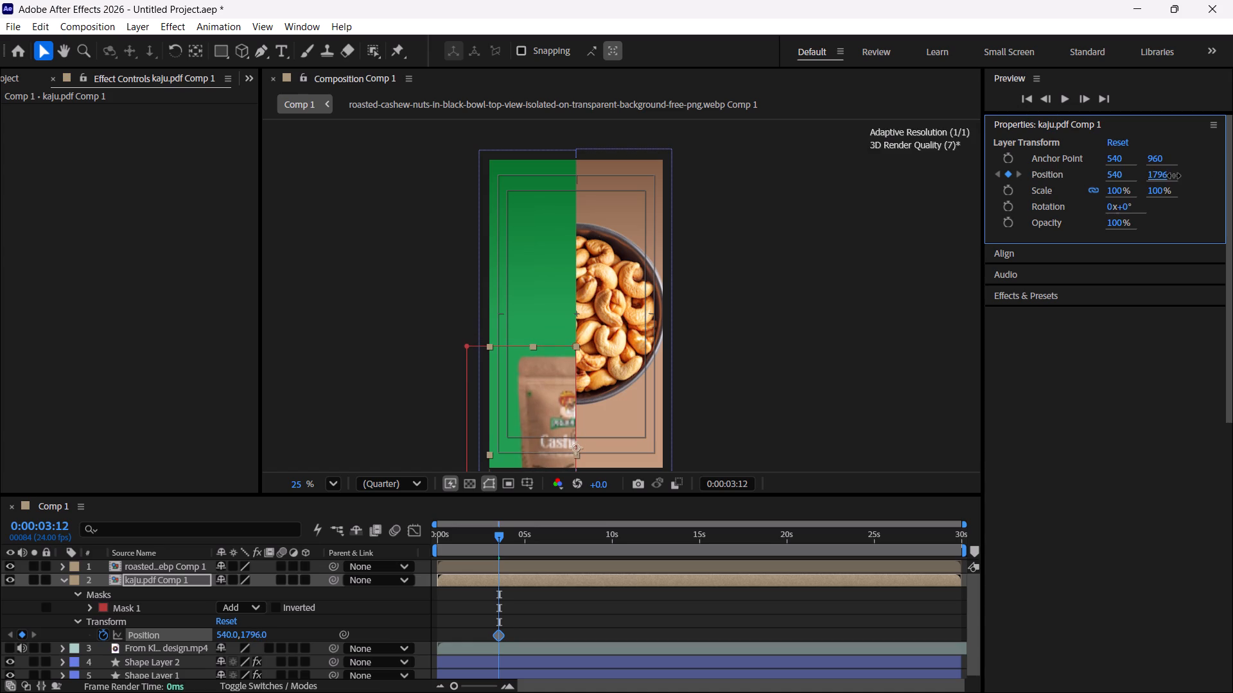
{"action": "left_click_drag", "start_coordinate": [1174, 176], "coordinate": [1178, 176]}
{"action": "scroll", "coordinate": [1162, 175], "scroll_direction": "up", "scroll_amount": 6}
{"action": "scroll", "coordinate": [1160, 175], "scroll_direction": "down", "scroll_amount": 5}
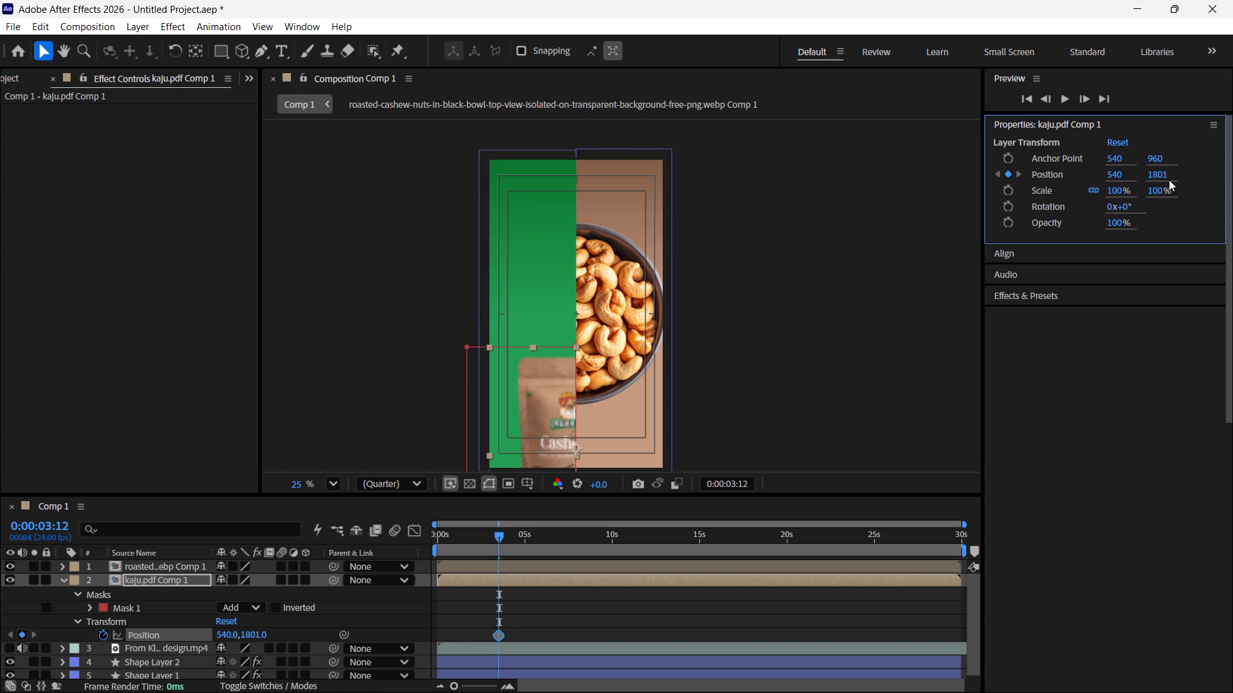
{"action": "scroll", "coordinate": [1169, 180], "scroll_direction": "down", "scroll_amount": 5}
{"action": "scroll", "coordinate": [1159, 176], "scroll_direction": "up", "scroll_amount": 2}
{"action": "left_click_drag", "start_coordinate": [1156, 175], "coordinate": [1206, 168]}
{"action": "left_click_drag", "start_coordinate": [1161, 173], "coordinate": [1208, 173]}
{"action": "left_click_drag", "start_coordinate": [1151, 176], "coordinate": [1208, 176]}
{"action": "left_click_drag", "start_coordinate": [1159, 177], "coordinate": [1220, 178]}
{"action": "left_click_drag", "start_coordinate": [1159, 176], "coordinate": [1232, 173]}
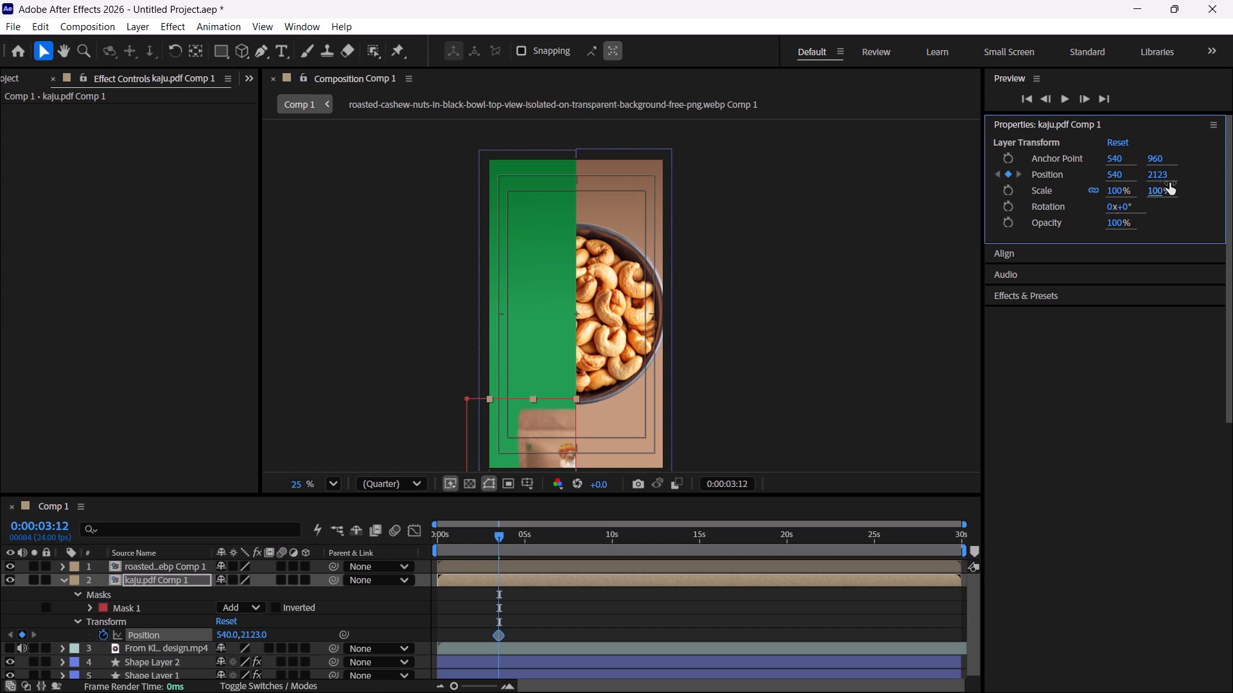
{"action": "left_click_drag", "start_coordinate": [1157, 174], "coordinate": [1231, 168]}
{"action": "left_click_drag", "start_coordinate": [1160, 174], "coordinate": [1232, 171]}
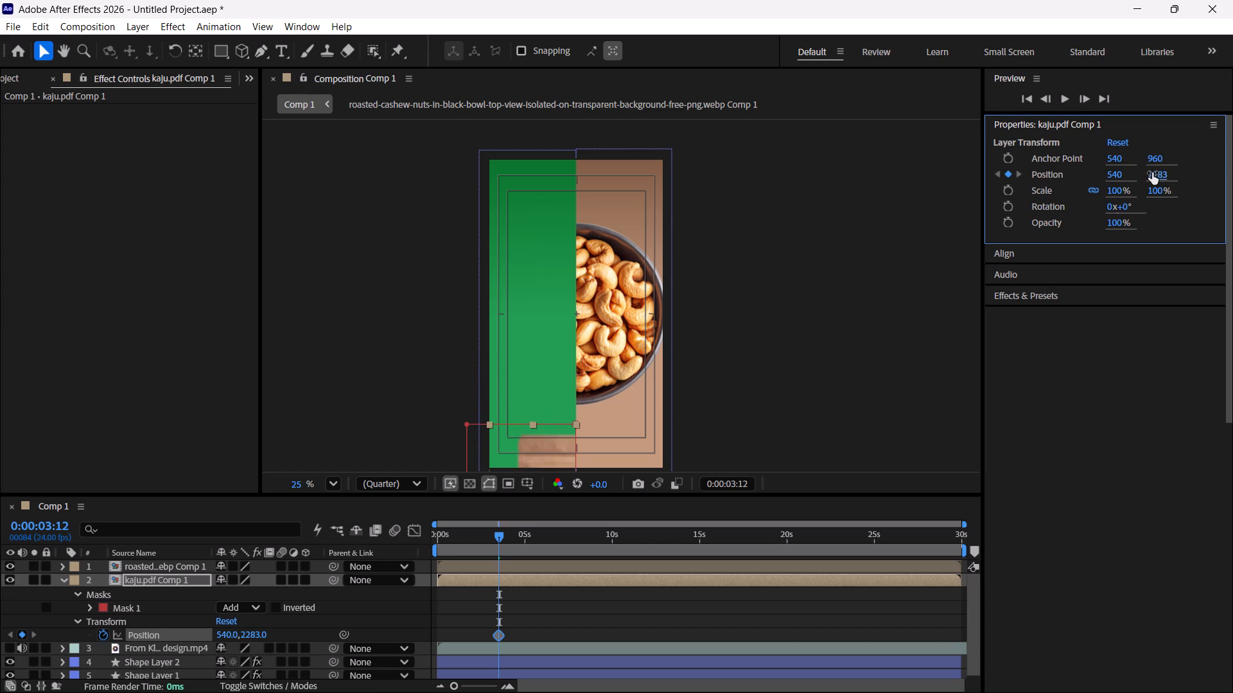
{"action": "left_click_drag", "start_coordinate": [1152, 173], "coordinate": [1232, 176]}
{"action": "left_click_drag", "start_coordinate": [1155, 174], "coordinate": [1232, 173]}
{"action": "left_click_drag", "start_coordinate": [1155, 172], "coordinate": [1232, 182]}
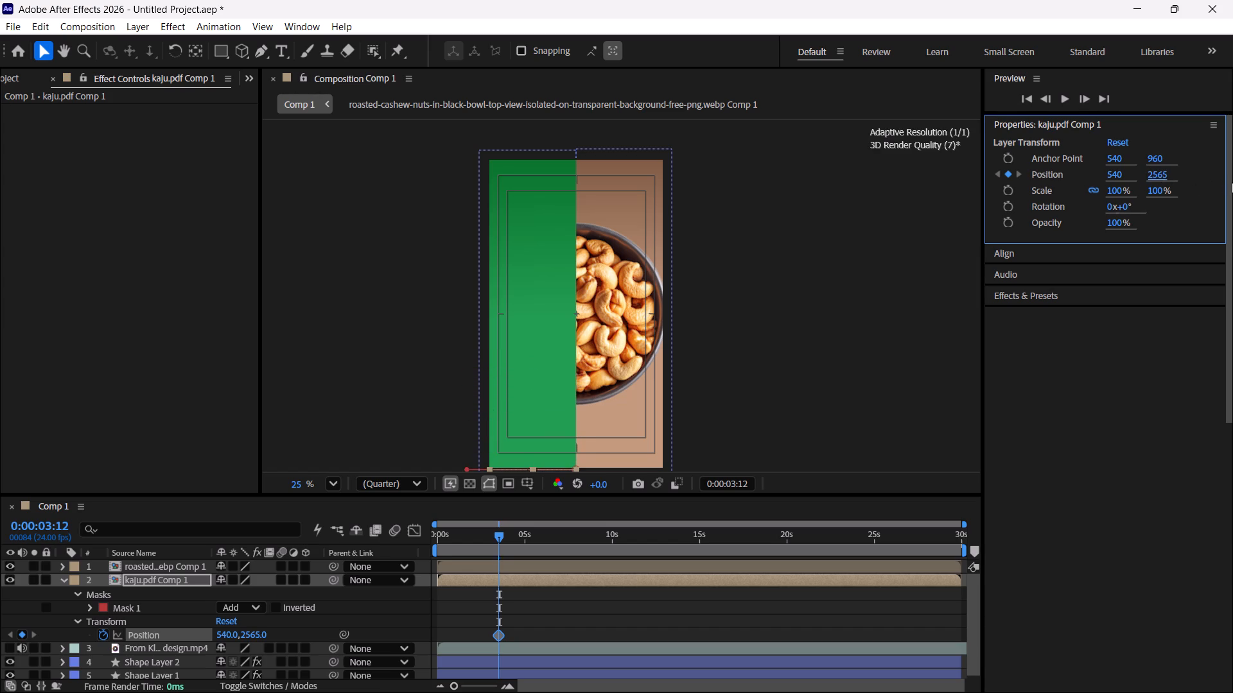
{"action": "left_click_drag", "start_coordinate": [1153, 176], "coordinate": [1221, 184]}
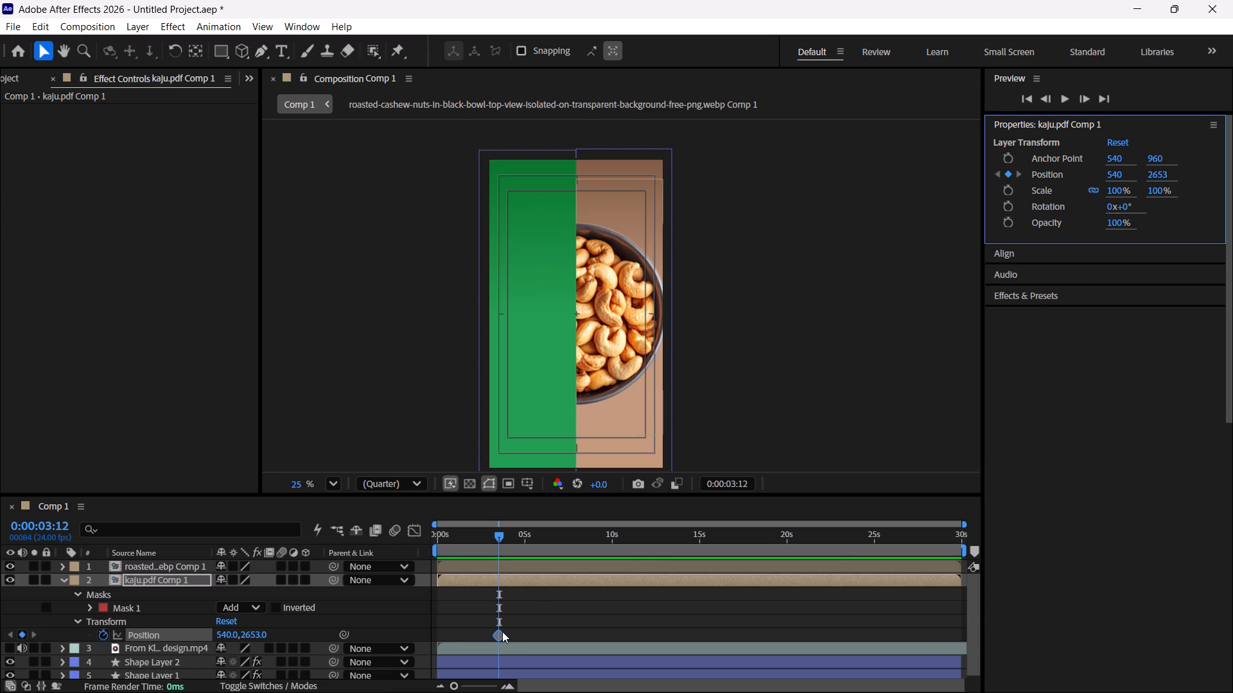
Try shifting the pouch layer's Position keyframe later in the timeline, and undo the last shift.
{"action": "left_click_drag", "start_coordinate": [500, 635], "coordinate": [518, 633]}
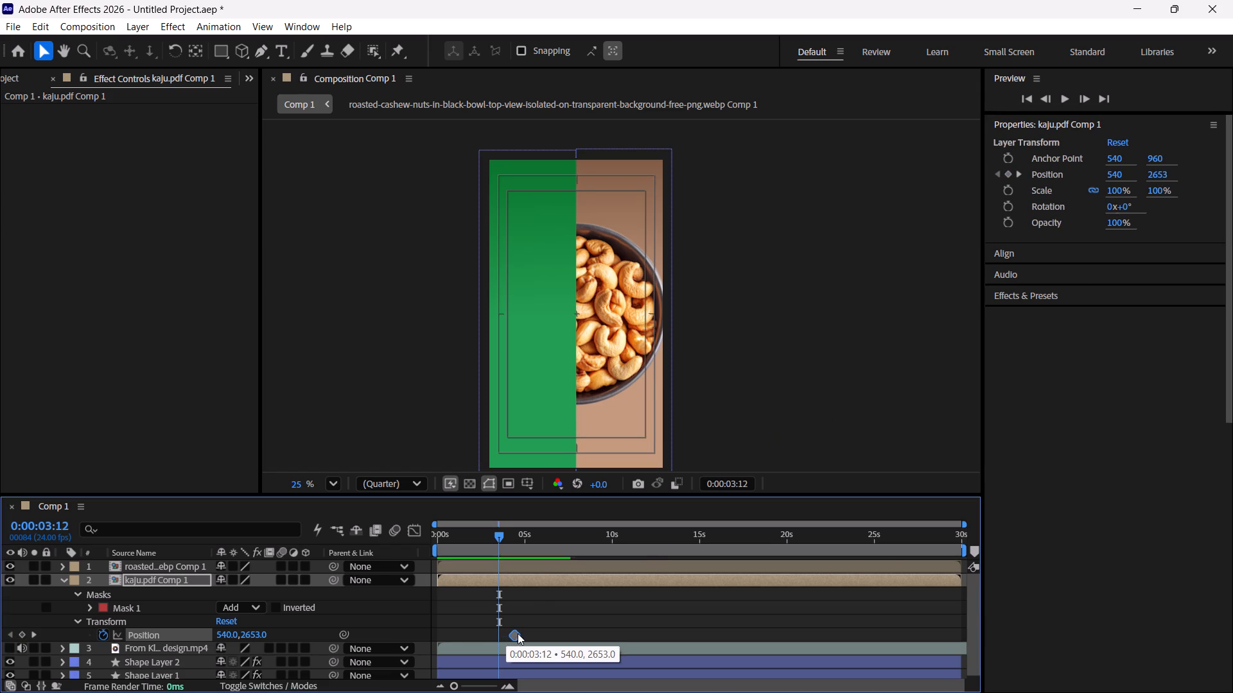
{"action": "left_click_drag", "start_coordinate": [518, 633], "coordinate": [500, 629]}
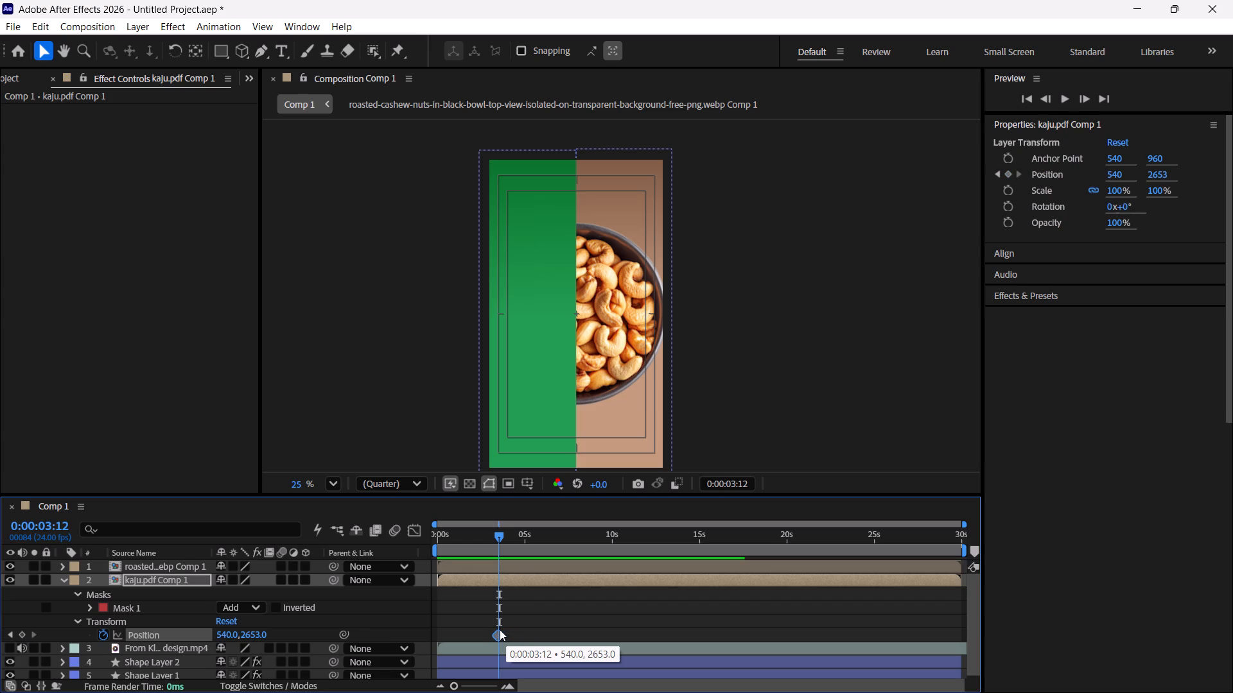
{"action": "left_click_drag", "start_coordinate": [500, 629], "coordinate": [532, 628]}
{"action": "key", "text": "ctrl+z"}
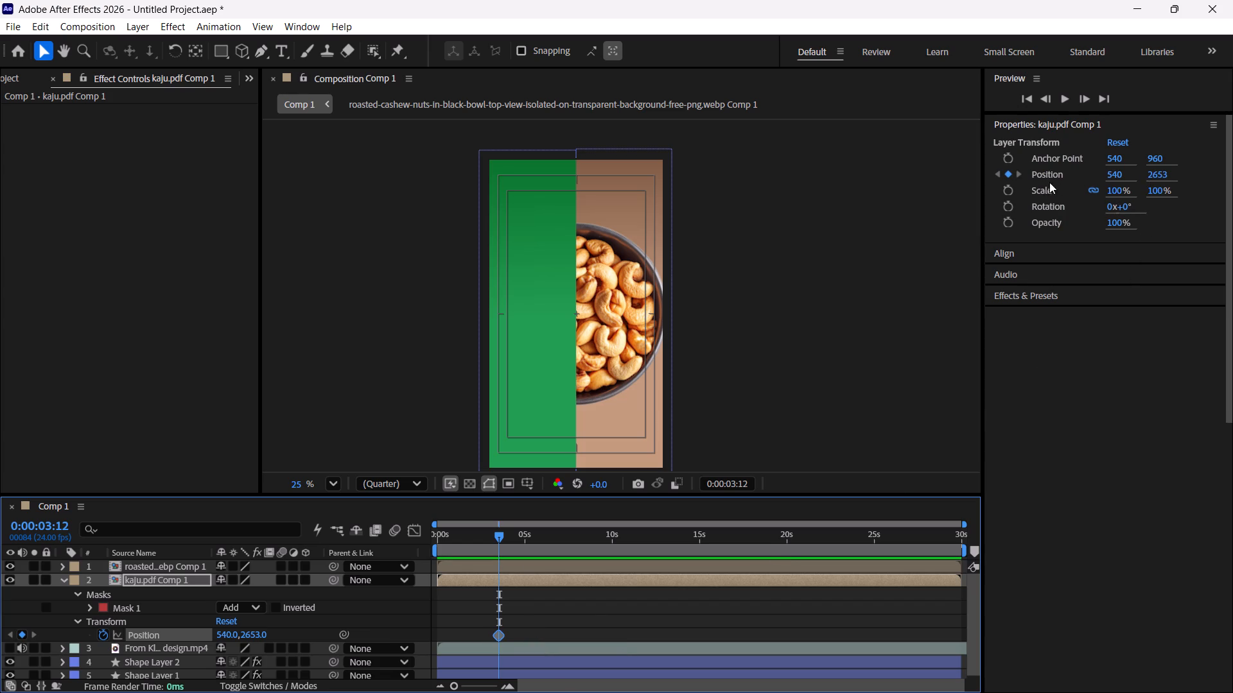
Remove the Position keyframing from the pouch layer and bring the pouch back up to a Y position of 966.
{"action": "left_click", "coordinate": [1011, 177]}
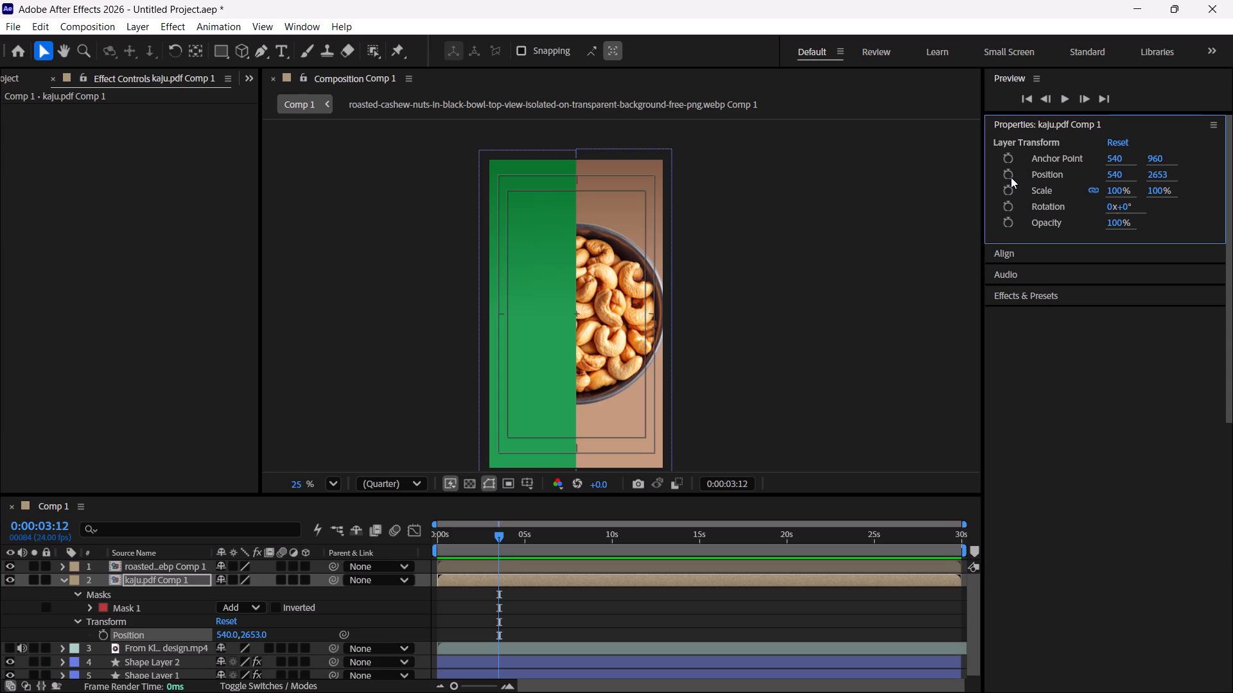
{"action": "left_click_drag", "start_coordinate": [1157, 175], "coordinate": [614, 234]}
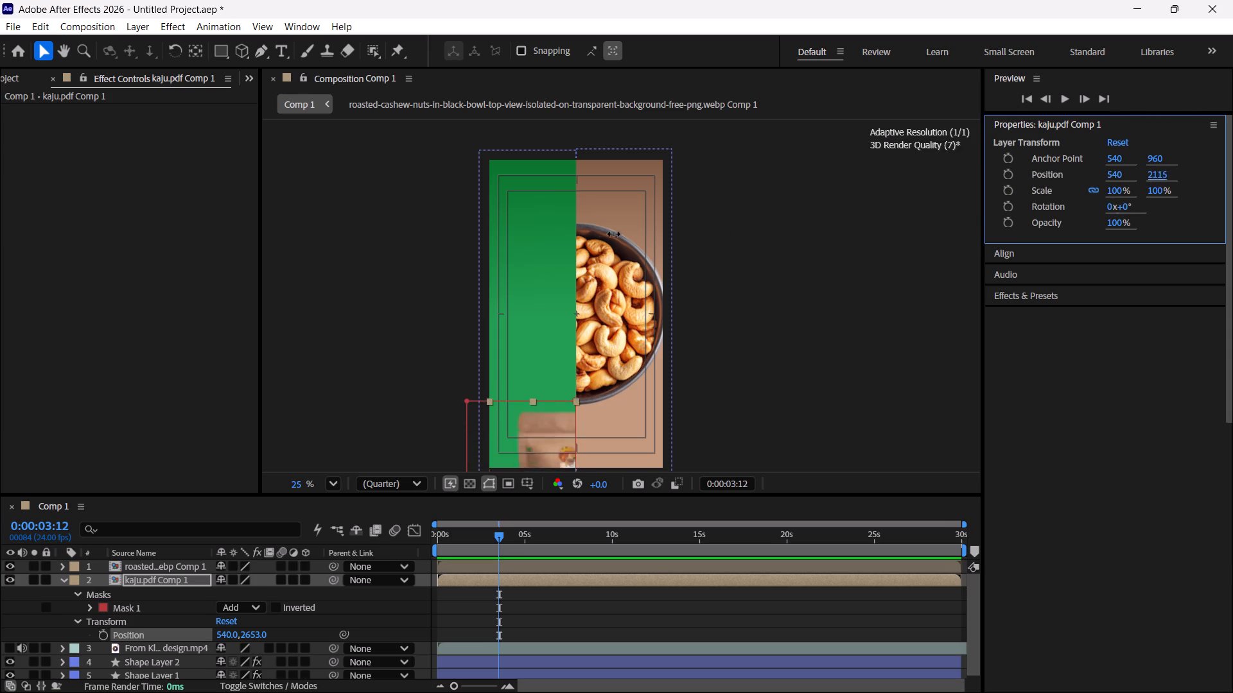
{"action": "left_click_drag", "start_coordinate": [614, 234], "coordinate": [225, 261]}
{"action": "left_click_drag", "start_coordinate": [1157, 175], "coordinate": [1155, 180]}
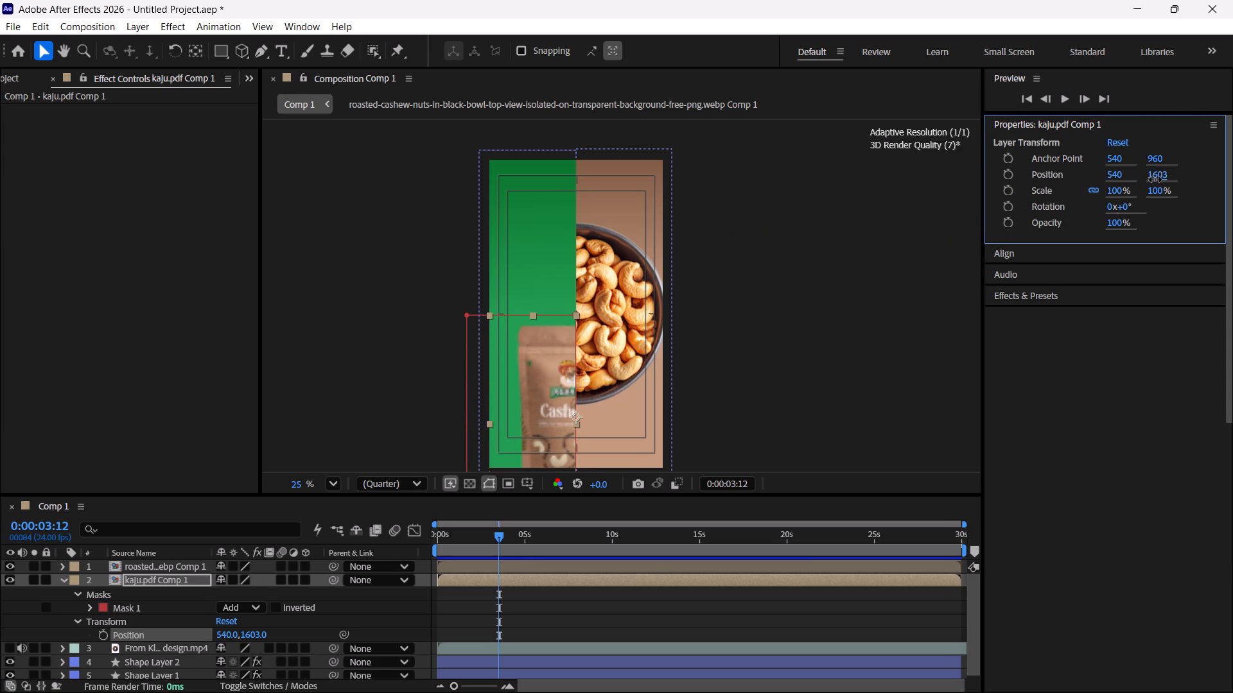
{"action": "left_click_drag", "start_coordinate": [1155, 180], "coordinate": [552, 276]}
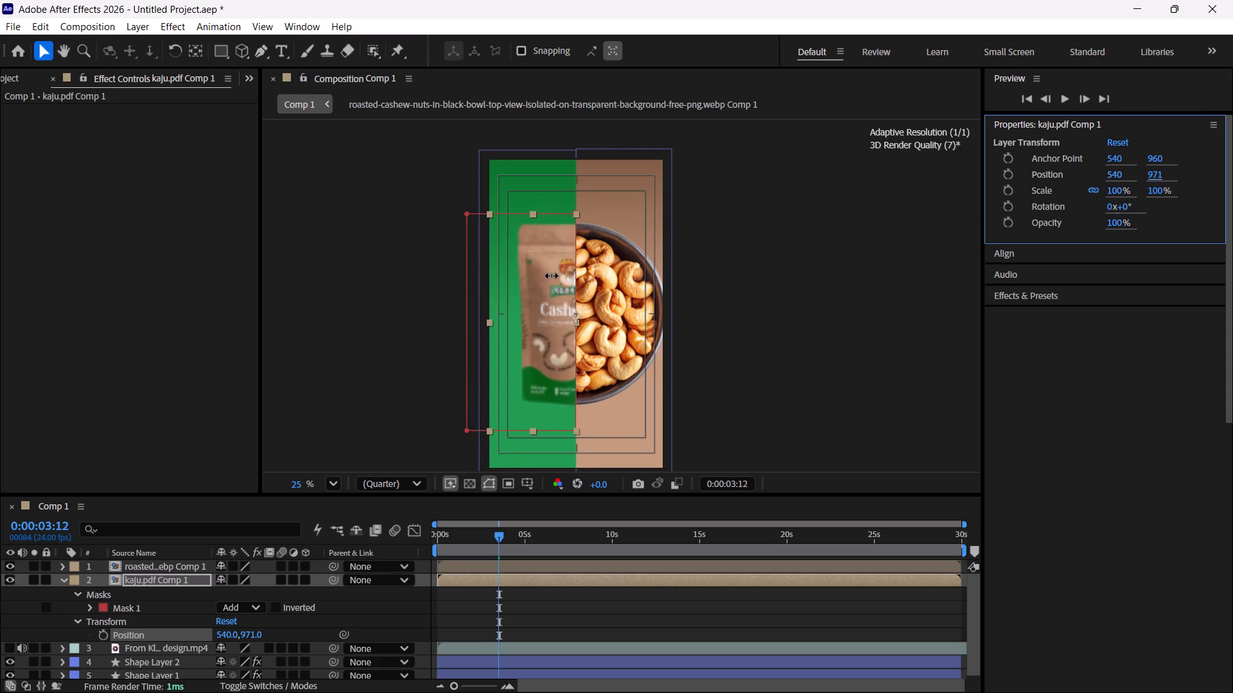
{"action": "left_click_drag", "start_coordinate": [552, 276], "coordinate": [548, 276]}
Set the current time to 0:00:03:21 and add a Position keyframe there on the kaju.pdf Comp 1 layer.
{"action": "left_click_drag", "start_coordinate": [499, 535], "coordinate": [466, 535]}
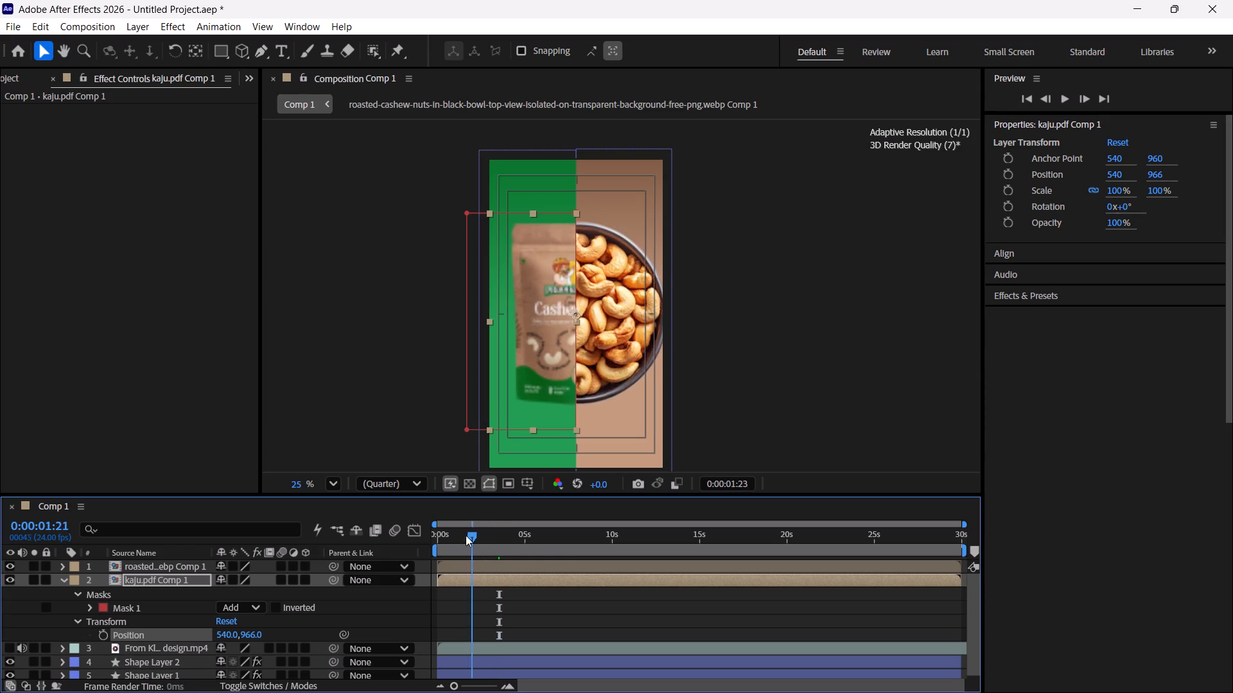
{"action": "left_click_drag", "start_coordinate": [466, 535], "coordinate": [507, 534]}
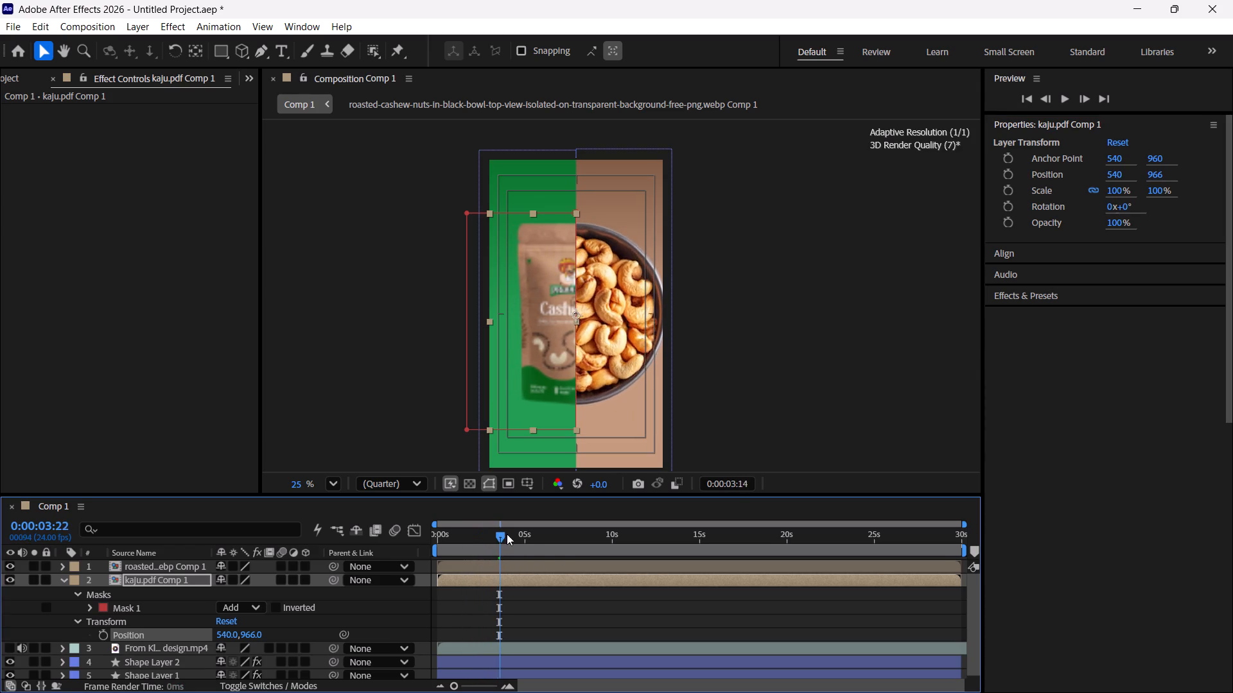
{"action": "left_click_drag", "start_coordinate": [507, 534], "coordinate": [507, 533]}
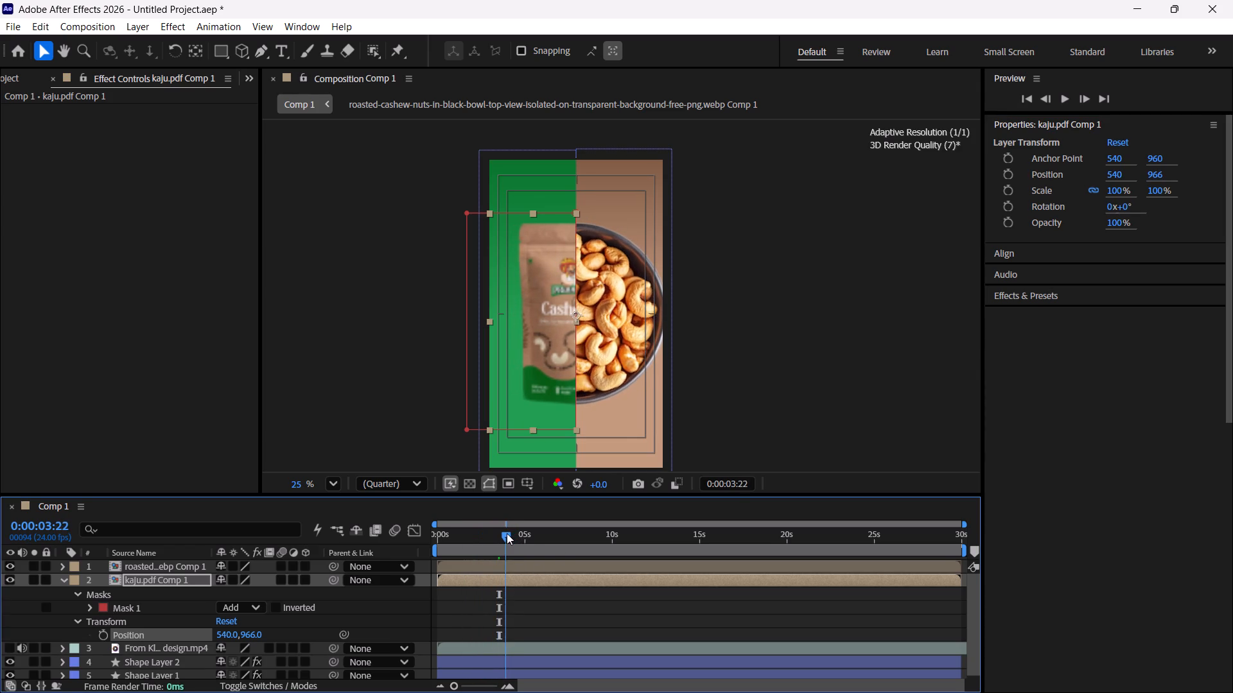
{"action": "left_click_drag", "start_coordinate": [507, 533], "coordinate": [506, 533]}
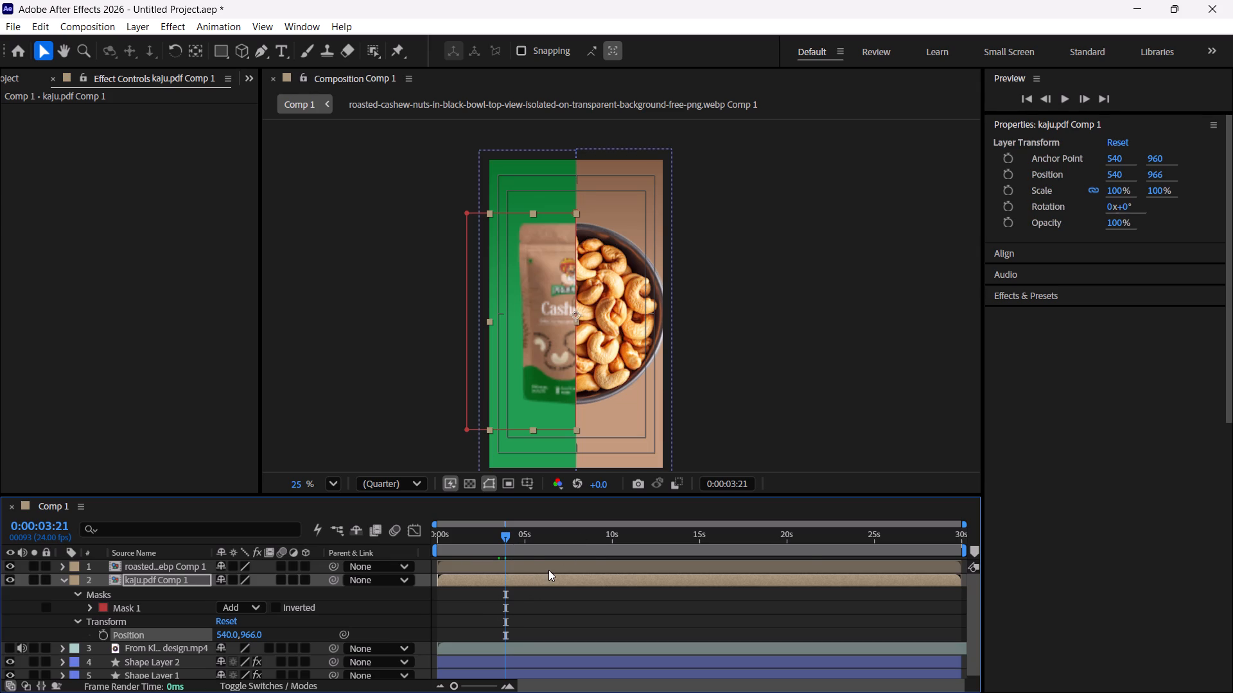
{"action": "left_click", "coordinate": [1008, 176]}
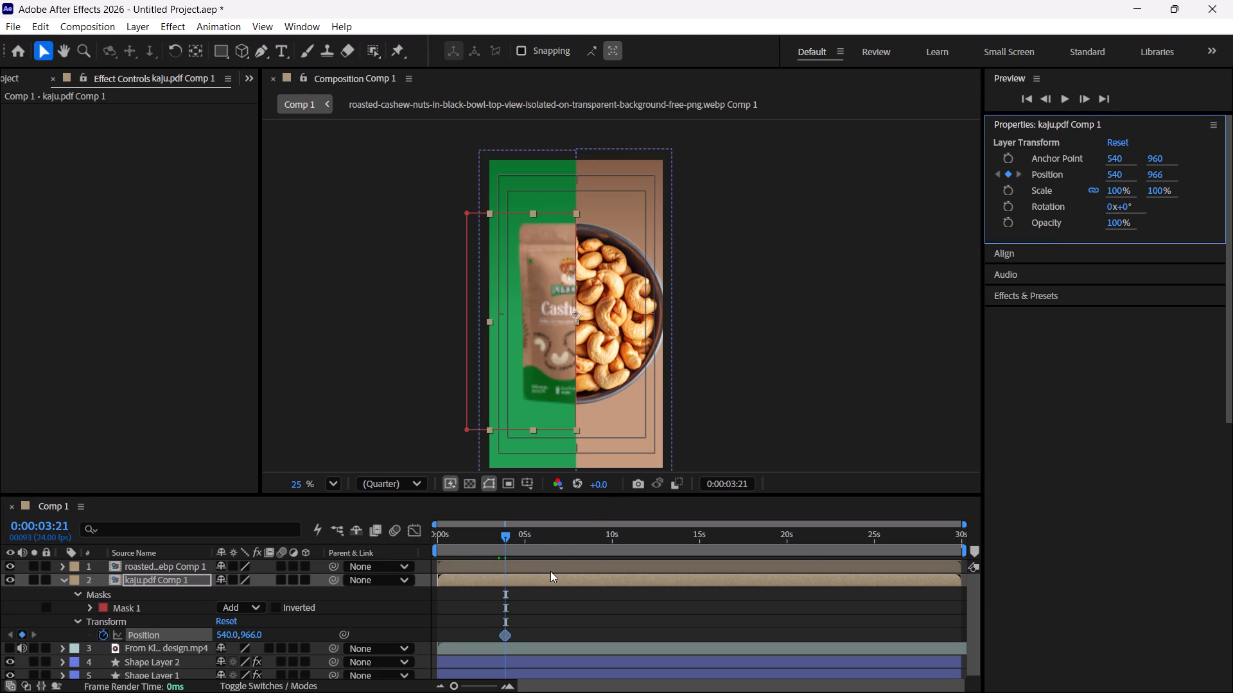
At 0:00:05:03, keyframe the kaju.pdf Comp 1 pouch straight down out of the frame to a Y position of 2601.
{"action": "key", "text": "ctrl+shift+Right"}
{"action": "key", "text": "ctrl+shift+Right"}
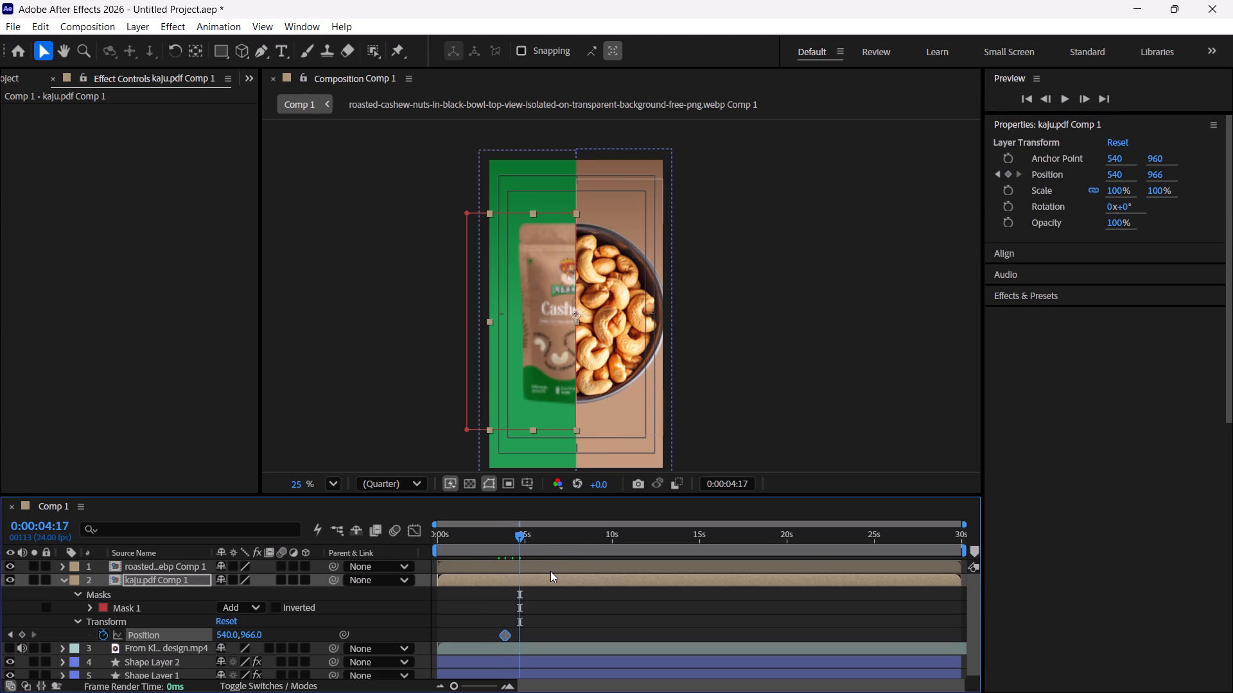
{"action": "key", "text": "ctrl+shift+Right"}
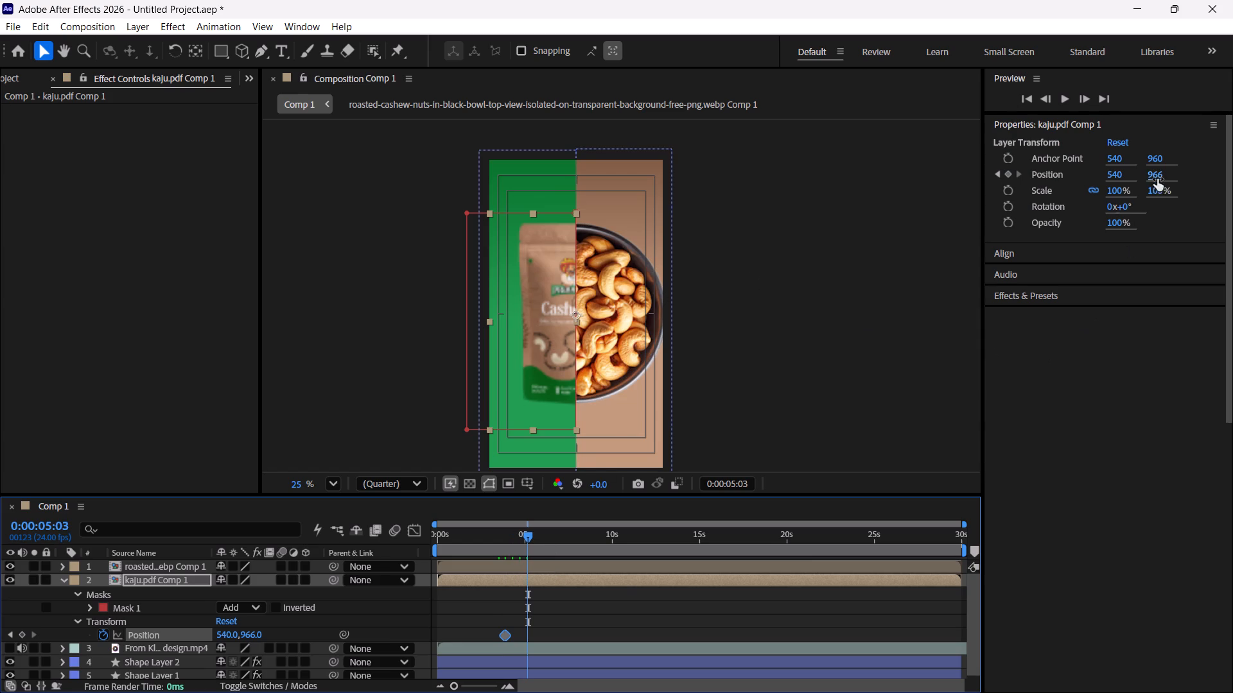
{"action": "left_click_drag", "start_coordinate": [1149, 174], "coordinate": [1232, 159]}
{"action": "left_click_drag", "start_coordinate": [1150, 173], "coordinate": [1232, 175]}
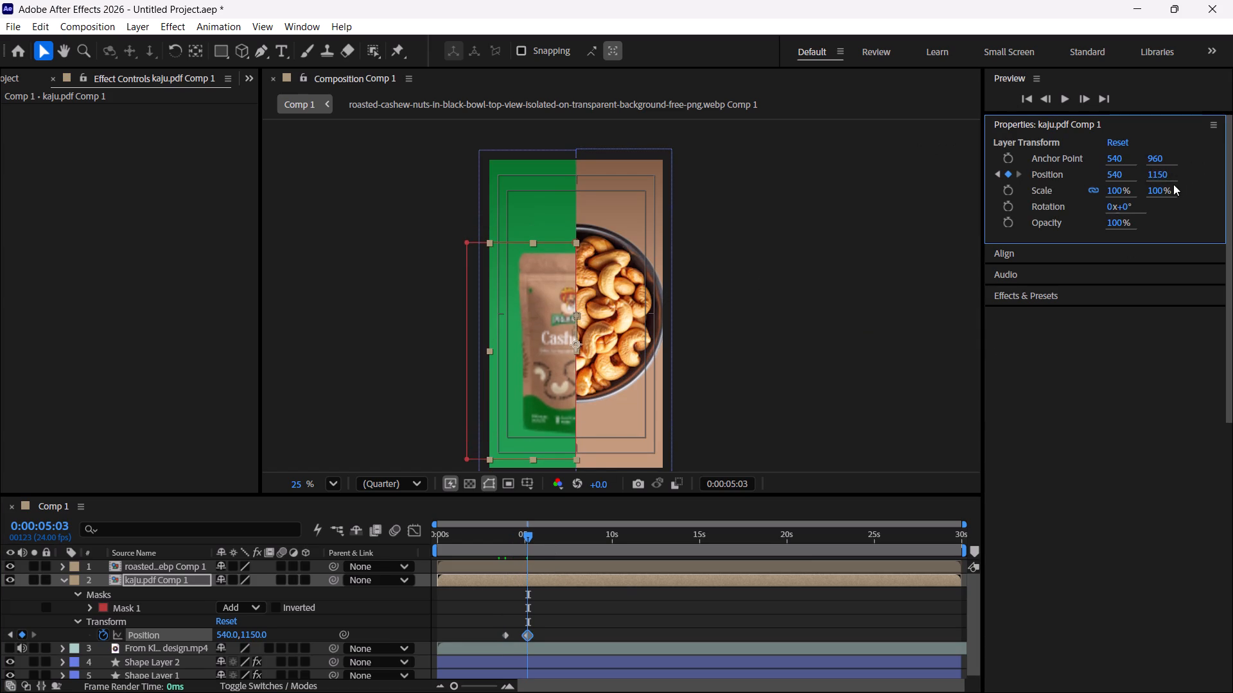
{"action": "left_click_drag", "start_coordinate": [1155, 174], "coordinate": [1232, 162]}
{"action": "left_click_drag", "start_coordinate": [1155, 171], "coordinate": [1232, 165]}
{"action": "left_click_drag", "start_coordinate": [1151, 175], "coordinate": [1173, 175]}
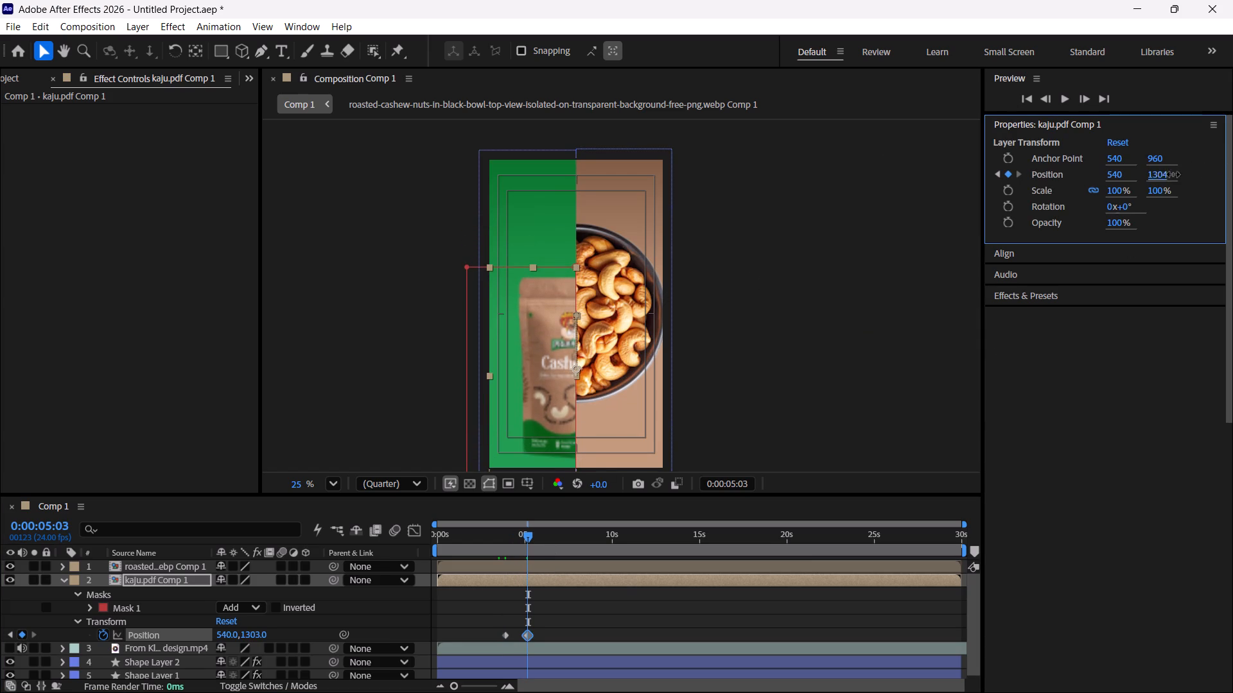
{"action": "left_click_drag", "start_coordinate": [1173, 175], "coordinate": [1232, 172]}
{"action": "left_click_drag", "start_coordinate": [1157, 178], "coordinate": [1232, 170]}
{"action": "left_click_drag", "start_coordinate": [1155, 173], "coordinate": [1232, 173]}
{"action": "left_click_drag", "start_coordinate": [1157, 172], "coordinate": [1232, 171]}
{"action": "left_click_drag", "start_coordinate": [1150, 176], "coordinate": [1223, 177]}
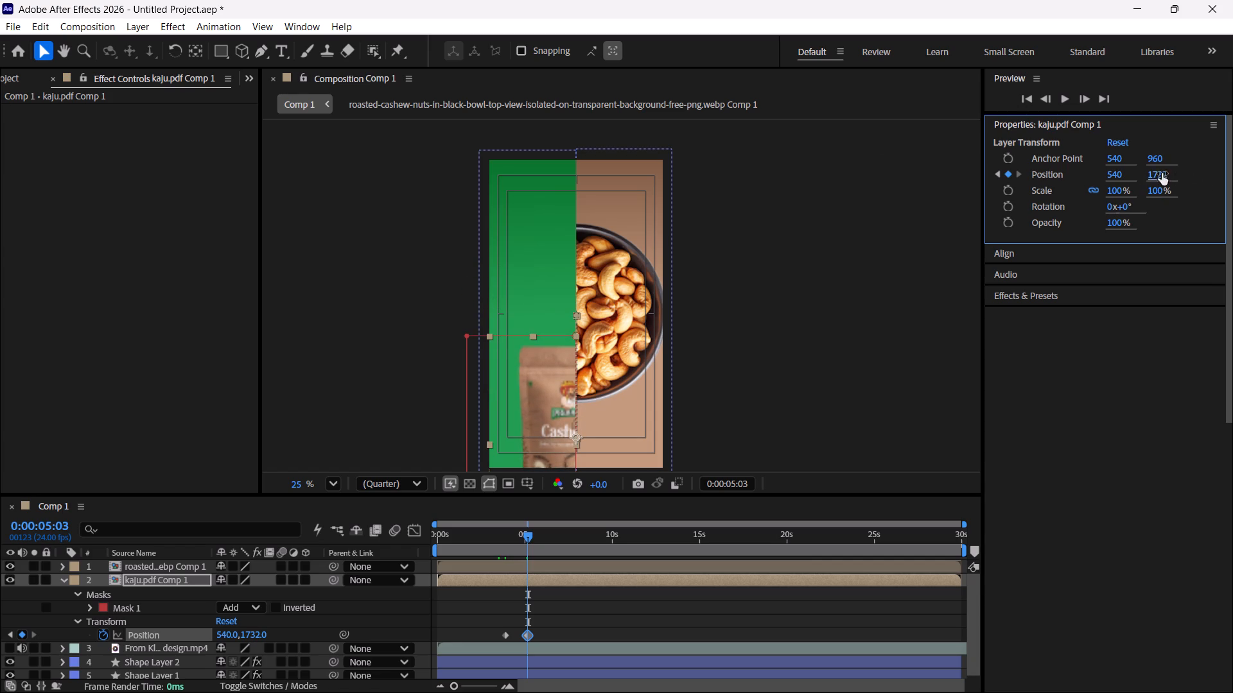
{"action": "left_click_drag", "start_coordinate": [1150, 173], "coordinate": [1232, 169]}
{"action": "left_click_drag", "start_coordinate": [1166, 175], "coordinate": [1223, 169]}
{"action": "left_click_drag", "start_coordinate": [1154, 173], "coordinate": [1228, 173]}
{"action": "left_click_drag", "start_coordinate": [1159, 173], "coordinate": [1221, 177]}
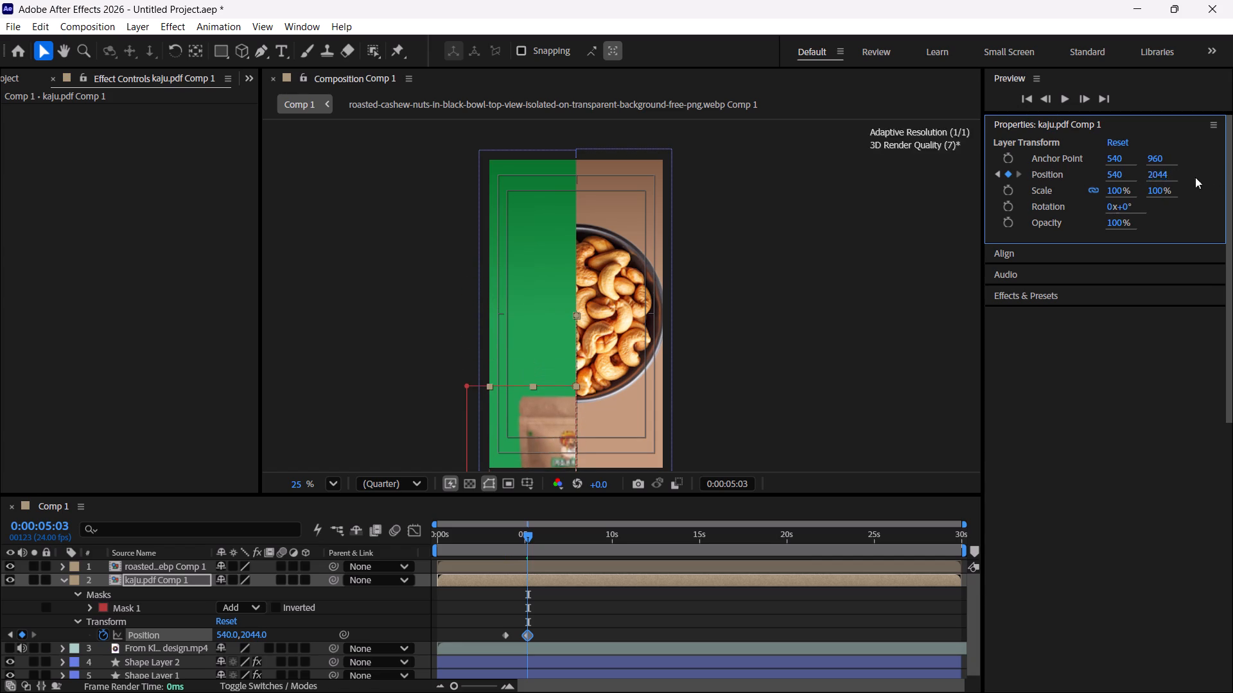
{"action": "left_click_drag", "start_coordinate": [1156, 175], "coordinate": [1232, 175]}
{"action": "left_click_drag", "start_coordinate": [1154, 175], "coordinate": [1218, 175]}
{"action": "left_click_drag", "start_coordinate": [1164, 172], "coordinate": [1232, 173]}
{"action": "left_click_drag", "start_coordinate": [1174, 173], "coordinate": [1232, 180]}
{"action": "left_click_drag", "start_coordinate": [1169, 177], "coordinate": [1232, 176]}
{"action": "left_click_drag", "start_coordinate": [1156, 171], "coordinate": [1214, 176]}
{"action": "left_click_drag", "start_coordinate": [1156, 176], "coordinate": [1227, 175]}
{"action": "left_click_drag", "start_coordinate": [1167, 175], "coordinate": [1232, 175]}
{"action": "left_click_drag", "start_coordinate": [1144, 175], "coordinate": [1220, 175]}
{"action": "left_click_drag", "start_coordinate": [1157, 174], "coordinate": [1232, 173]}
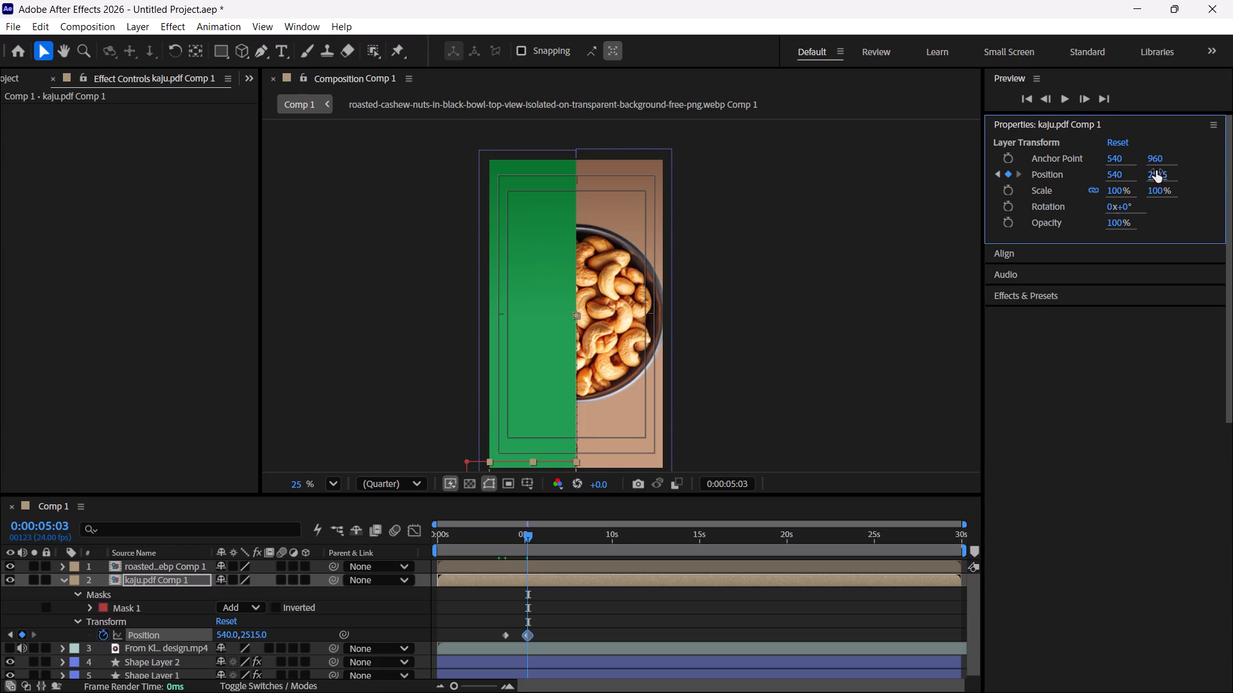
{"action": "left_click_drag", "start_coordinate": [1156, 171], "coordinate": [1232, 174]}
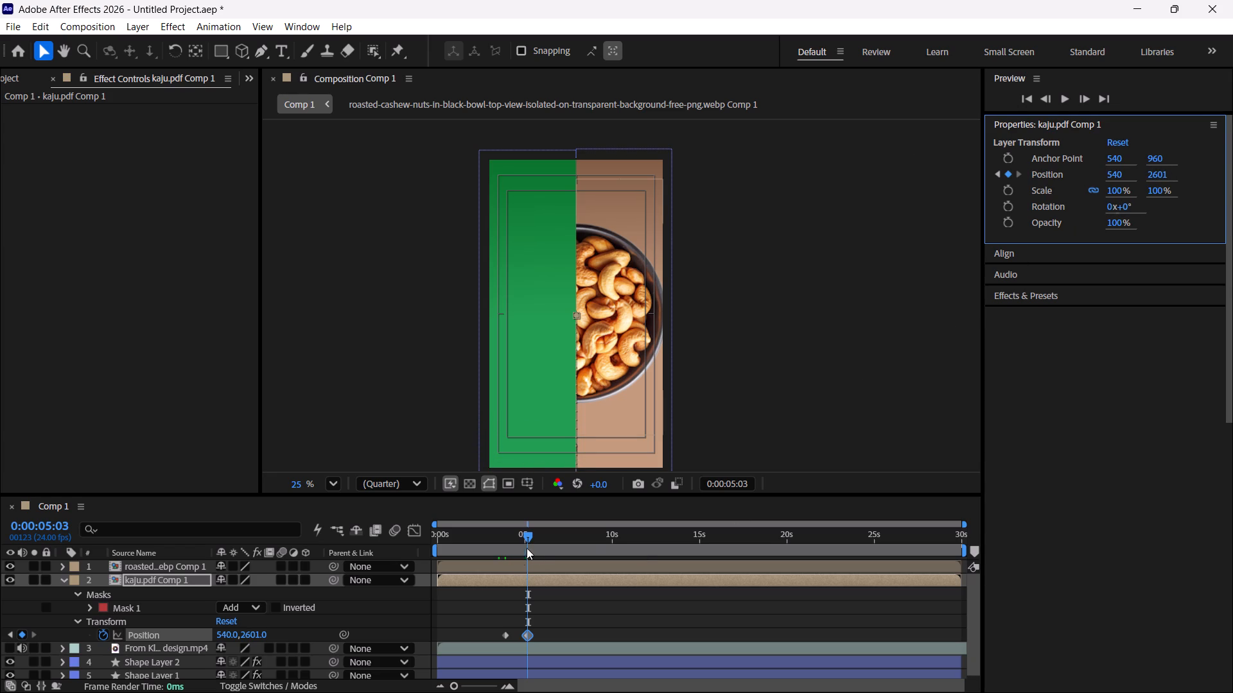
Apply Easy Ease to both Position keyframes of the kaju.pdf Comp 1 layer.
{"action": "left_click", "coordinate": [506, 632], "text": "shift"}
{"action": "key", "text": "F9"}
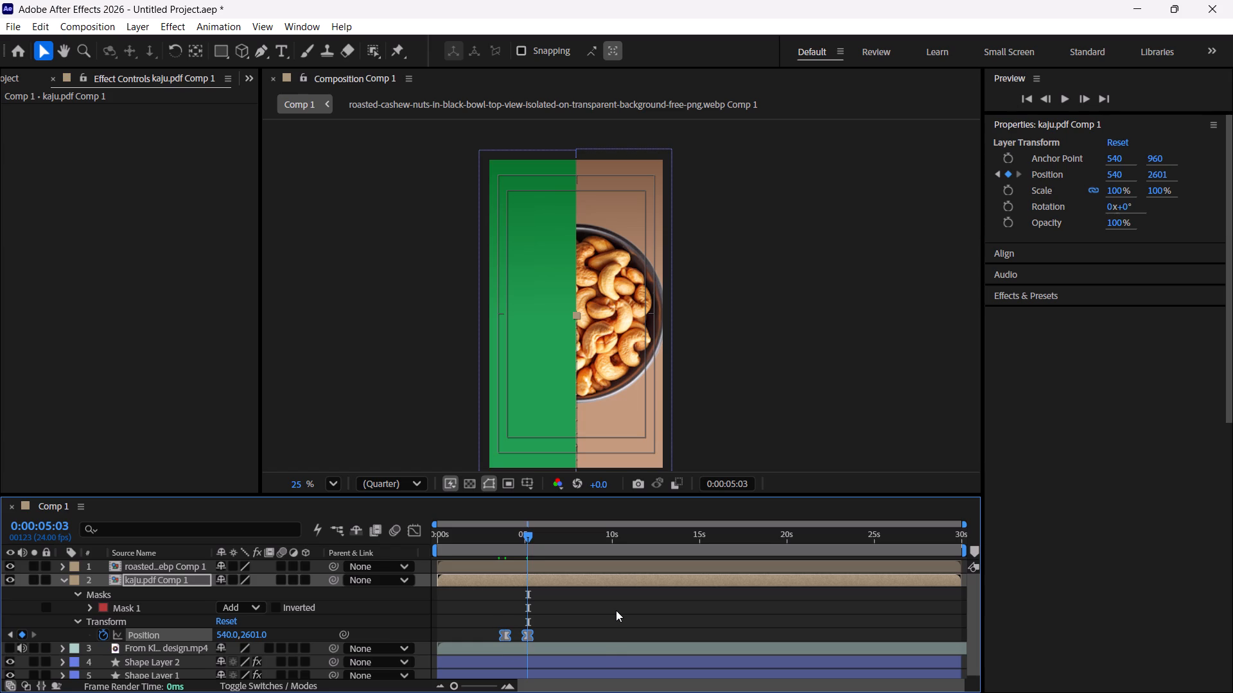
Preview the pouch's downward exit from 0:00:03:03 and scrub back to just before the move starts.
{"action": "left_click_drag", "start_coordinate": [528, 532], "coordinate": [493, 547]}
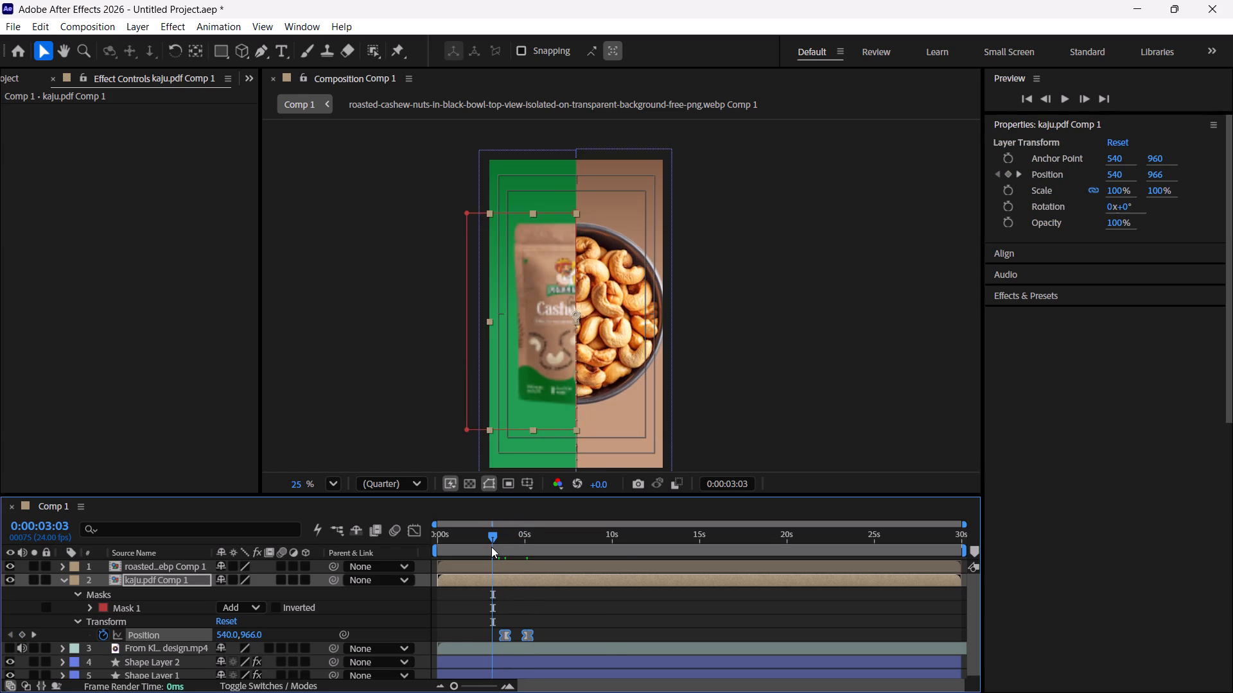
{"action": "key", "text": "space"}
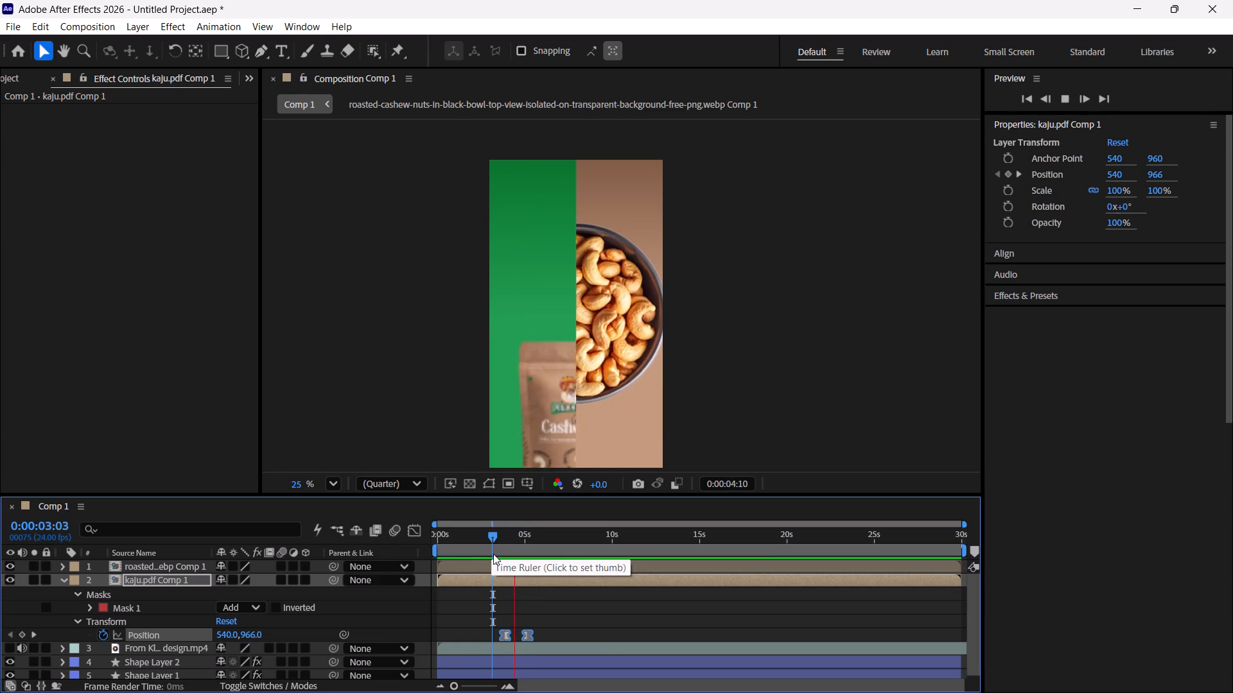
{"action": "key", "text": "space"}
{"action": "left_click_drag", "start_coordinate": [533, 536], "coordinate": [500, 518]}
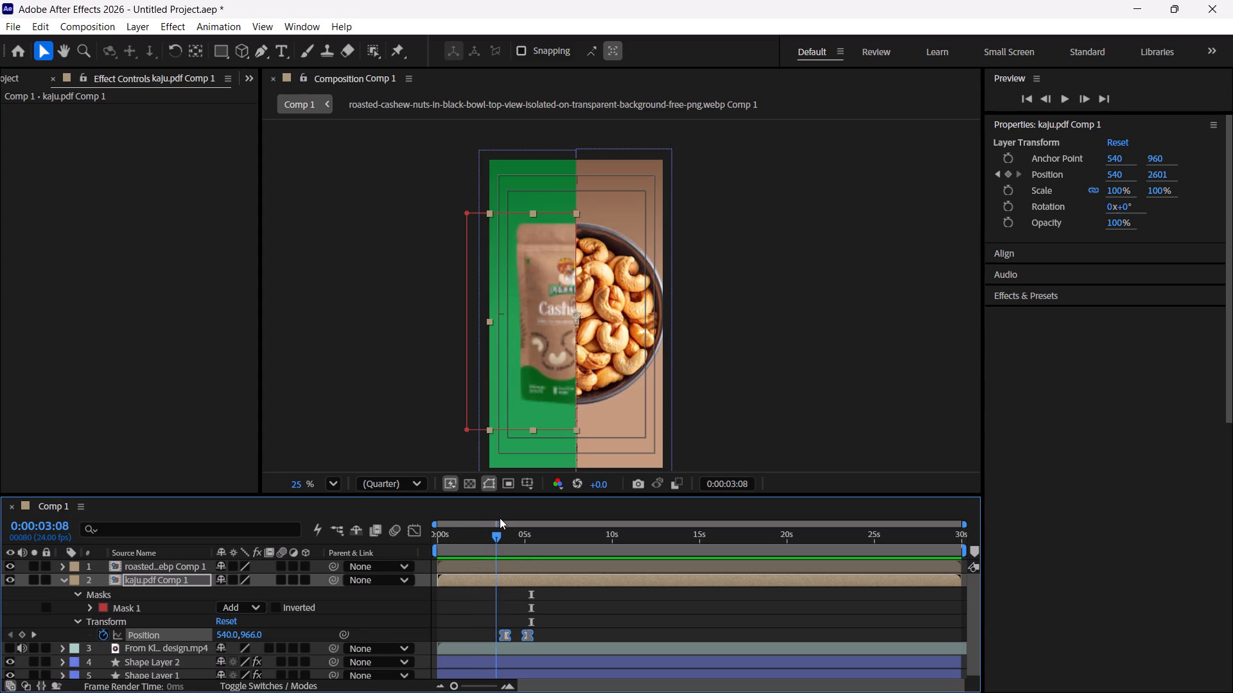
{"action": "left_click_drag", "start_coordinate": [500, 518], "coordinate": [502, 517]}
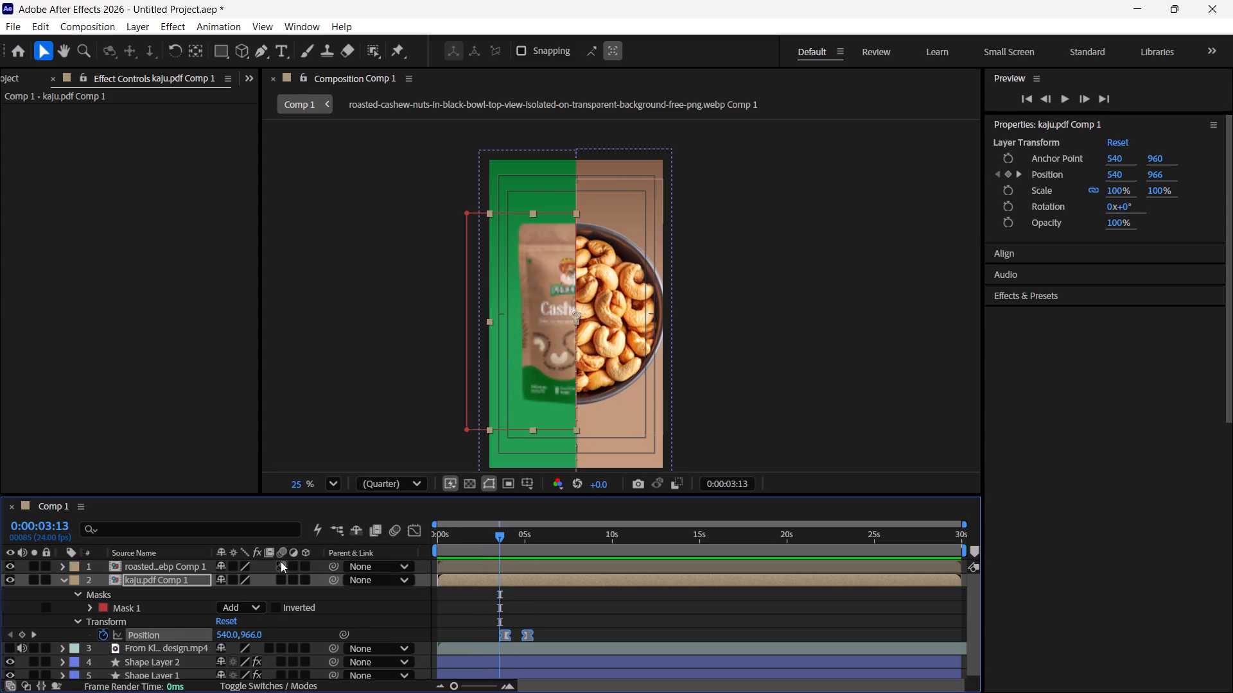
Enable motion blur for all five layers in Comp 1.
{"action": "left_click_drag", "start_coordinate": [281, 561], "coordinate": [281, 588]}
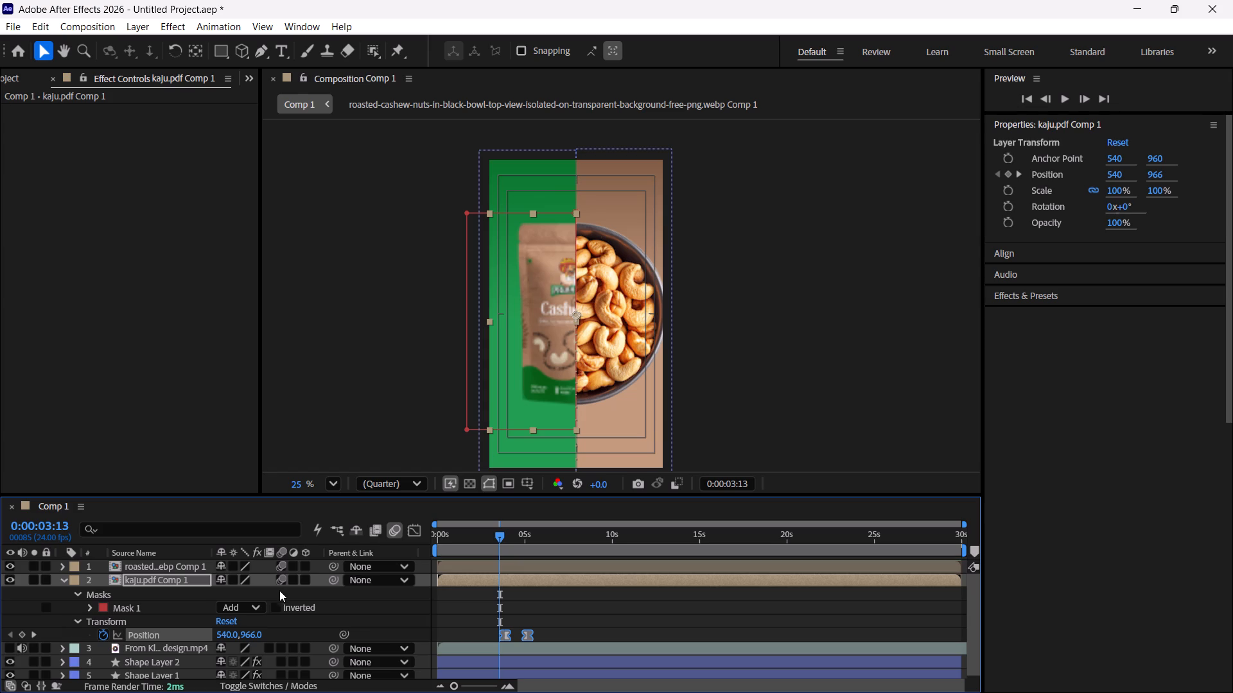
{"action": "left_click_drag", "start_coordinate": [284, 649], "coordinate": [284, 653]}
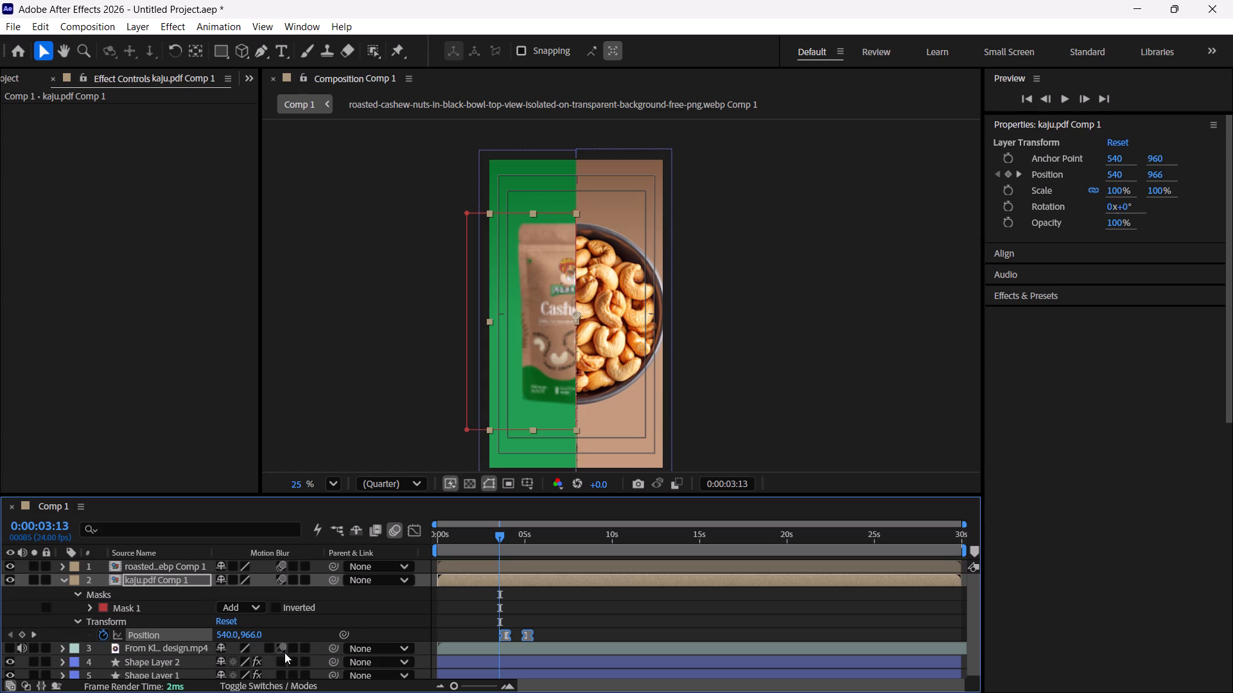
{"action": "left_click_drag", "start_coordinate": [284, 653], "coordinate": [284, 692]}
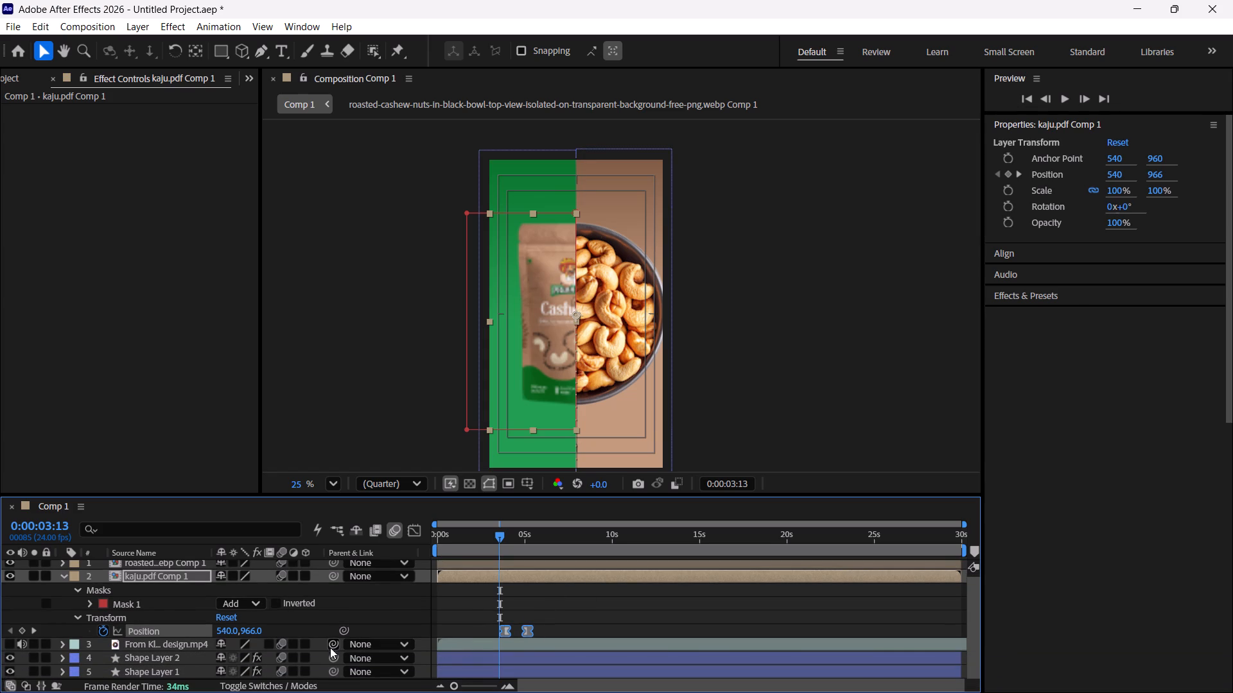
Parent the green background, Shape Layer 1, to the kaju.pdf Comp 1 layer.
{"action": "left_click", "coordinate": [139, 657]}
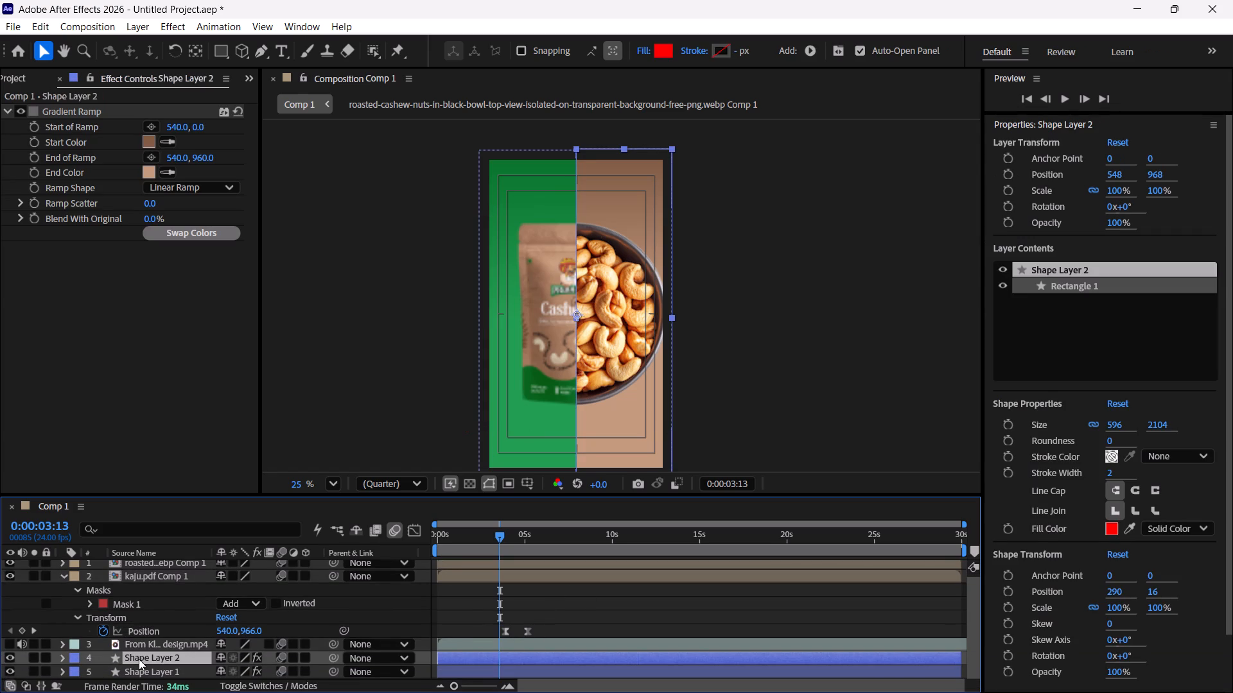
{"action": "left_click", "coordinate": [139, 672]}
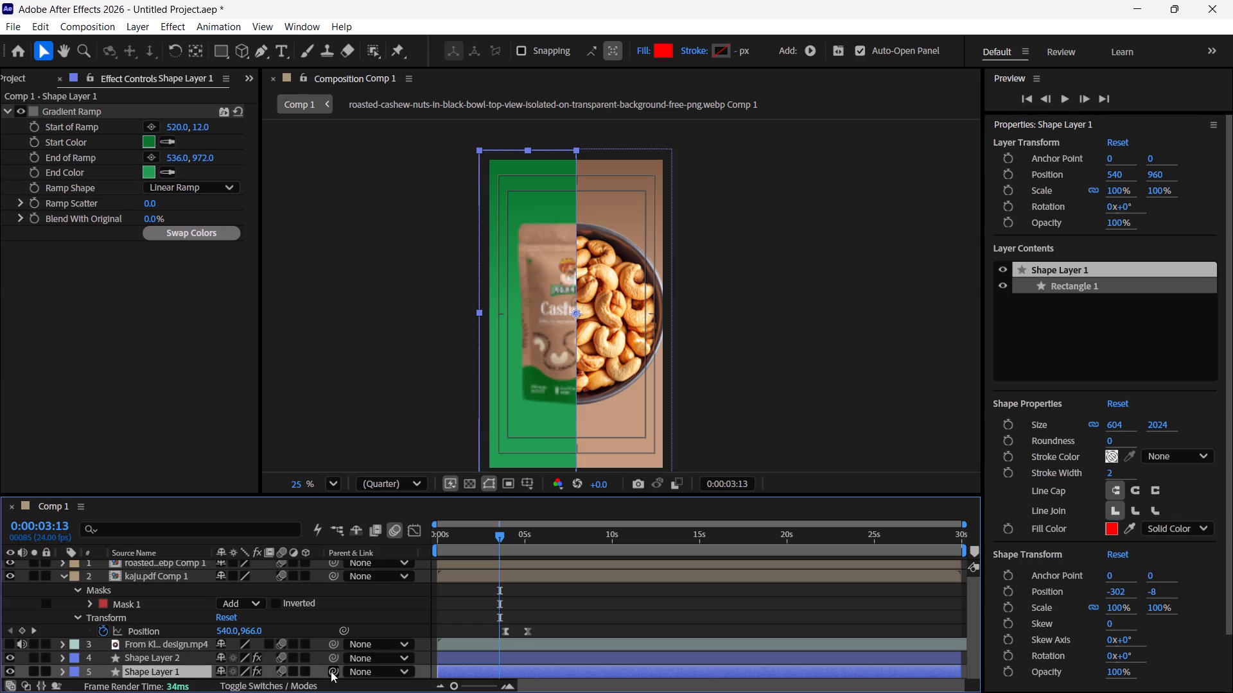
{"action": "left_click", "coordinate": [161, 639]}
{"action": "left_click", "coordinate": [166, 574]}
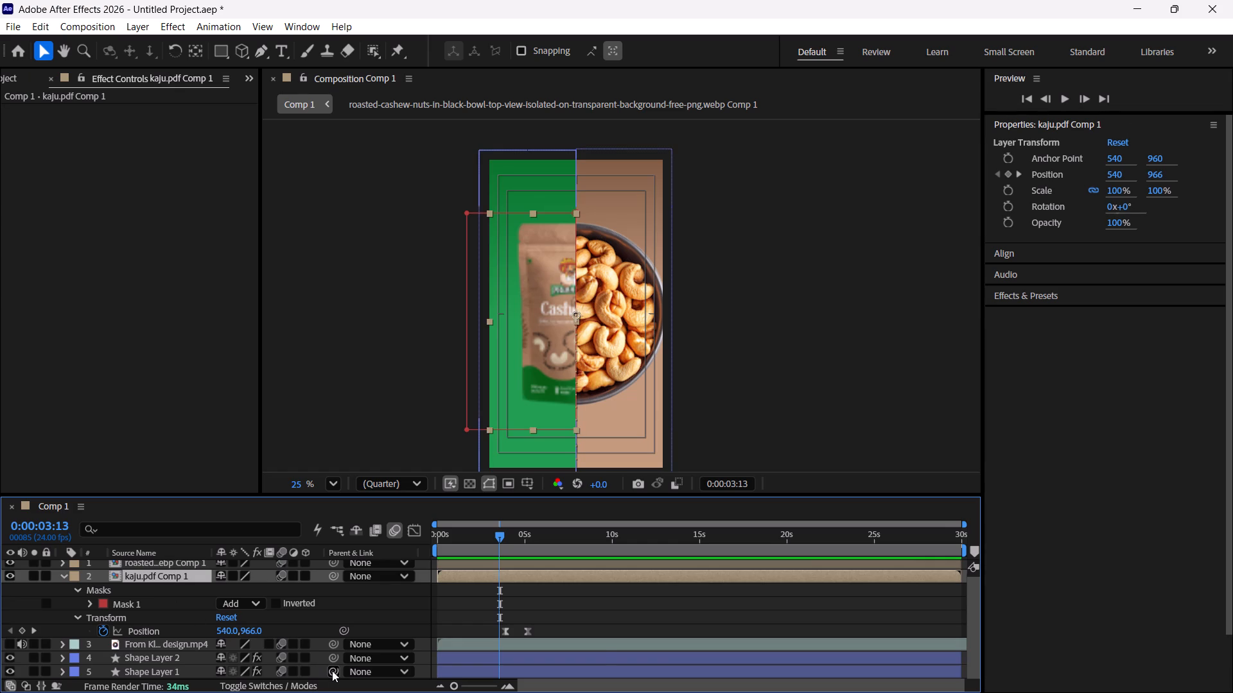
{"action": "left_click", "coordinate": [183, 678]}
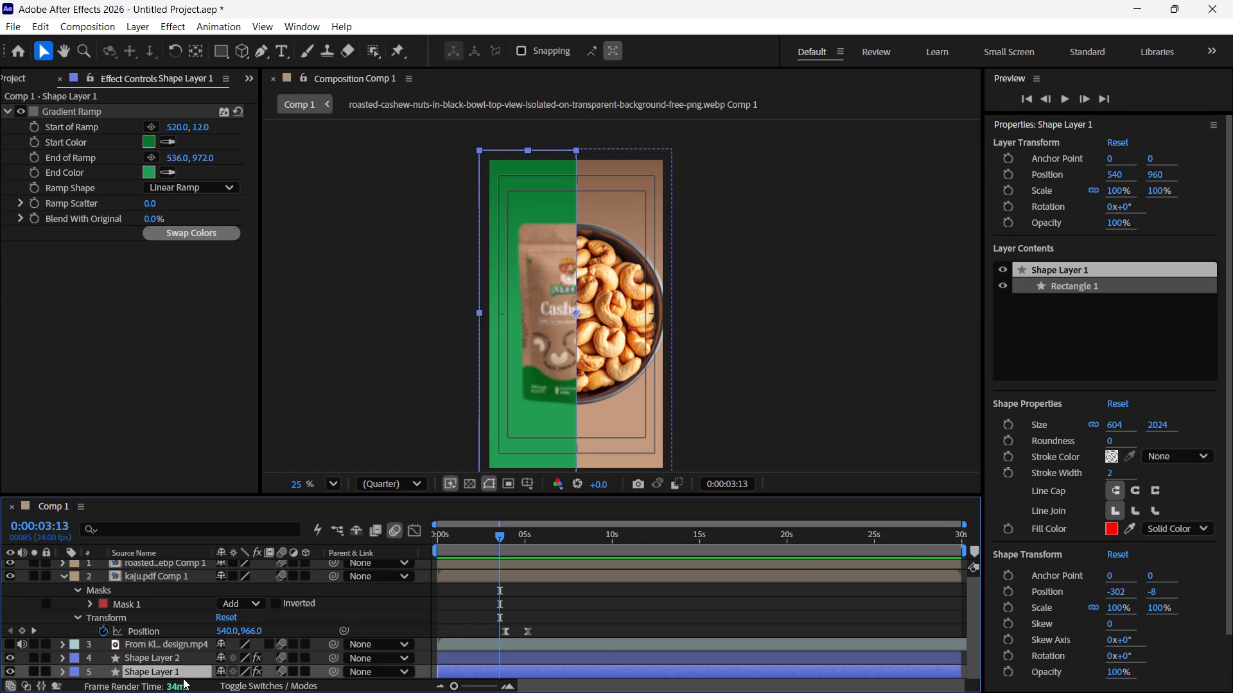
{"action": "left_click", "coordinate": [196, 582]}
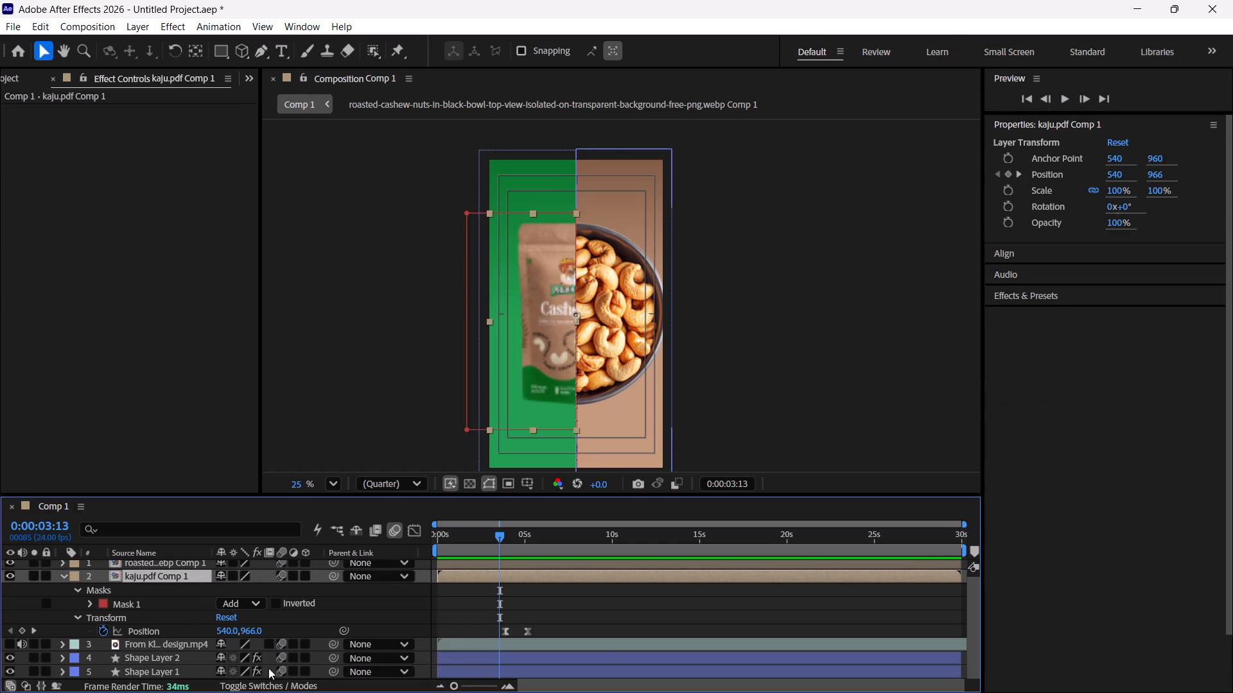
{"action": "left_click_drag", "start_coordinate": [329, 673], "coordinate": [168, 575]}
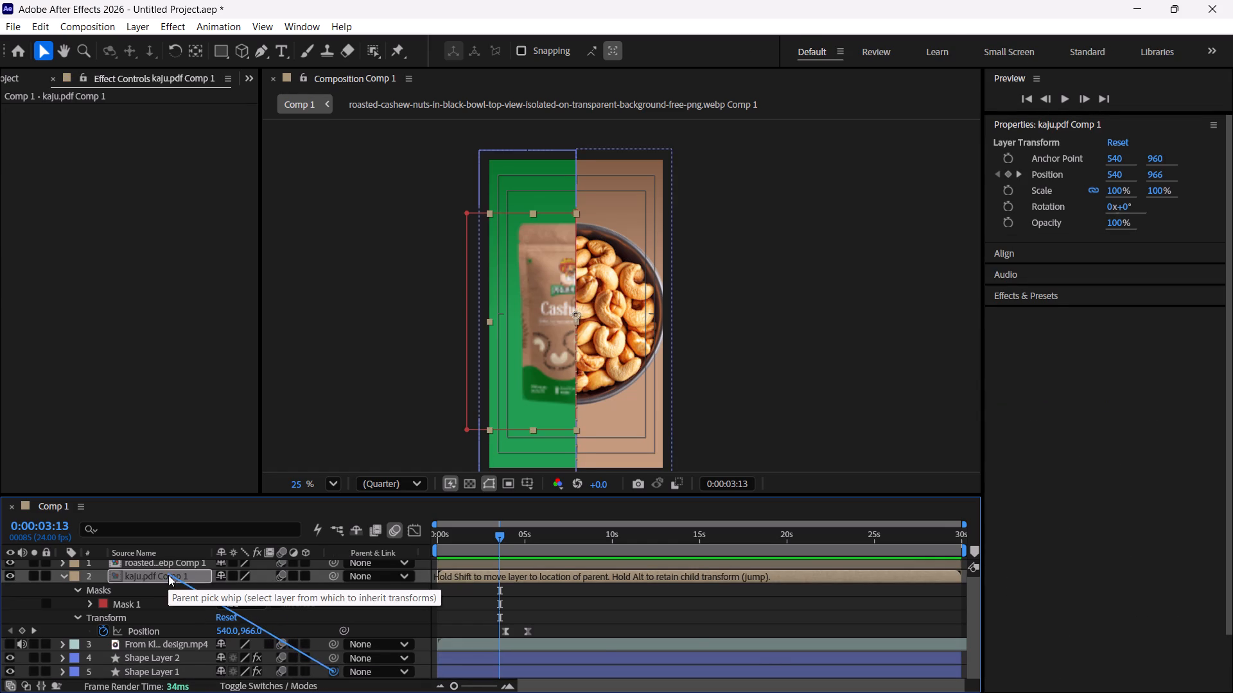
{"action": "left_click_drag", "start_coordinate": [168, 575], "coordinate": [171, 576]}
Preview the parented animation from 0:00:01:15 and scrub through the move to check how the green background follows the pouch.
{"action": "left_click_drag", "start_coordinate": [500, 537], "coordinate": [466, 549]}
{"action": "key", "text": "space"}
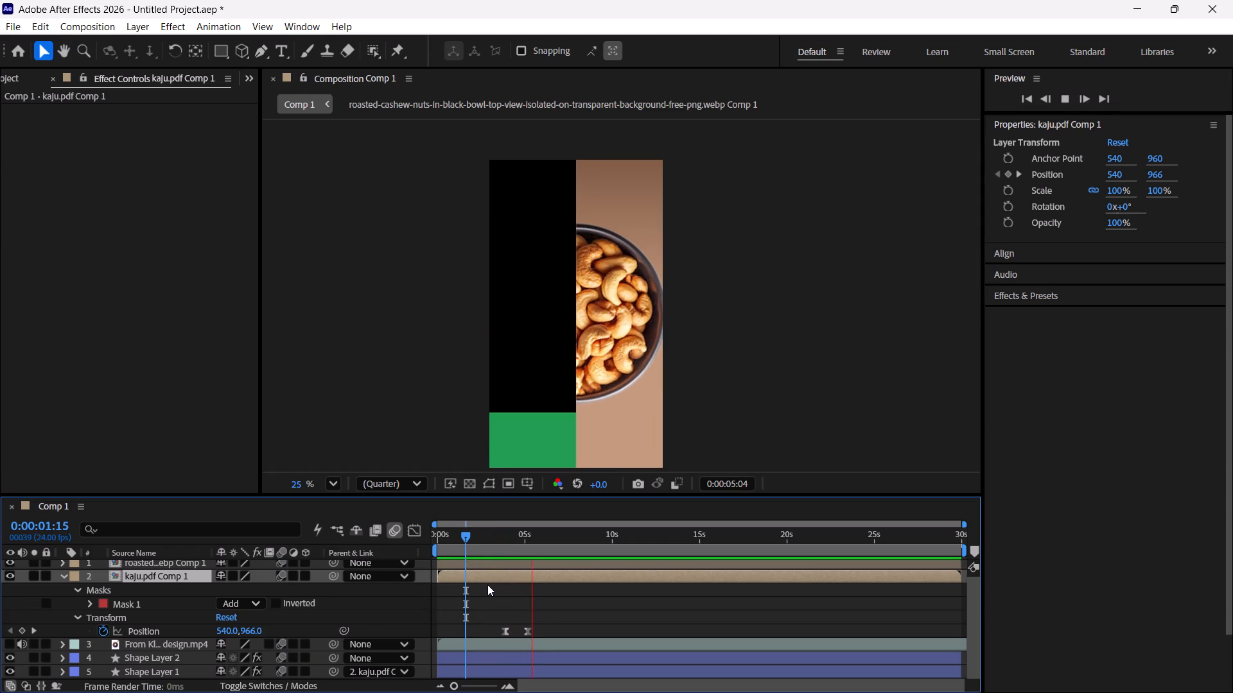
{"action": "key", "text": "space"}
{"action": "left_click_drag", "start_coordinate": [538, 529], "coordinate": [522, 549]}
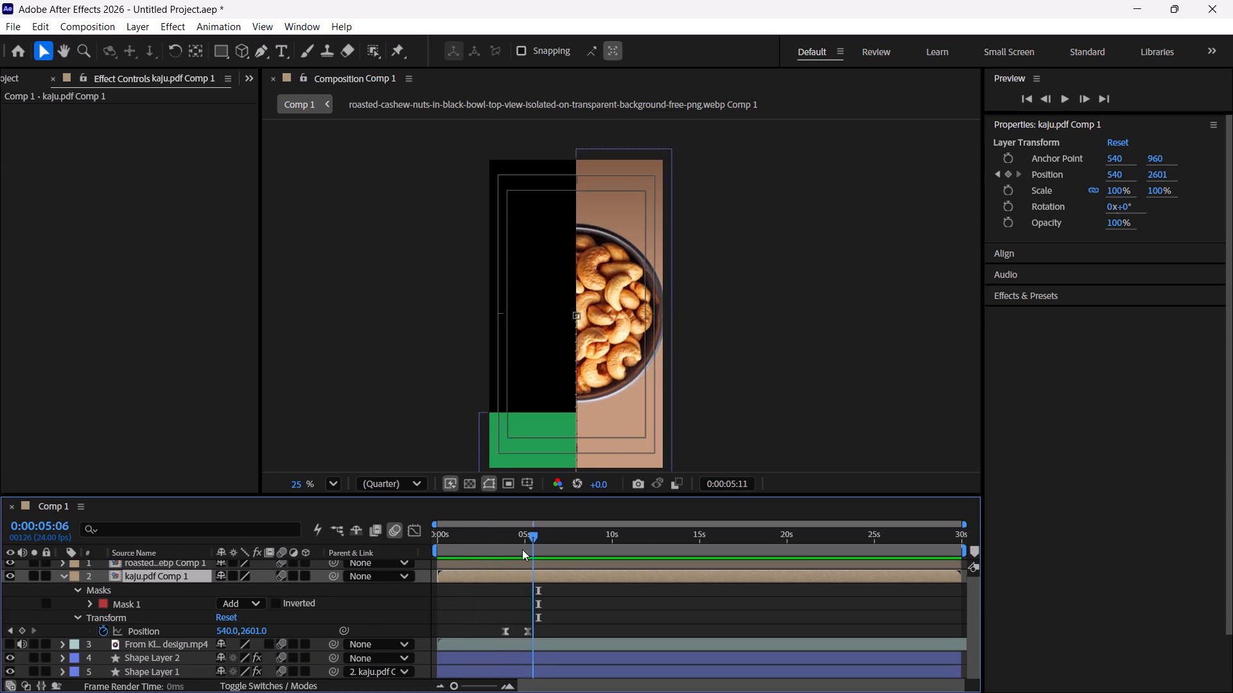
{"action": "left_click_drag", "start_coordinate": [522, 549], "coordinate": [497, 560]}
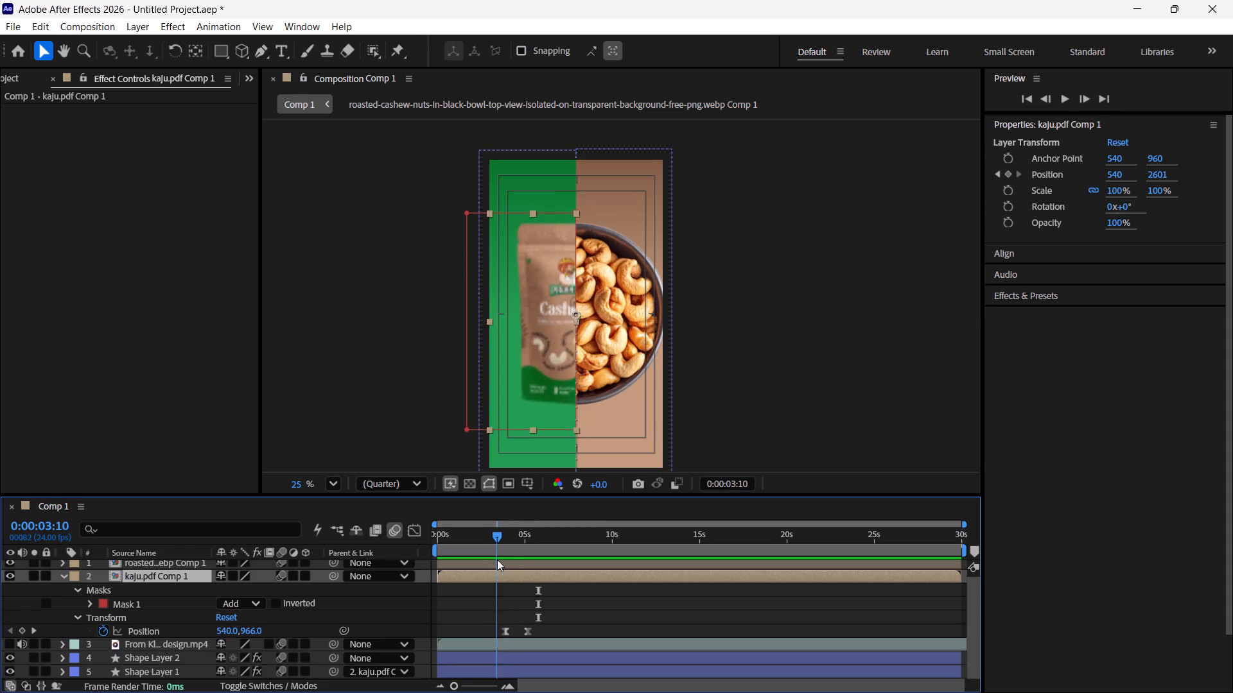
{"action": "left_click_drag", "start_coordinate": [497, 560], "coordinate": [507, 560]}
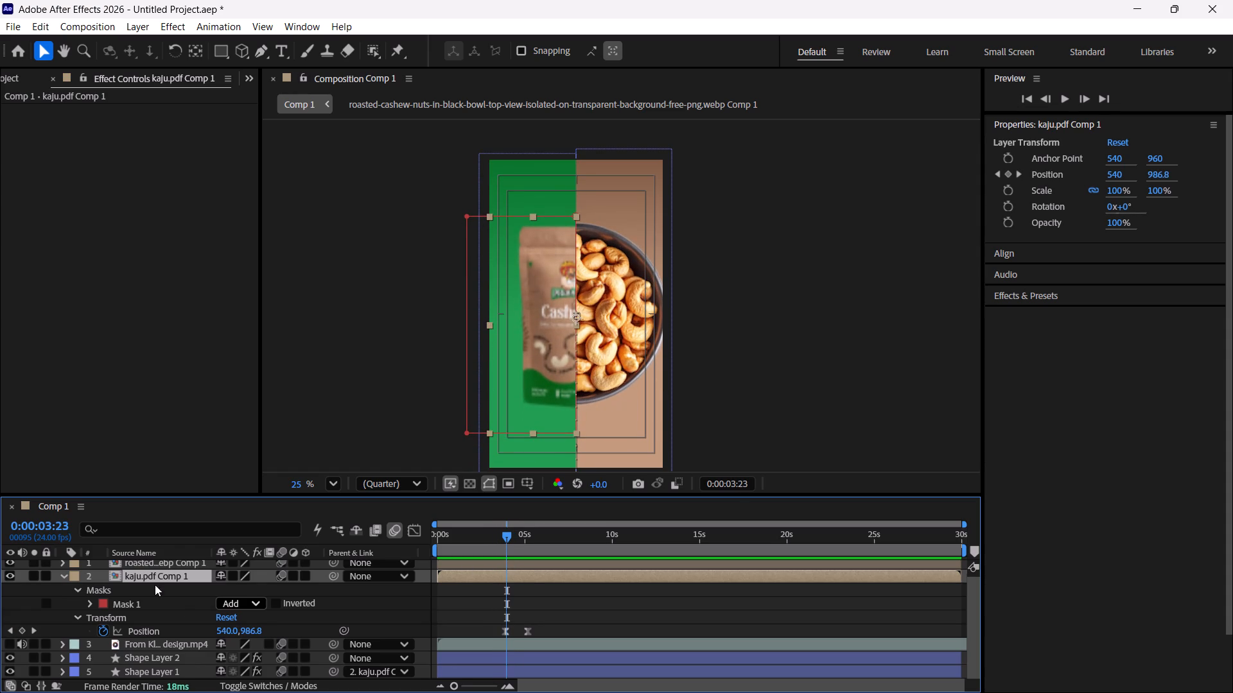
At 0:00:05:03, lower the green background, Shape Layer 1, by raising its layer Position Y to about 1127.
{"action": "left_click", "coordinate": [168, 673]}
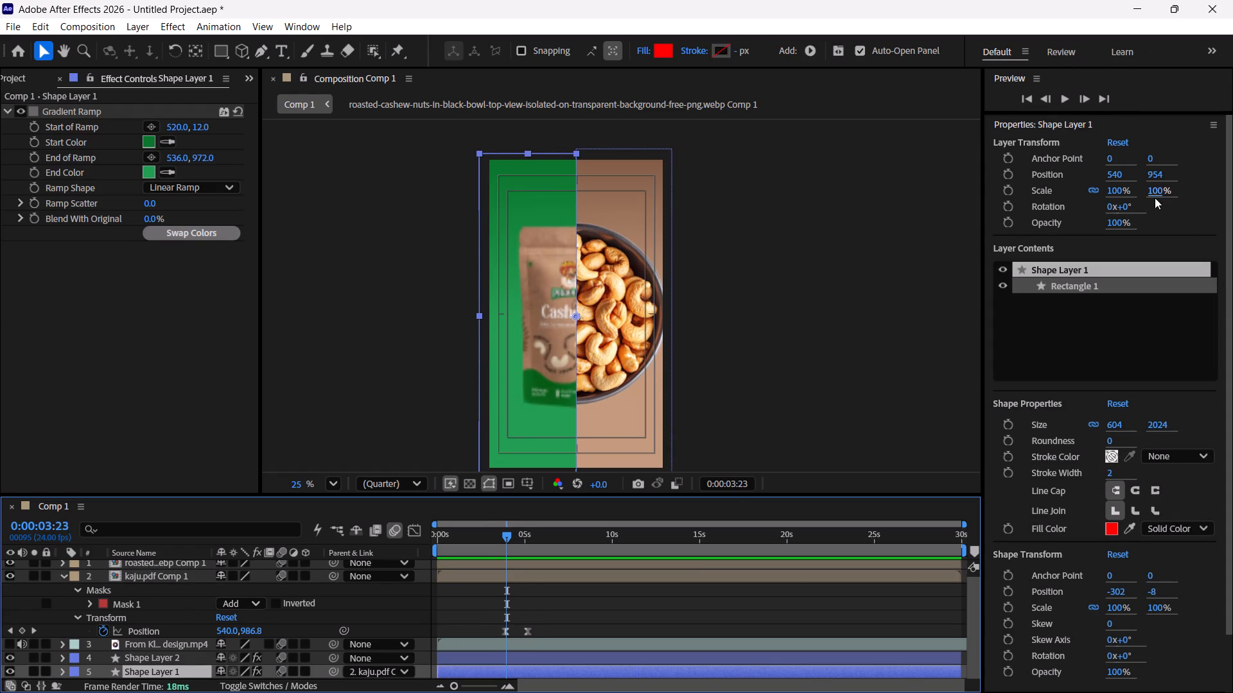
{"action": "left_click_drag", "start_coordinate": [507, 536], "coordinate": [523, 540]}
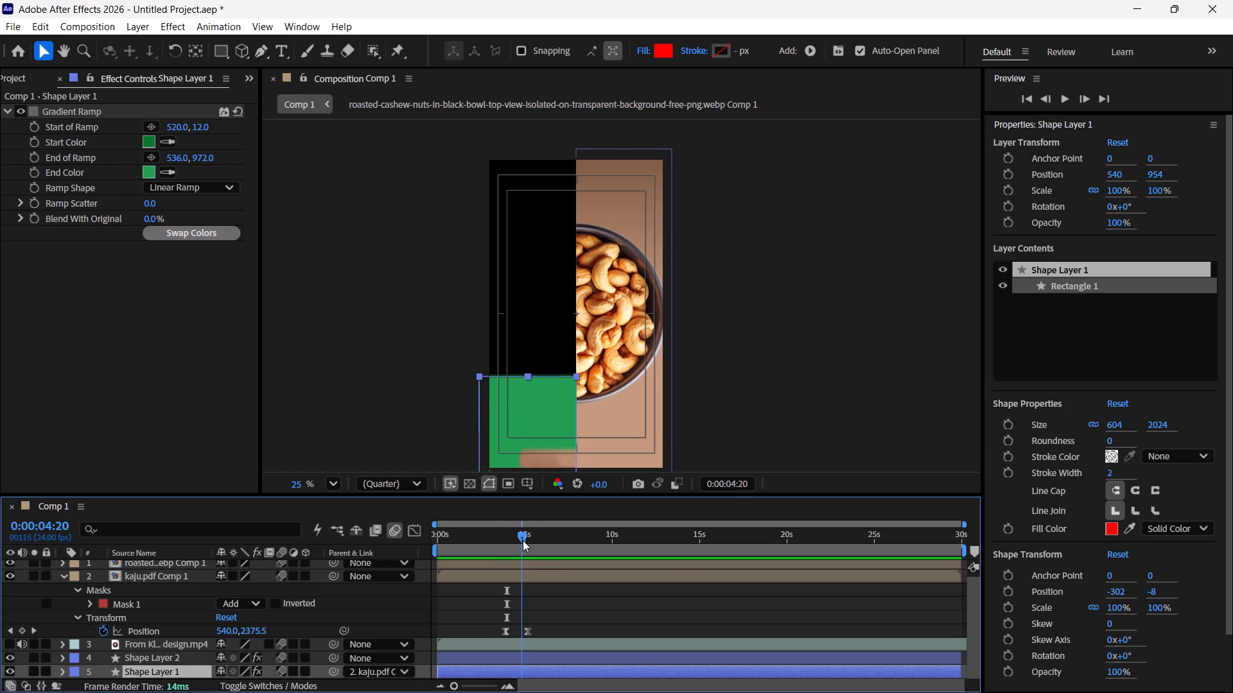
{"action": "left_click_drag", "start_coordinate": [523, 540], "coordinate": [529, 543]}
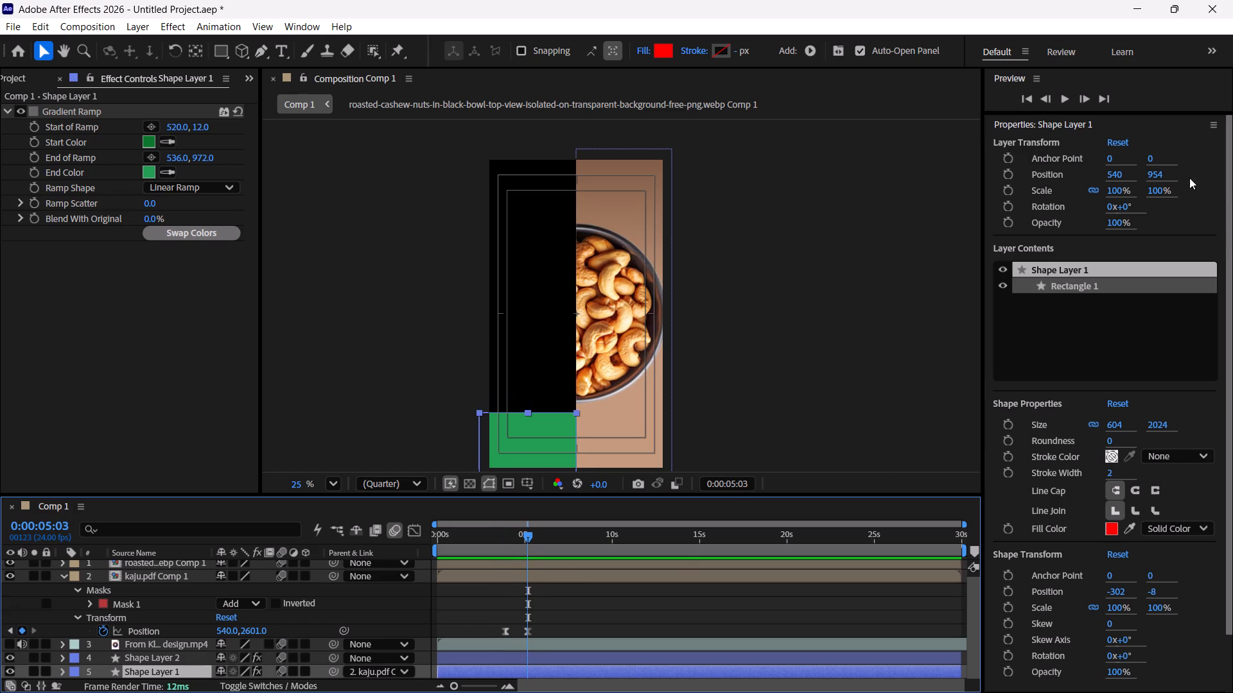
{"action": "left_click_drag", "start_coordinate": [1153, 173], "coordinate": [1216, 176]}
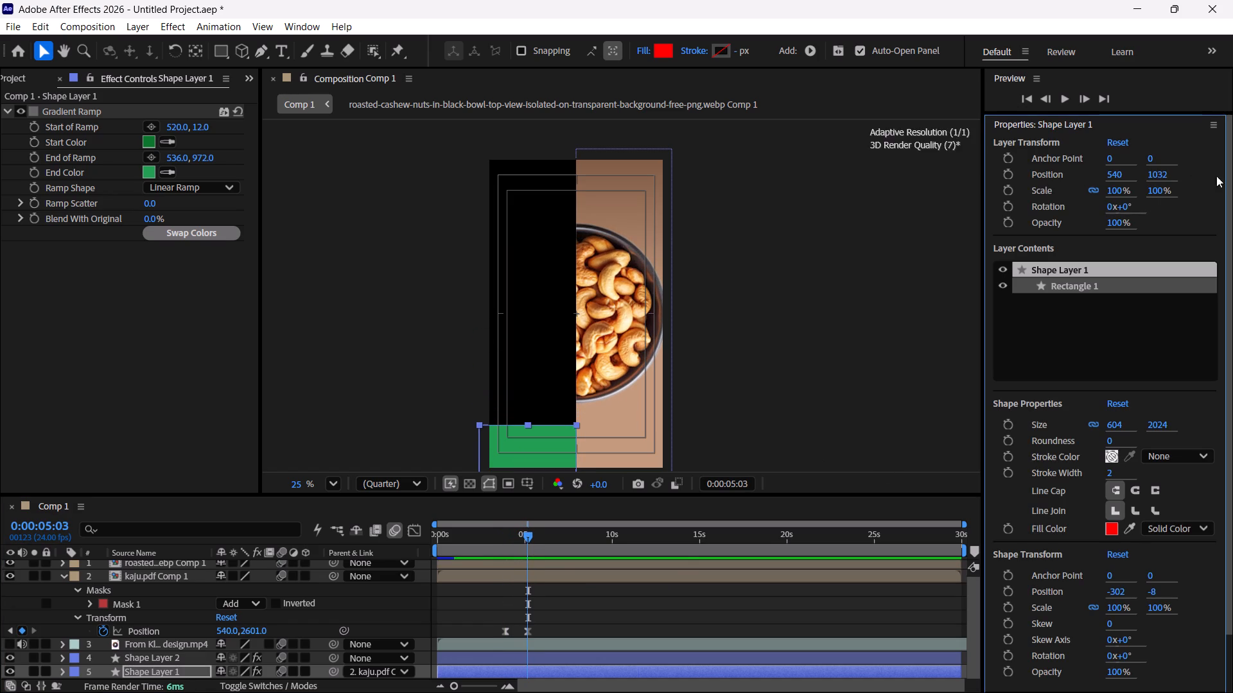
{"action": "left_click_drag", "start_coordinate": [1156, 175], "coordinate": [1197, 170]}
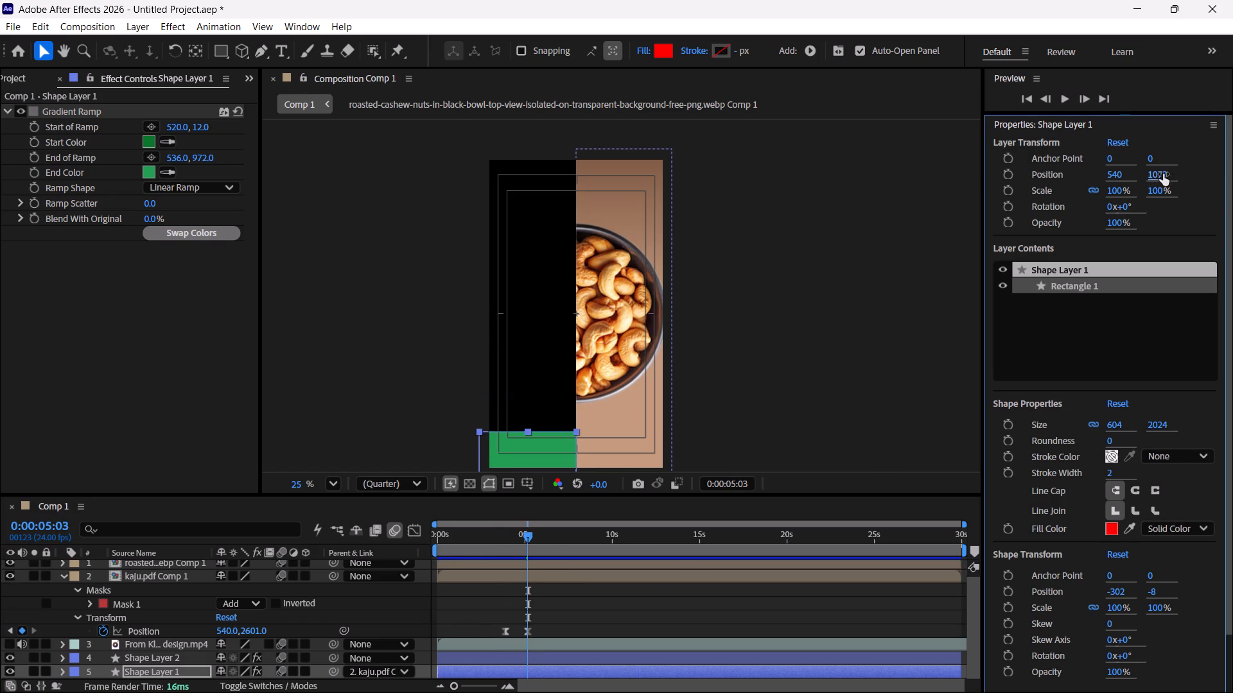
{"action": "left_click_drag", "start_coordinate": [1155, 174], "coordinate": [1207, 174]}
Scale Shape Layer 1 uniformly to 204%.
{"action": "left_click_drag", "start_coordinate": [1162, 182], "coordinate": [1232, 166]}
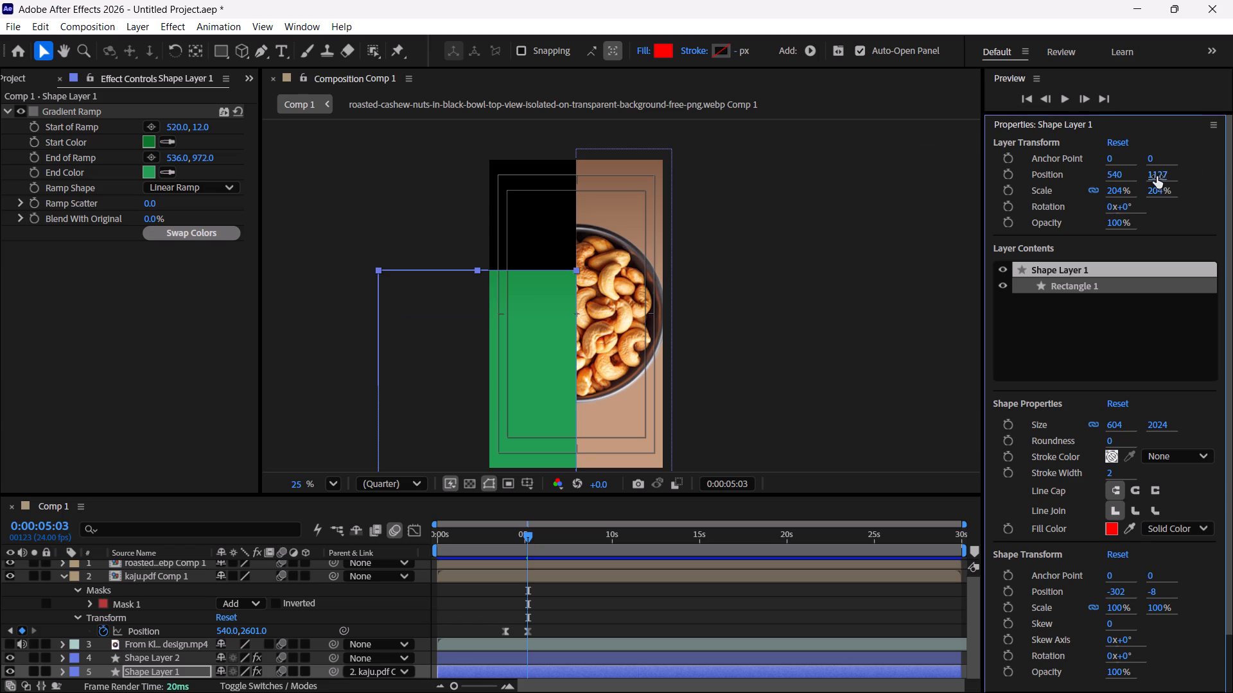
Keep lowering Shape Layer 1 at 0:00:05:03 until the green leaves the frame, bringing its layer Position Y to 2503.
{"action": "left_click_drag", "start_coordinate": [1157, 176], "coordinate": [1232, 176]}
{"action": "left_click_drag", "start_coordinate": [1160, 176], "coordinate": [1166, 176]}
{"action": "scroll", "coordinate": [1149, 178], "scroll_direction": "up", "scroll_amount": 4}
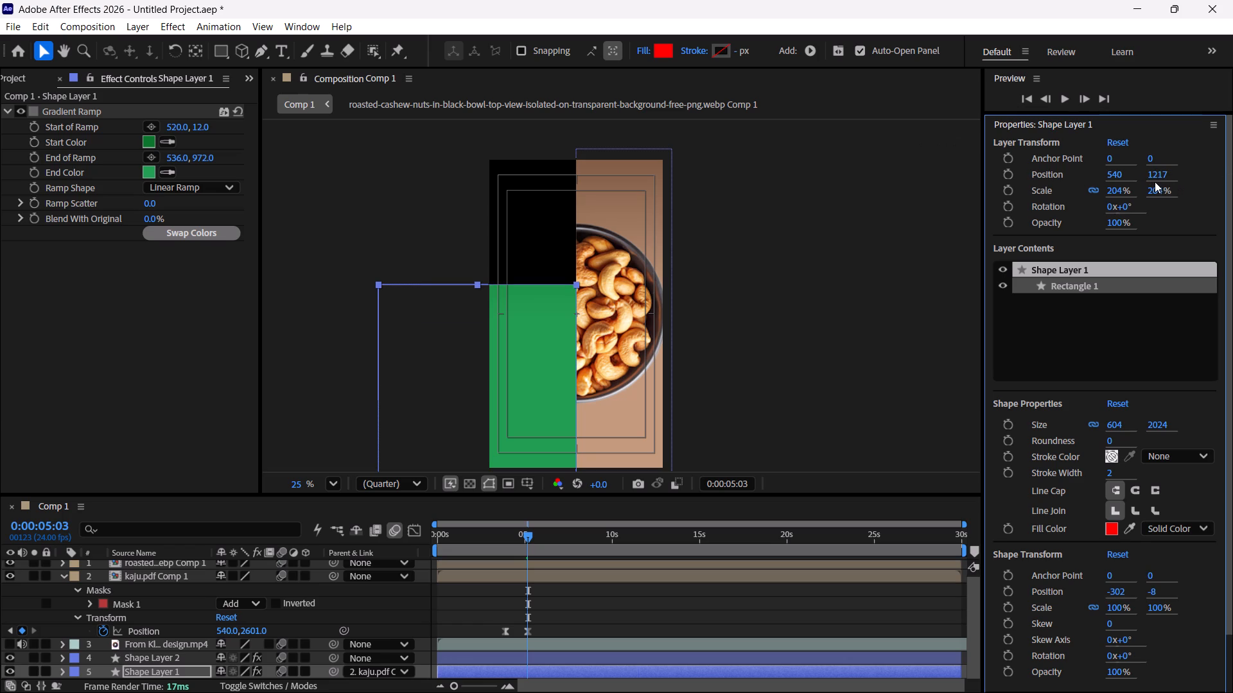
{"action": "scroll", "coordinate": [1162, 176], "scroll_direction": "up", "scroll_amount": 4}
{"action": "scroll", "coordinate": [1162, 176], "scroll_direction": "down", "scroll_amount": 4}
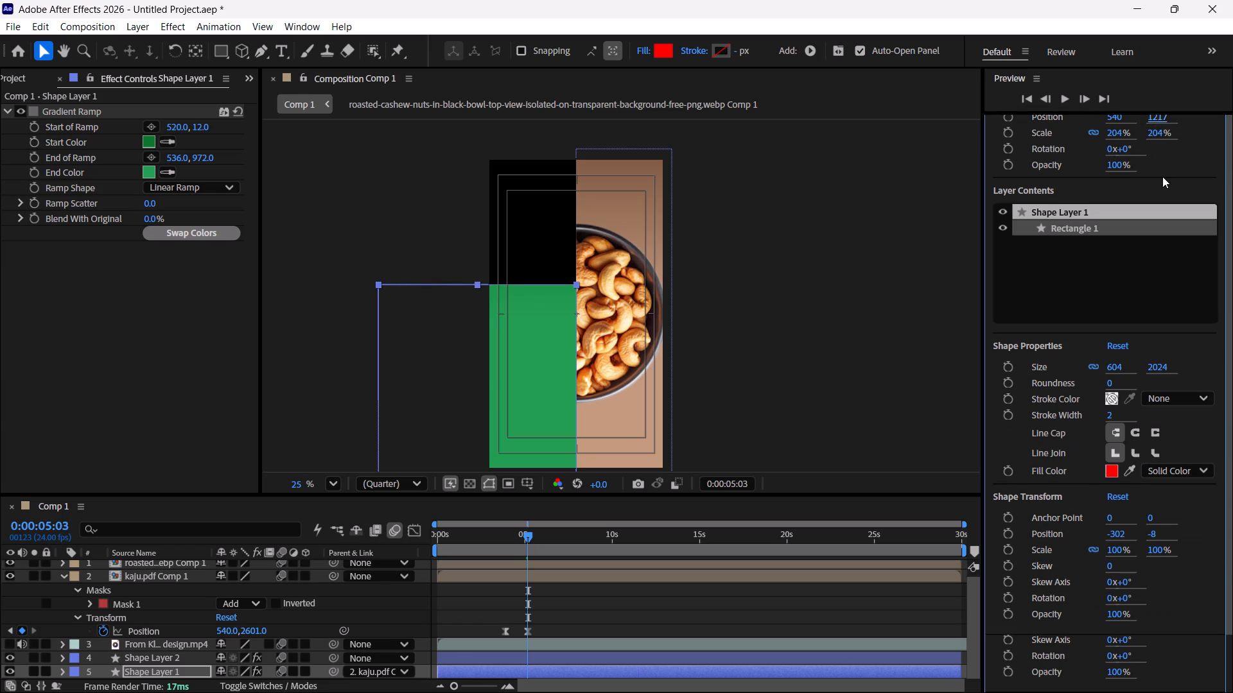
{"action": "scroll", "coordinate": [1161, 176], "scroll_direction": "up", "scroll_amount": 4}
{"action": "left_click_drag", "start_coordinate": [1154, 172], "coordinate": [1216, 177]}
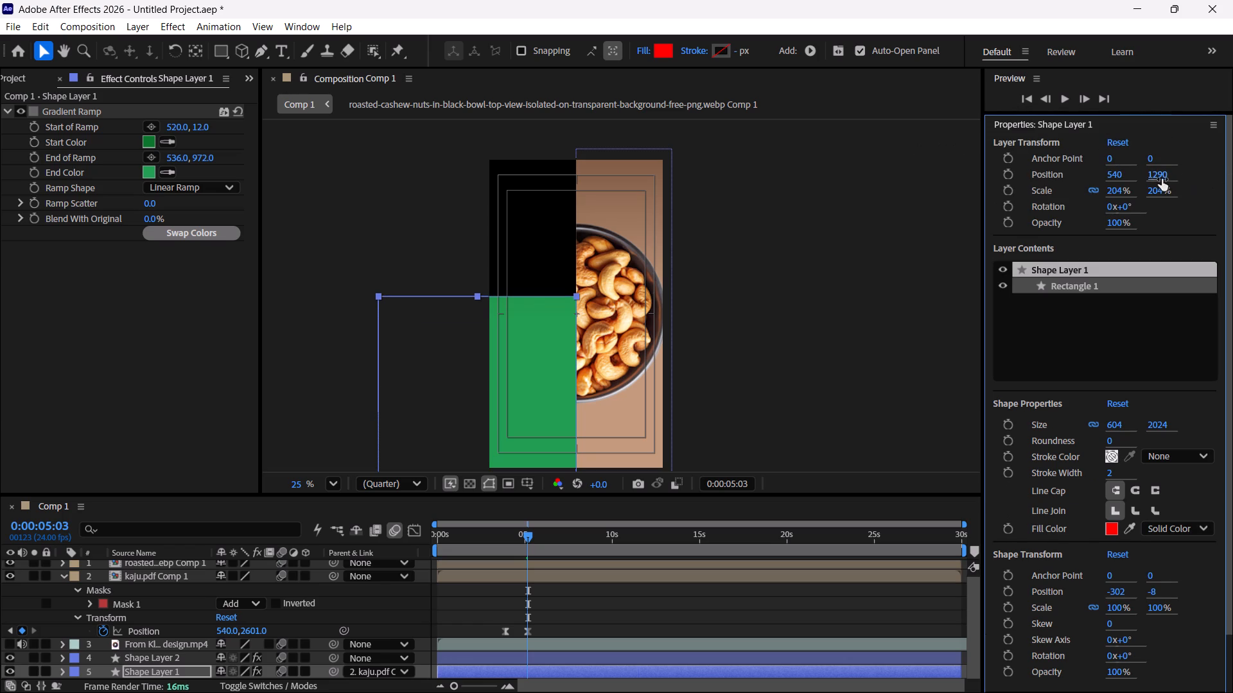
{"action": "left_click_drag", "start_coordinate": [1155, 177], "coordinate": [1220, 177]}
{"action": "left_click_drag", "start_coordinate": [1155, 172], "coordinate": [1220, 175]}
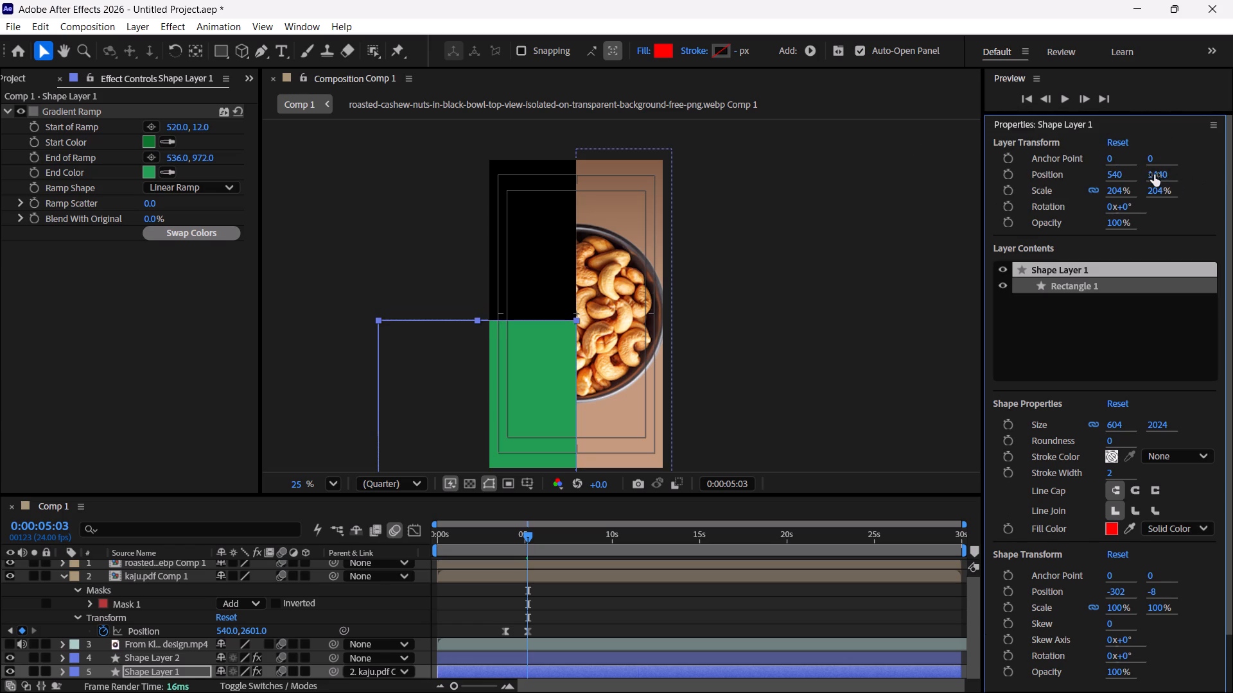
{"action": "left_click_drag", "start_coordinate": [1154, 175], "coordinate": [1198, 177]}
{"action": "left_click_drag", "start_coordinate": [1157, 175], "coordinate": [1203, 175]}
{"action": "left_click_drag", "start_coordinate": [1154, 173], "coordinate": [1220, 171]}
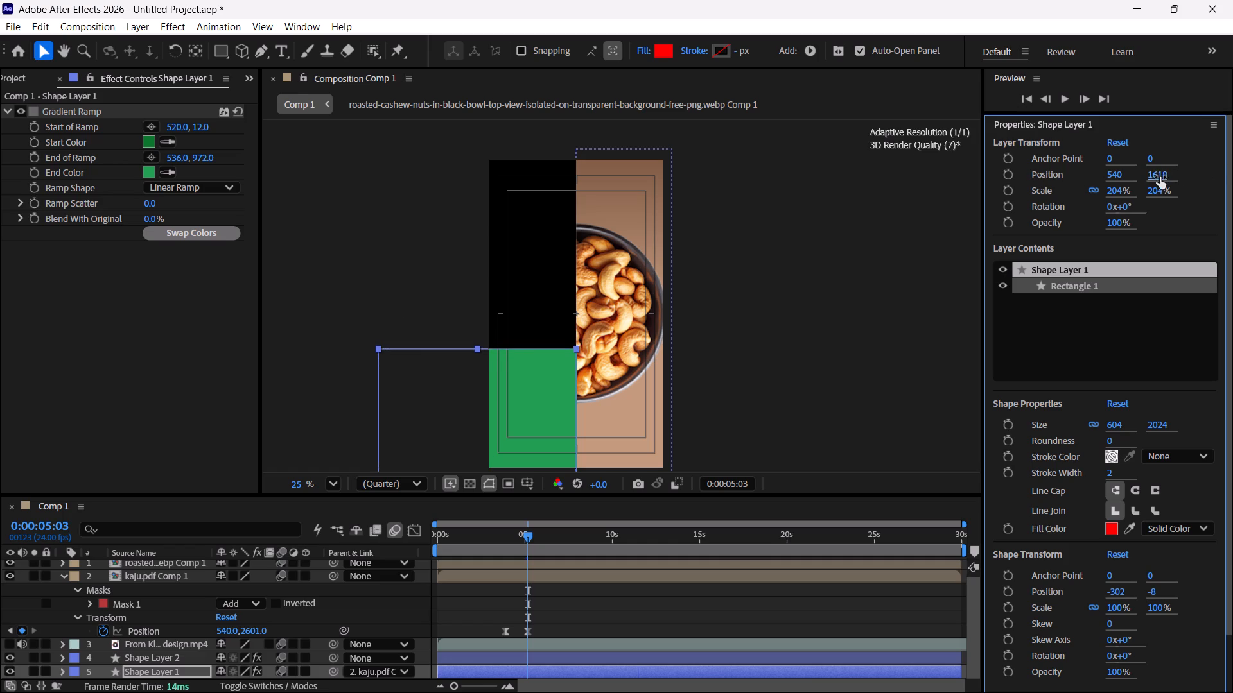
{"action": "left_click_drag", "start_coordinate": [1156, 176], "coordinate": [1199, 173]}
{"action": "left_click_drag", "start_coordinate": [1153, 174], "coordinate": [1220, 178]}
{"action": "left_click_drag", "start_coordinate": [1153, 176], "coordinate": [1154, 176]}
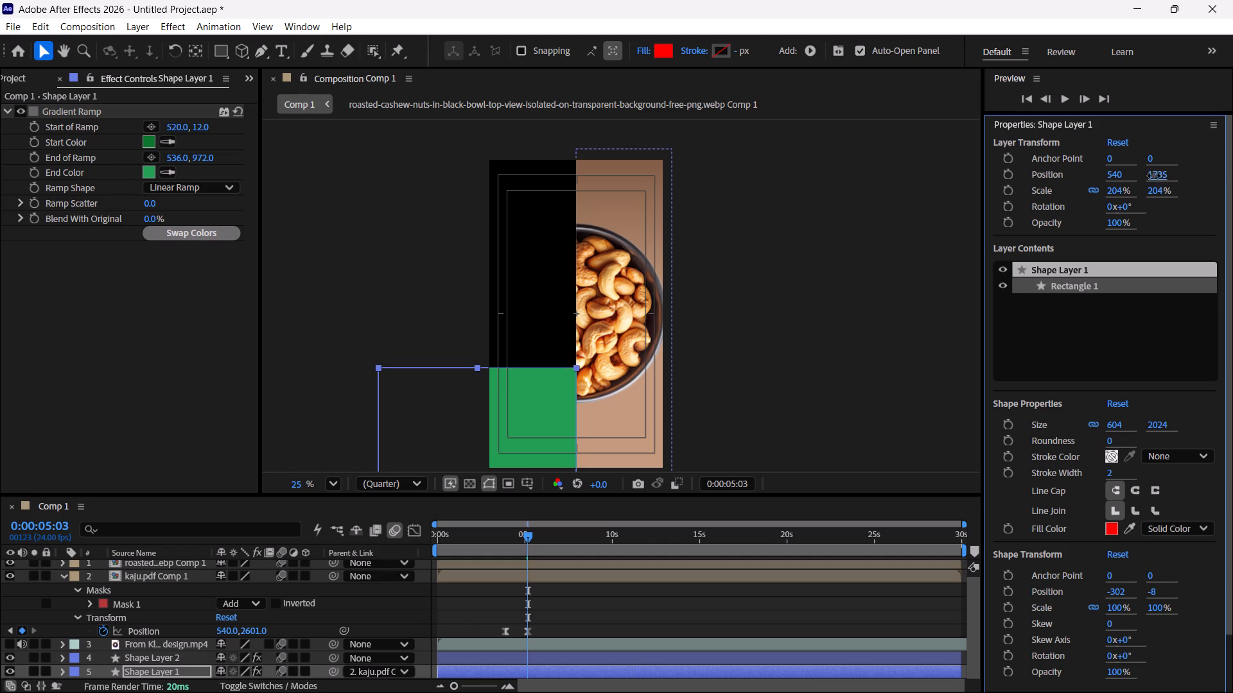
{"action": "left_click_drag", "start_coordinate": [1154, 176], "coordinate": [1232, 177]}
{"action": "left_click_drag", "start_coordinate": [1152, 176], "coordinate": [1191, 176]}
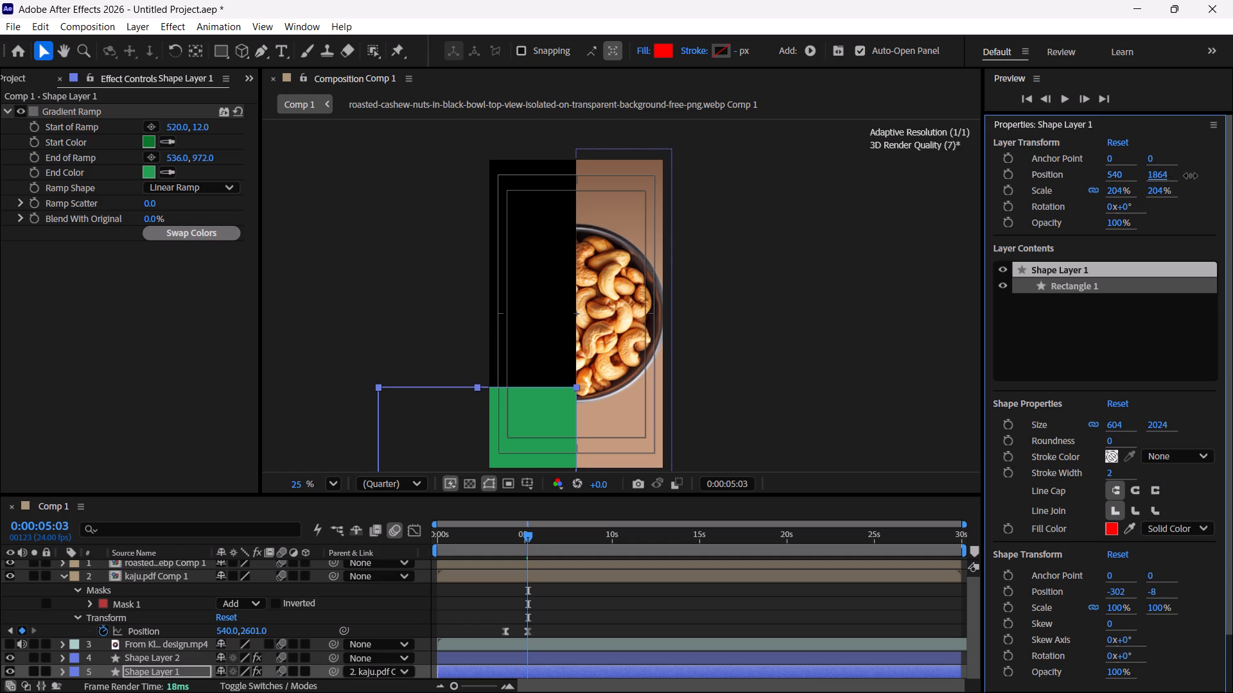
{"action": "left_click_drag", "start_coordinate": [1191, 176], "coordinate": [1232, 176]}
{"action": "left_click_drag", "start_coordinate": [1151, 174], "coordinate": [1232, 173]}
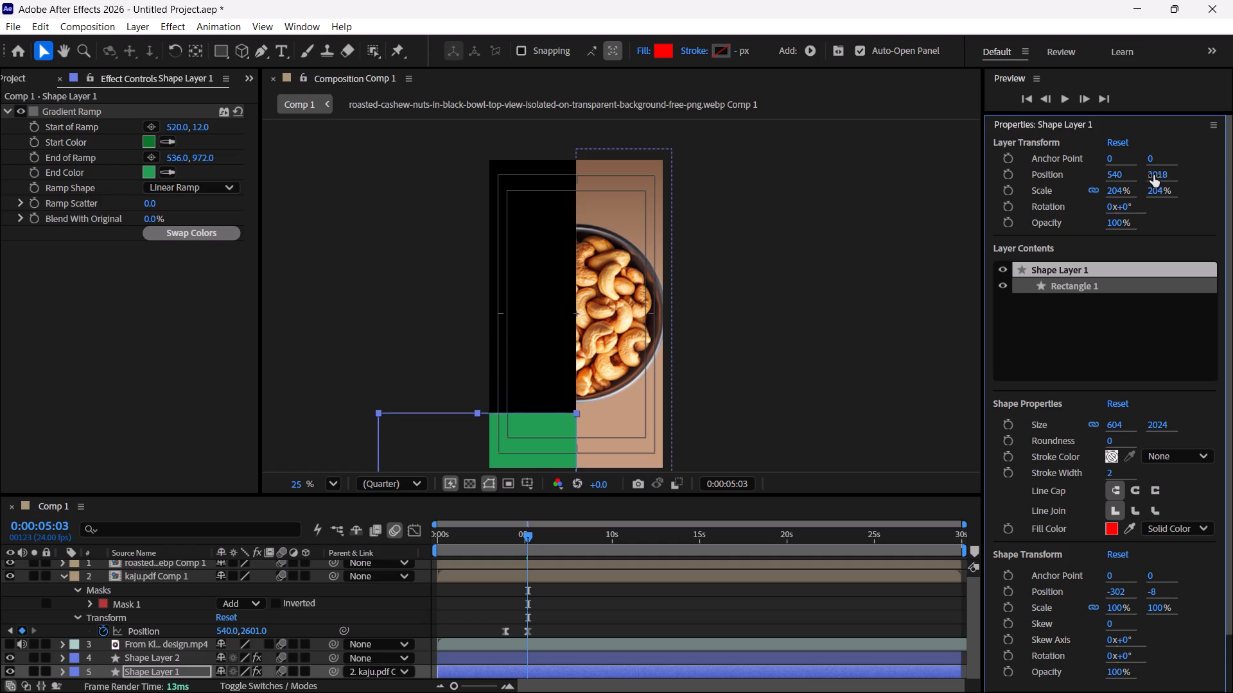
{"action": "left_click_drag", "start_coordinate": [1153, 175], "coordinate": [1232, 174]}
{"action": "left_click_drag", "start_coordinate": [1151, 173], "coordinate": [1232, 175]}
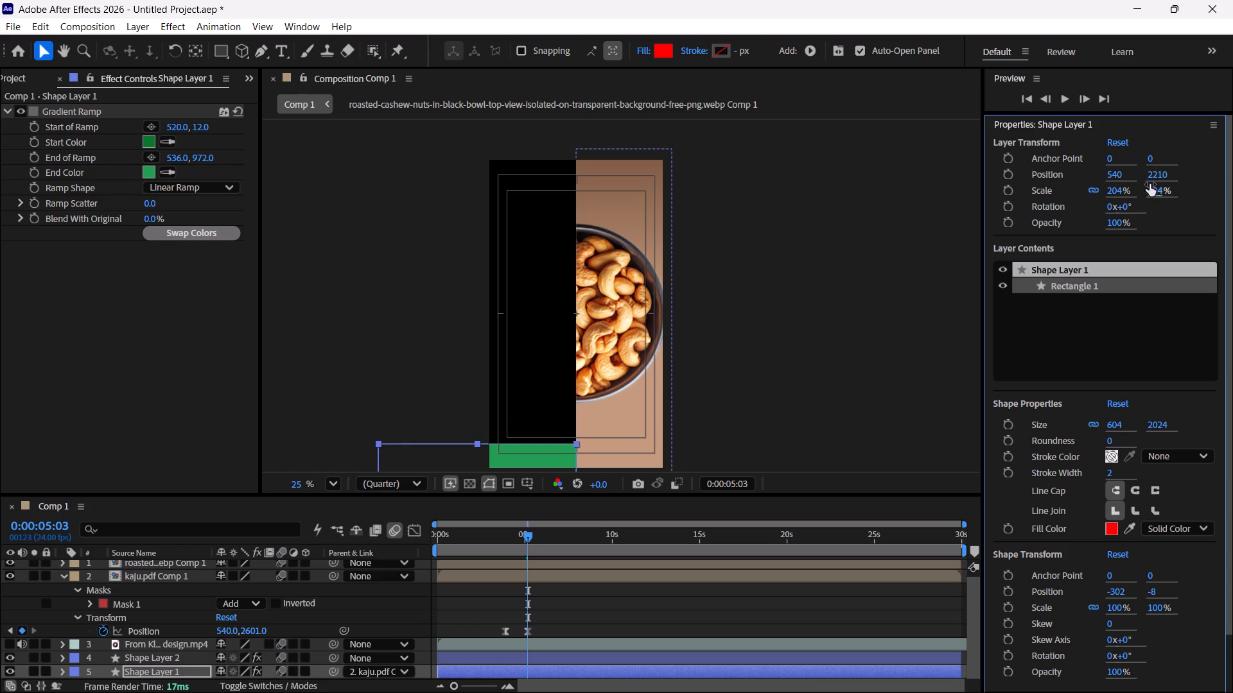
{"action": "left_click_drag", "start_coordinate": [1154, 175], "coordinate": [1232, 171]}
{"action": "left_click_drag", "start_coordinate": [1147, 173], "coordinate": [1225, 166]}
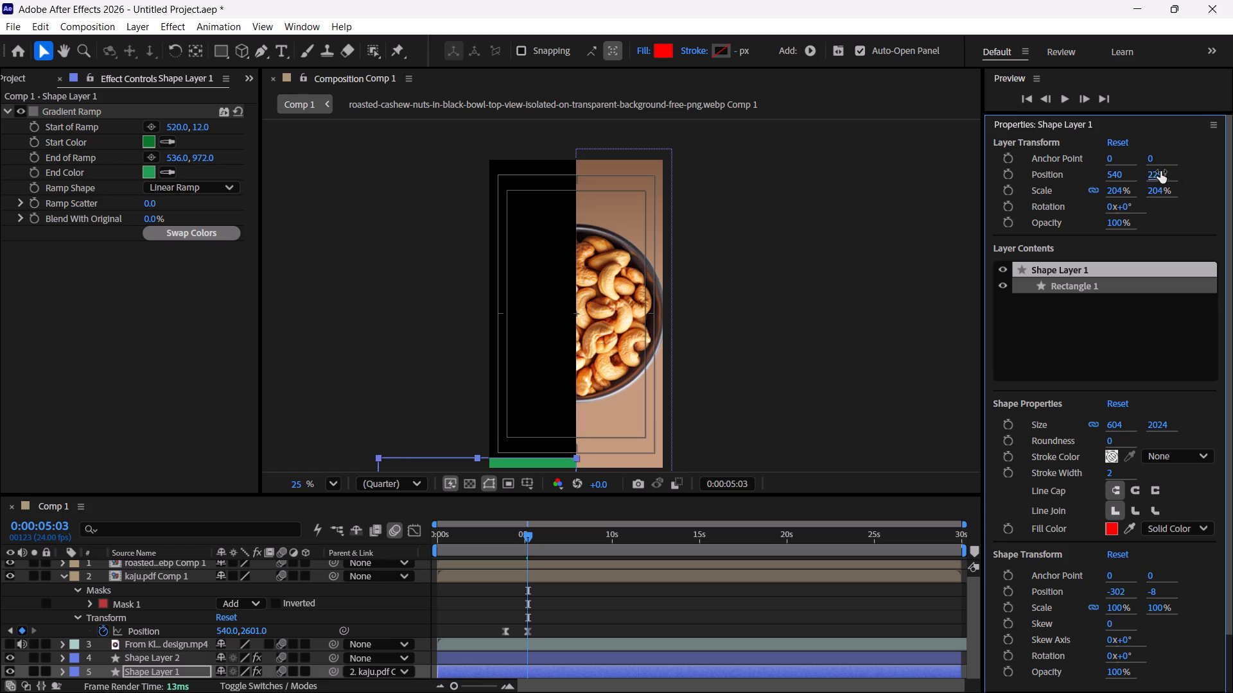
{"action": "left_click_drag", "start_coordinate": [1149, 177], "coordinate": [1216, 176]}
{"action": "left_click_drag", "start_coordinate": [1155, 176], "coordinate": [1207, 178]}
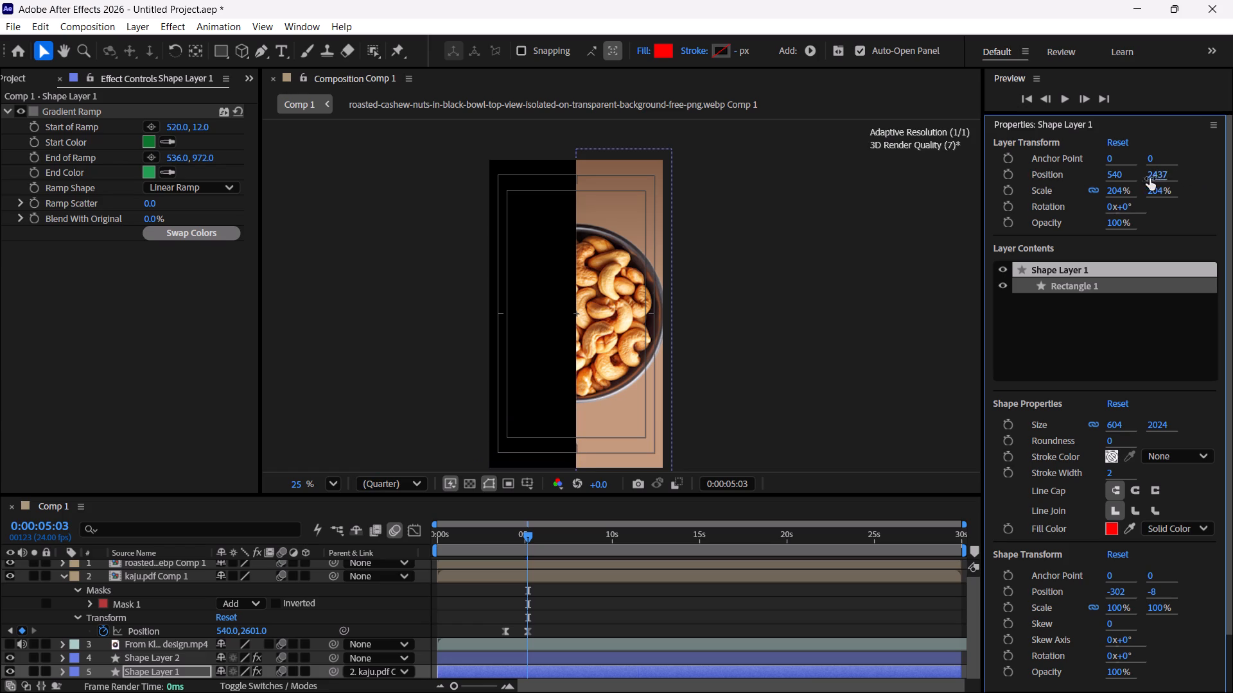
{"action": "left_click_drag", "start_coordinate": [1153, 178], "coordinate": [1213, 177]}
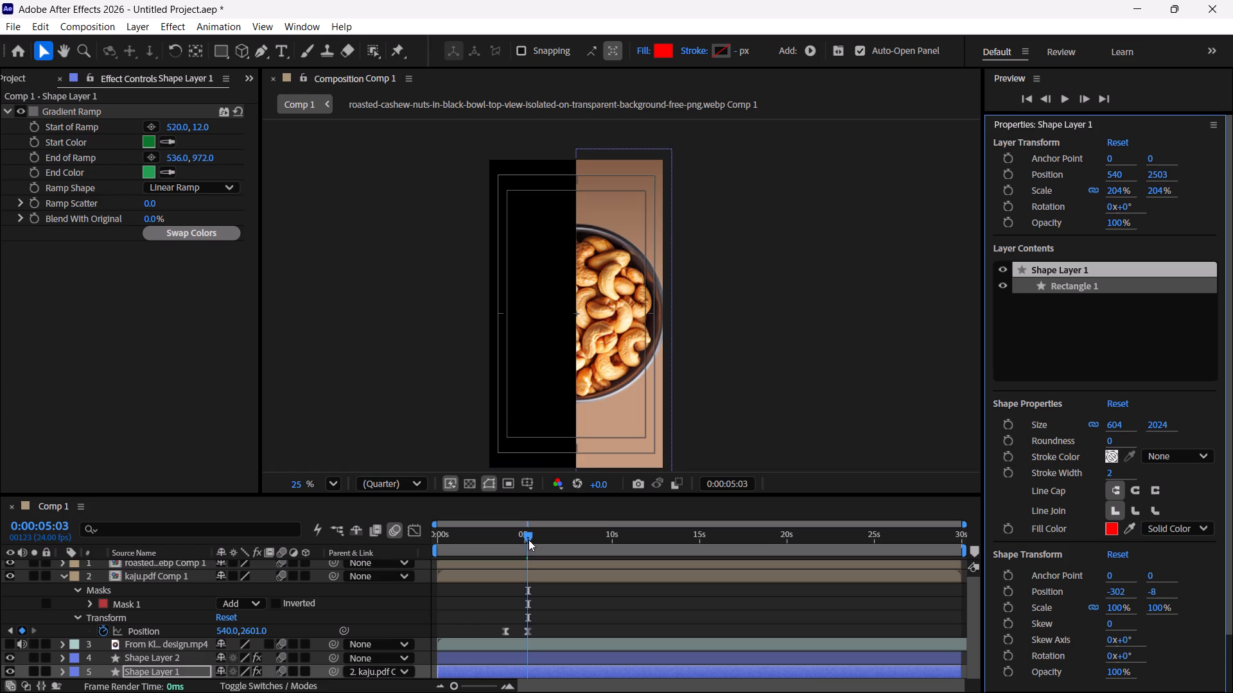
Check the green background before the exit, and at 0:00:02:04 set Shape Layer 1's Position Y to 2068 so it covers the frame's top.
{"action": "left_click_drag", "start_coordinate": [526, 535], "coordinate": [468, 530]}
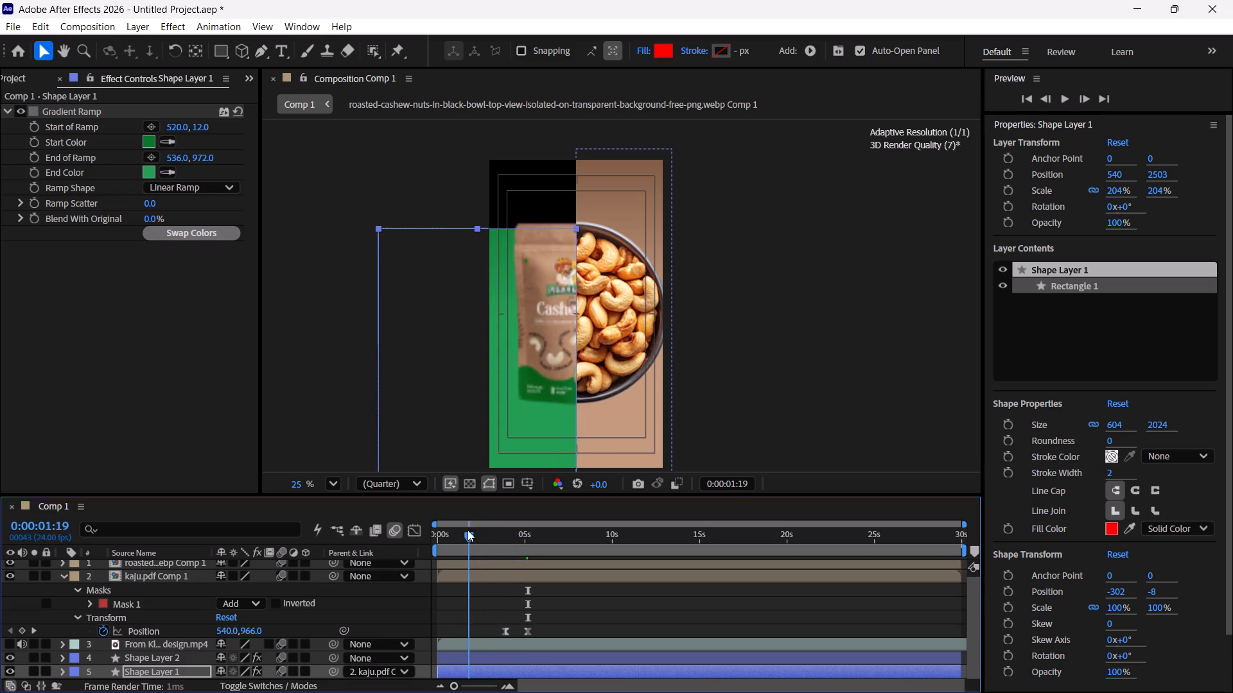
{"action": "left_click_drag", "start_coordinate": [468, 530], "coordinate": [525, 526]}
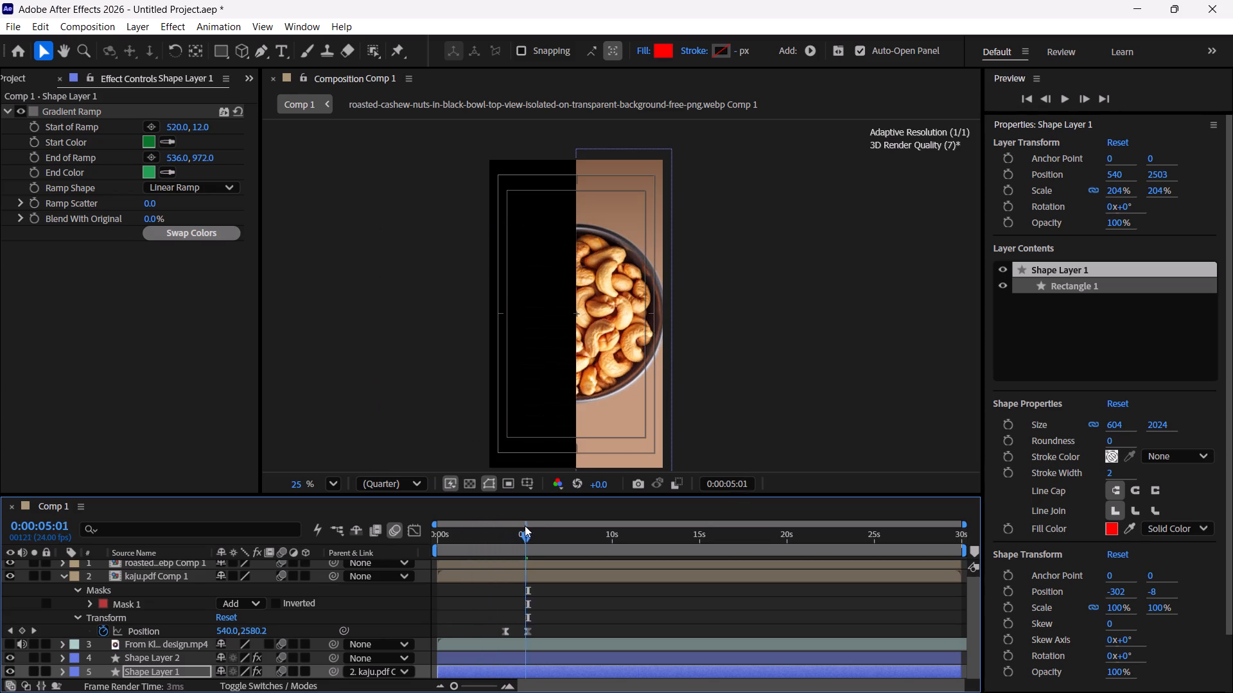
{"action": "left_click_drag", "start_coordinate": [525, 526], "coordinate": [474, 536]}
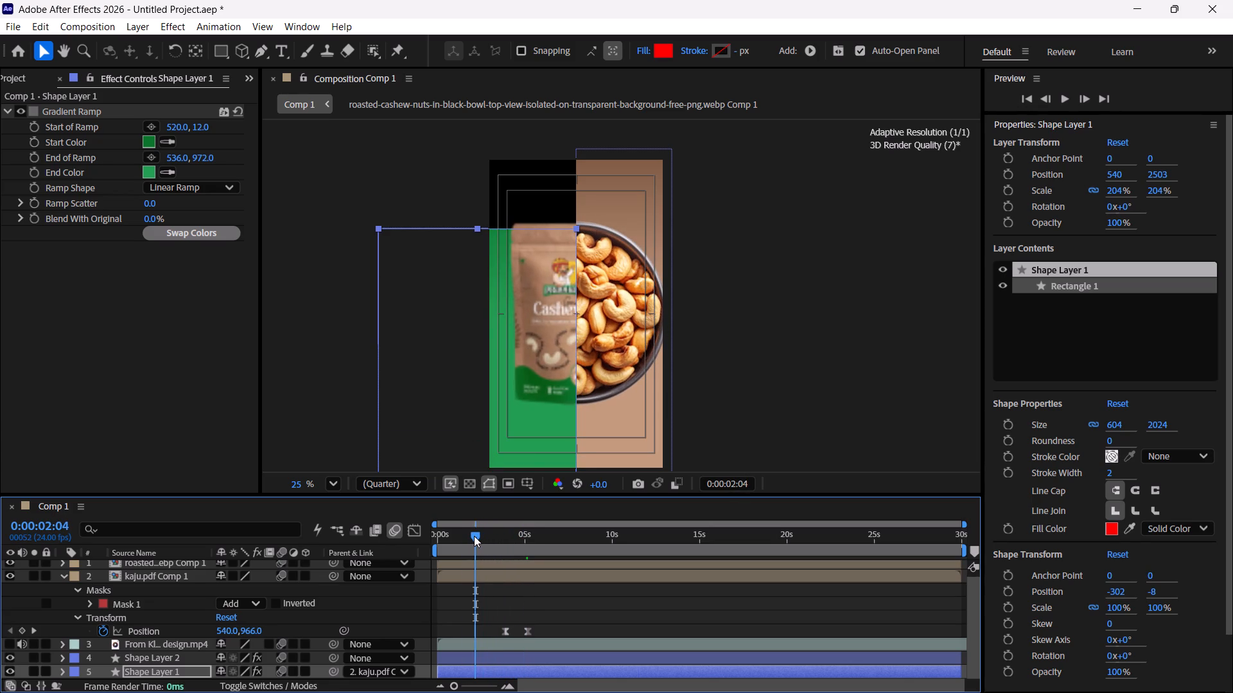
{"action": "left_click_drag", "start_coordinate": [1157, 176], "coordinate": [1149, 176]}
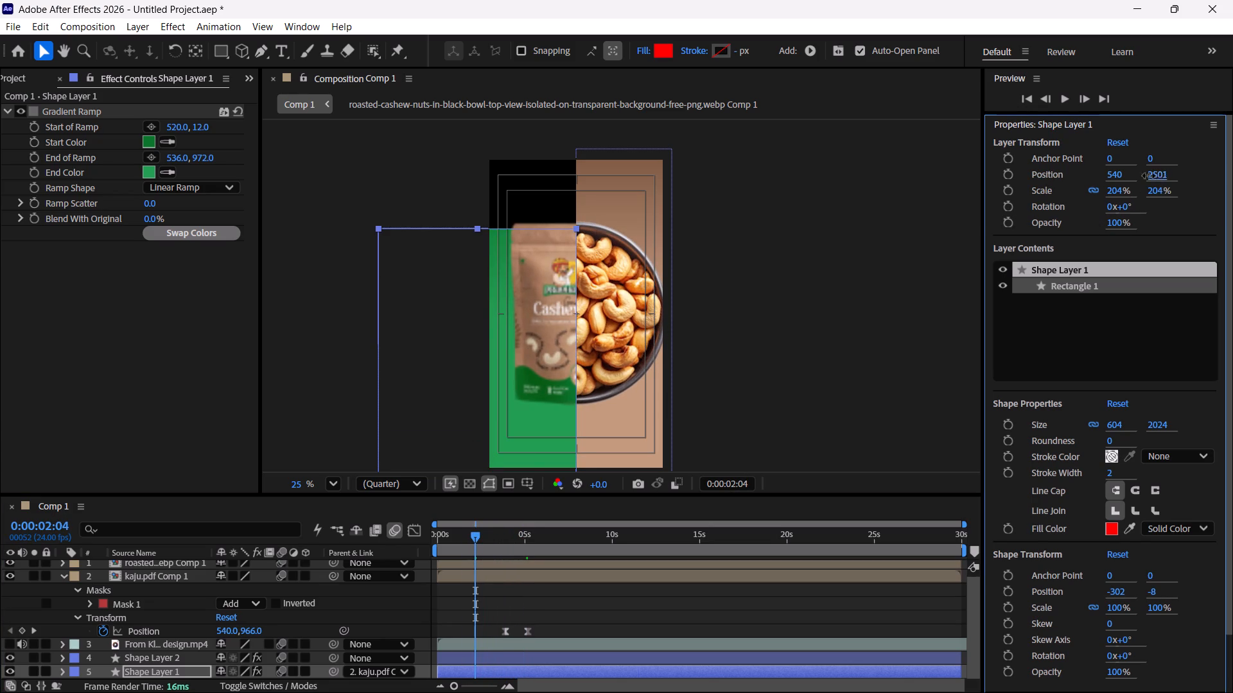
{"action": "left_click_drag", "start_coordinate": [1149, 176], "coordinate": [715, 255]}
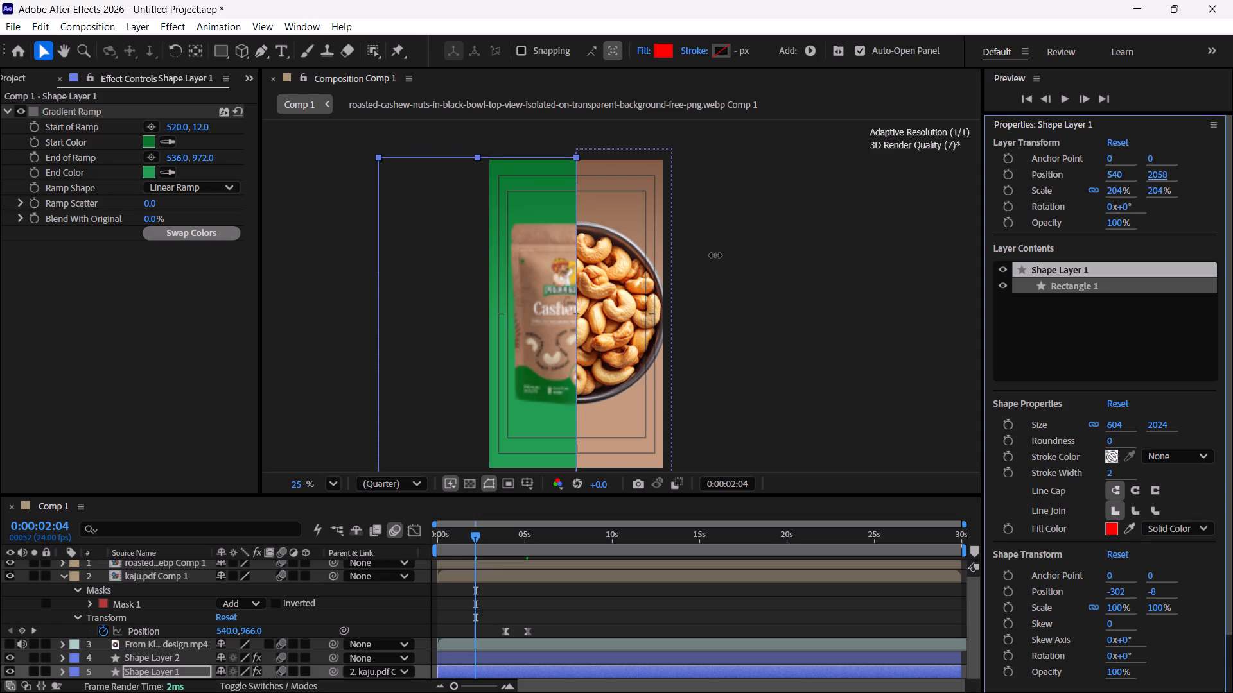
{"action": "left_click_drag", "start_coordinate": [715, 255], "coordinate": [722, 256]}
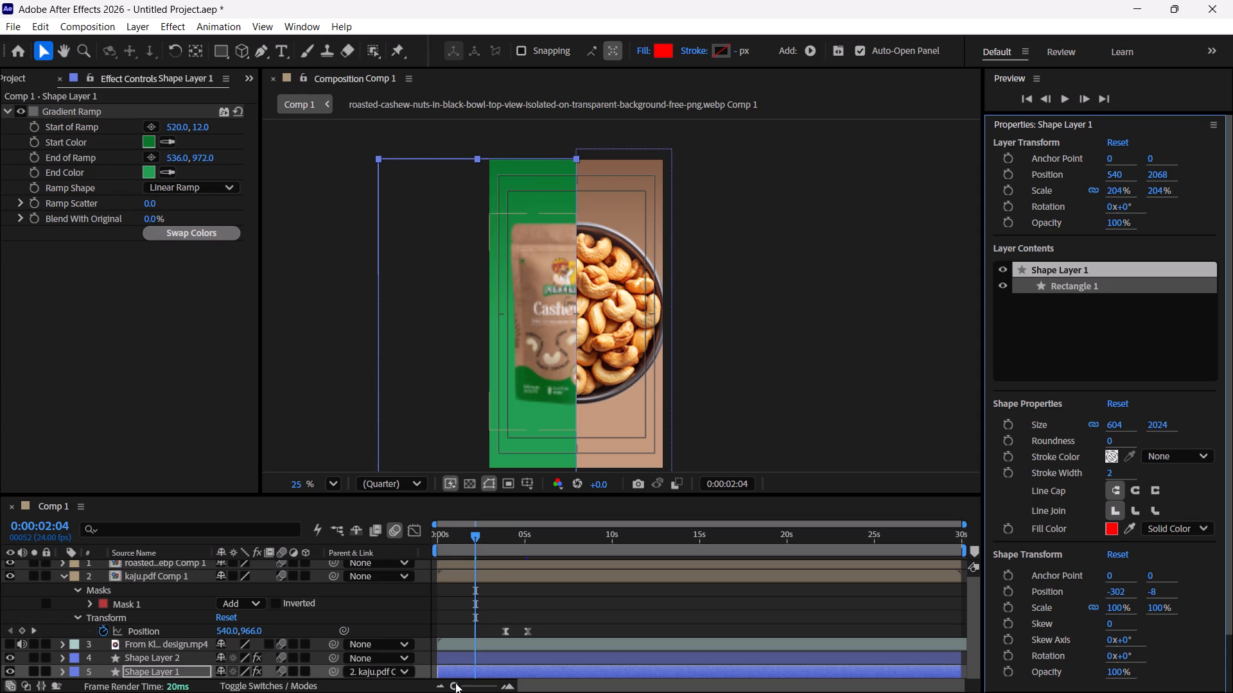
At 0:00:05:01, keyframe the kaju.pdf Comp 1 layer's Position Y at 3015.2 to push the pouch and green background below the frame.
{"action": "left_click", "coordinate": [527, 631]}
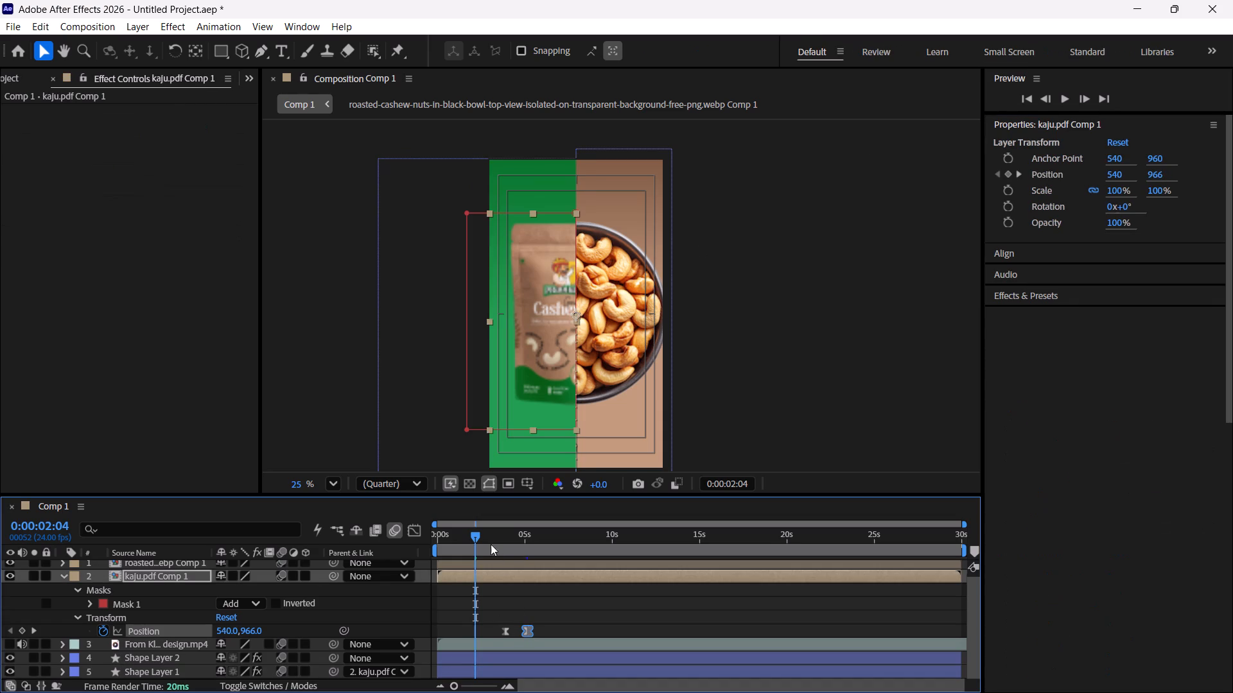
{"action": "left_click_drag", "start_coordinate": [479, 535], "coordinate": [529, 544]}
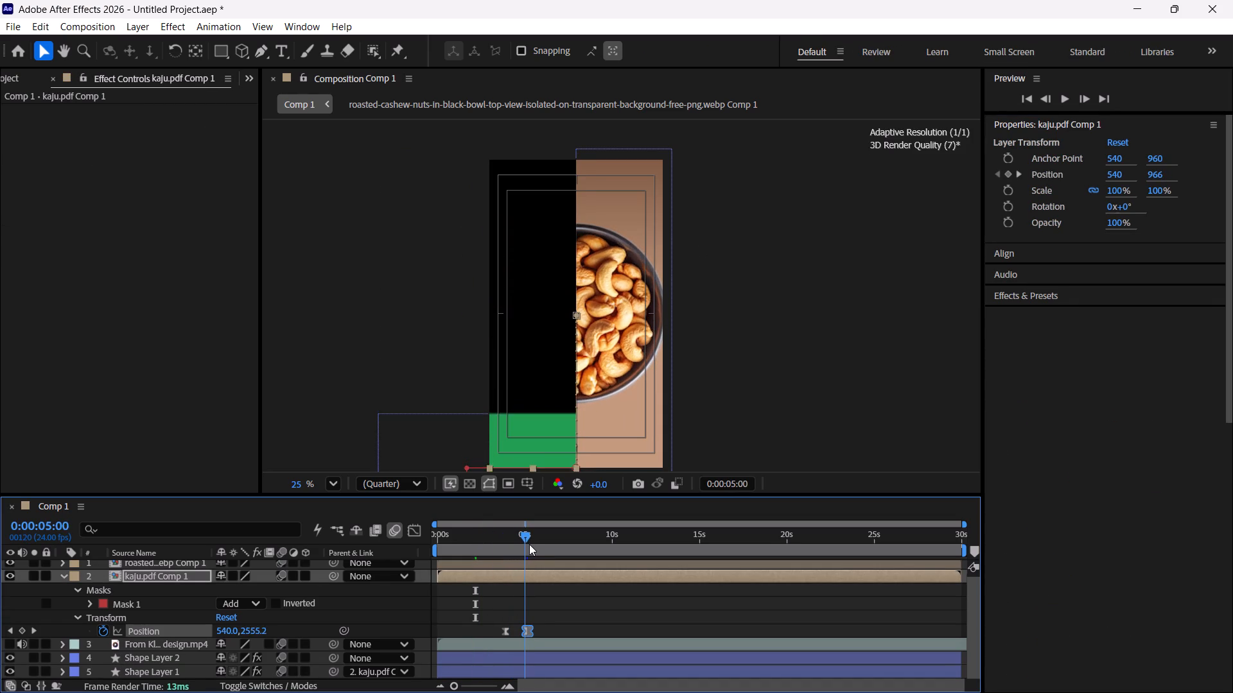
{"action": "left_click_drag", "start_coordinate": [529, 544], "coordinate": [531, 545]}
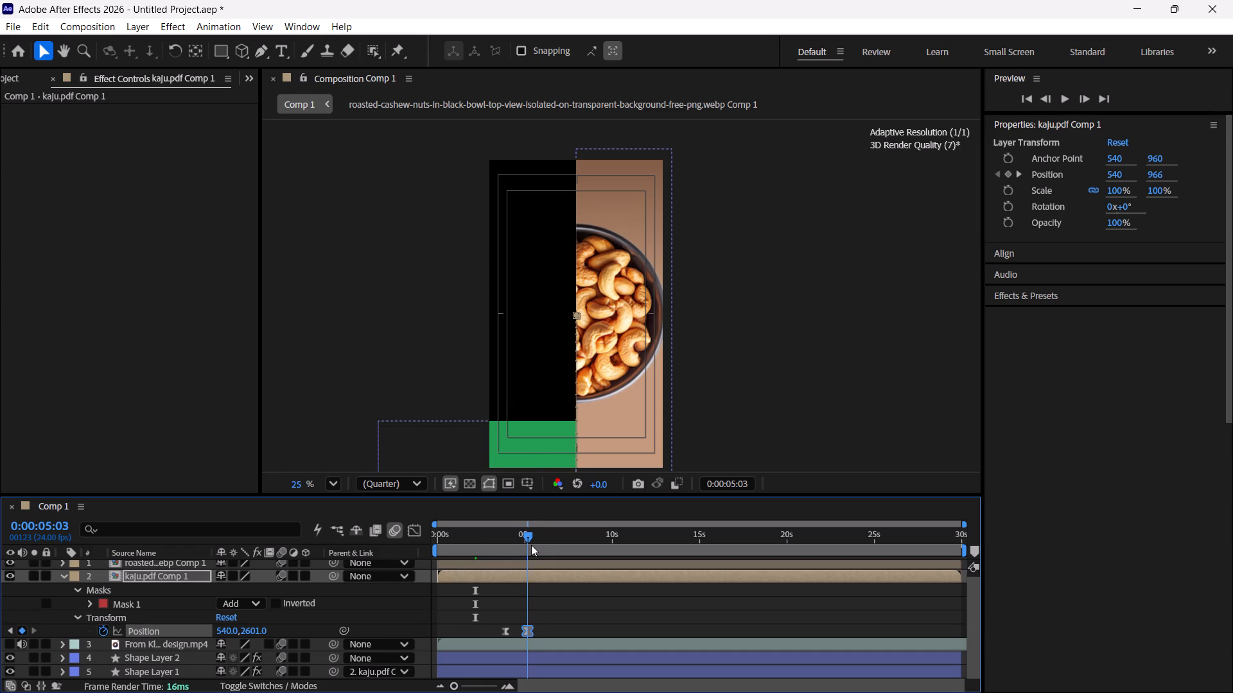
{"action": "left_click_drag", "start_coordinate": [531, 545], "coordinate": [530, 545]}
{"action": "left_click_drag", "start_coordinate": [1158, 175], "coordinate": [1209, 175]}
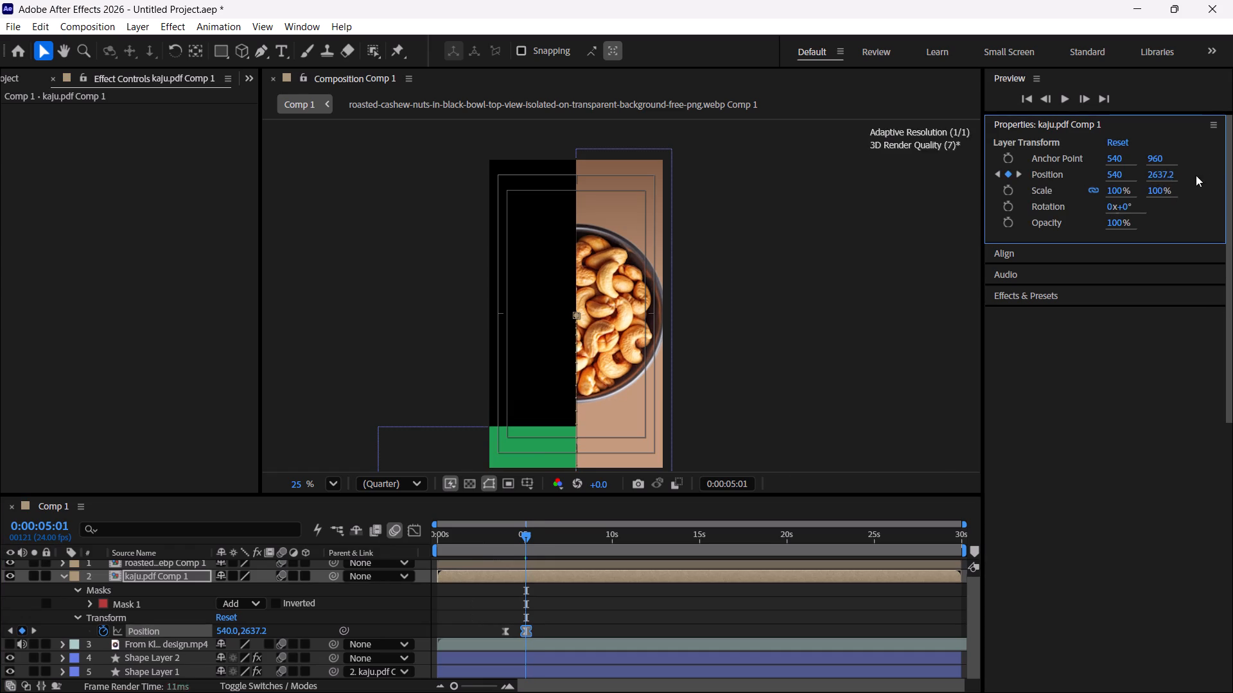
{"action": "left_click_drag", "start_coordinate": [1157, 173], "coordinate": [1232, 164]}
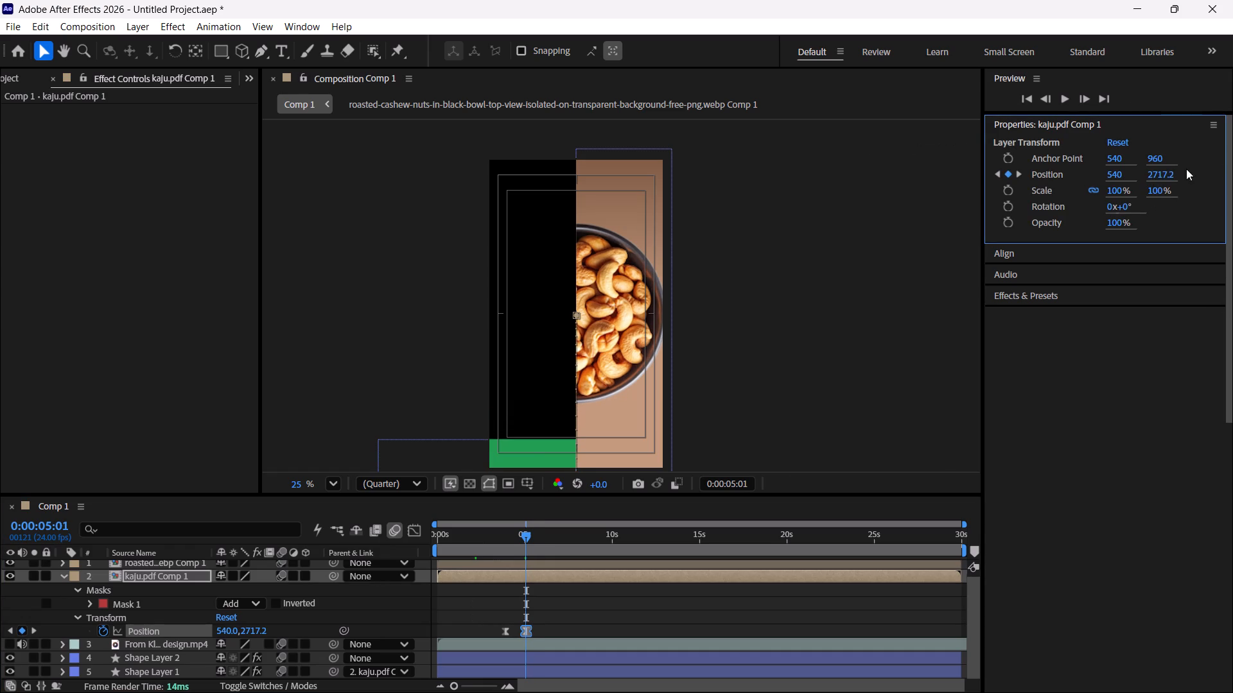
{"action": "left_click_drag", "start_coordinate": [1150, 177], "coordinate": [1207, 178]}
{"action": "left_click_drag", "start_coordinate": [1162, 175], "coordinate": [1230, 175]}
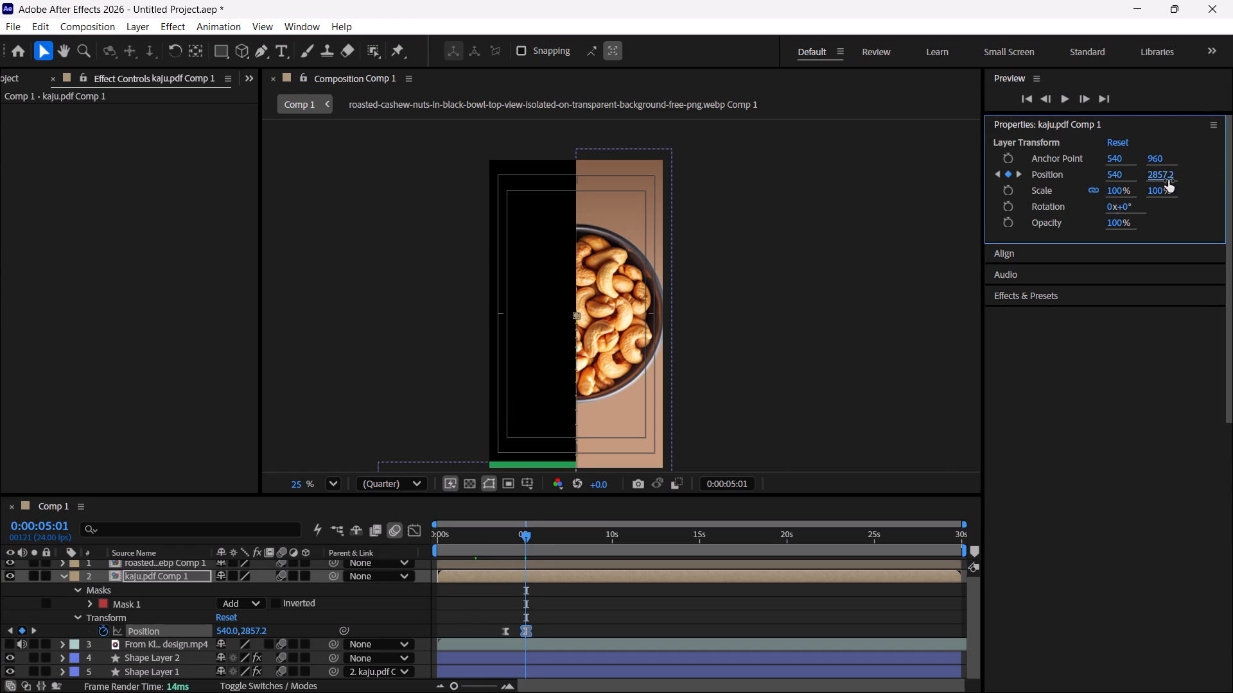
{"action": "left_click_drag", "start_coordinate": [1153, 176], "coordinate": [1232, 174]}
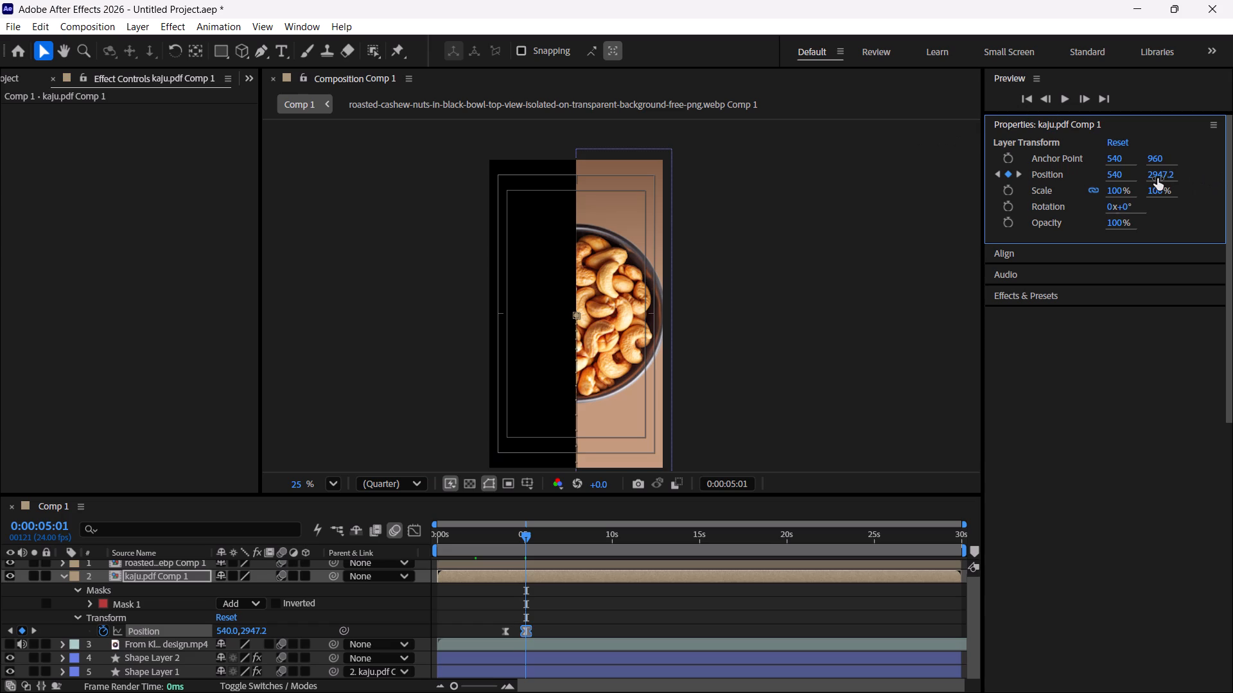
{"action": "left_click_drag", "start_coordinate": [1157, 178], "coordinate": [1217, 178]}
Preview the pouch and green background's downward exit from 0:00:03:04.
{"action": "left_click_drag", "start_coordinate": [525, 536], "coordinate": [492, 563]}
{"action": "key", "text": "space"}
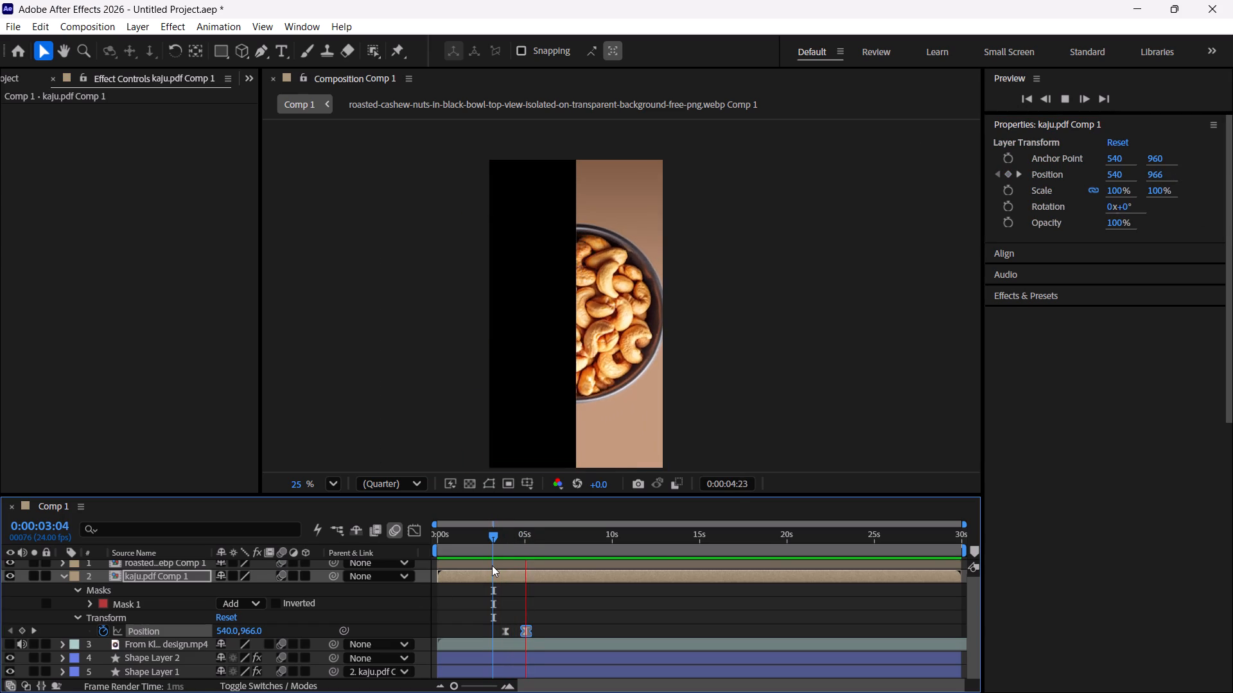
{"action": "key", "text": "space"}
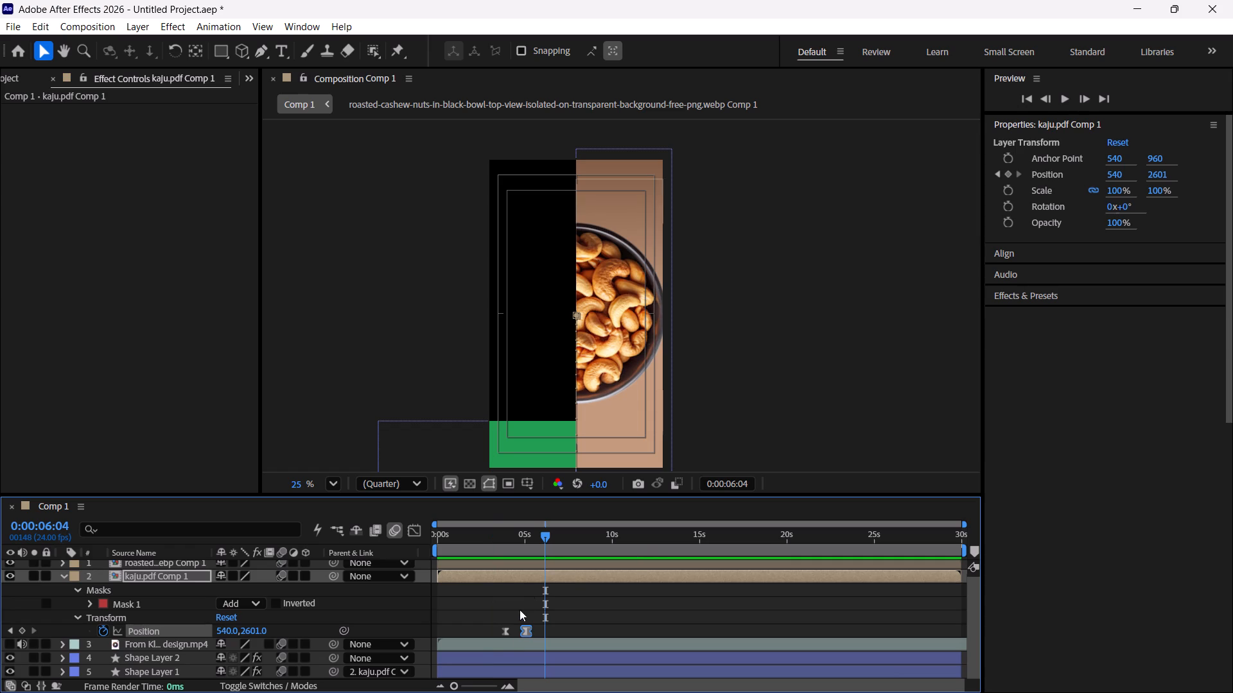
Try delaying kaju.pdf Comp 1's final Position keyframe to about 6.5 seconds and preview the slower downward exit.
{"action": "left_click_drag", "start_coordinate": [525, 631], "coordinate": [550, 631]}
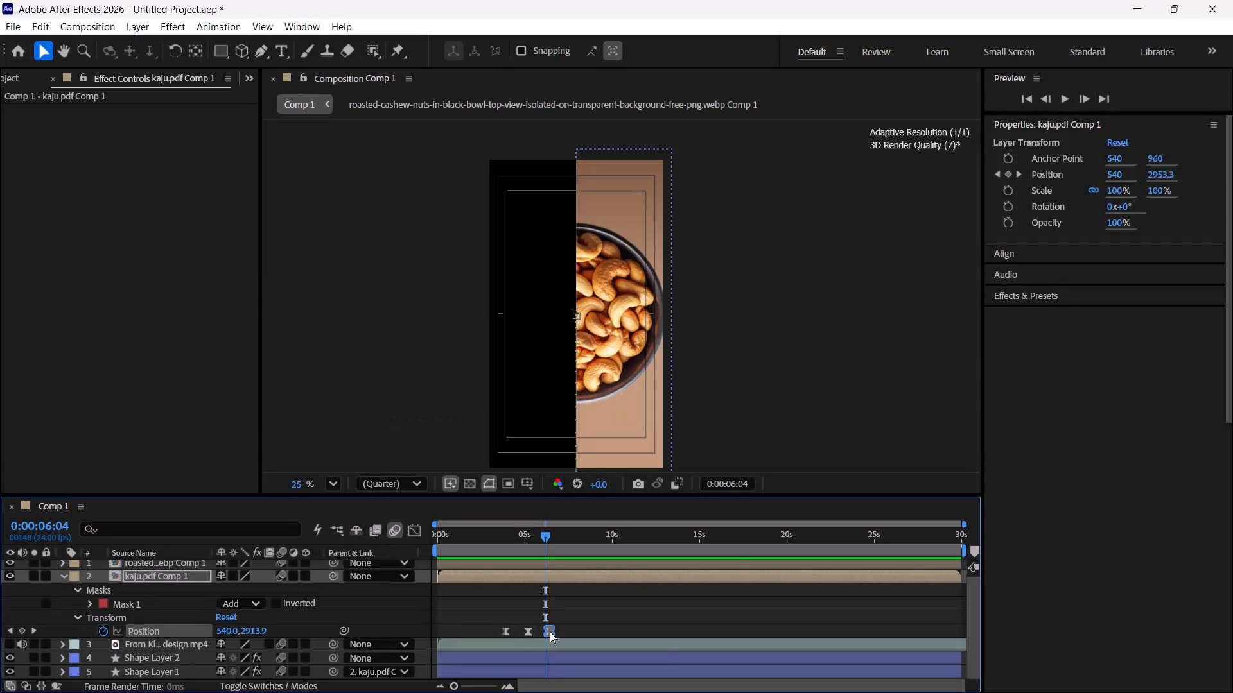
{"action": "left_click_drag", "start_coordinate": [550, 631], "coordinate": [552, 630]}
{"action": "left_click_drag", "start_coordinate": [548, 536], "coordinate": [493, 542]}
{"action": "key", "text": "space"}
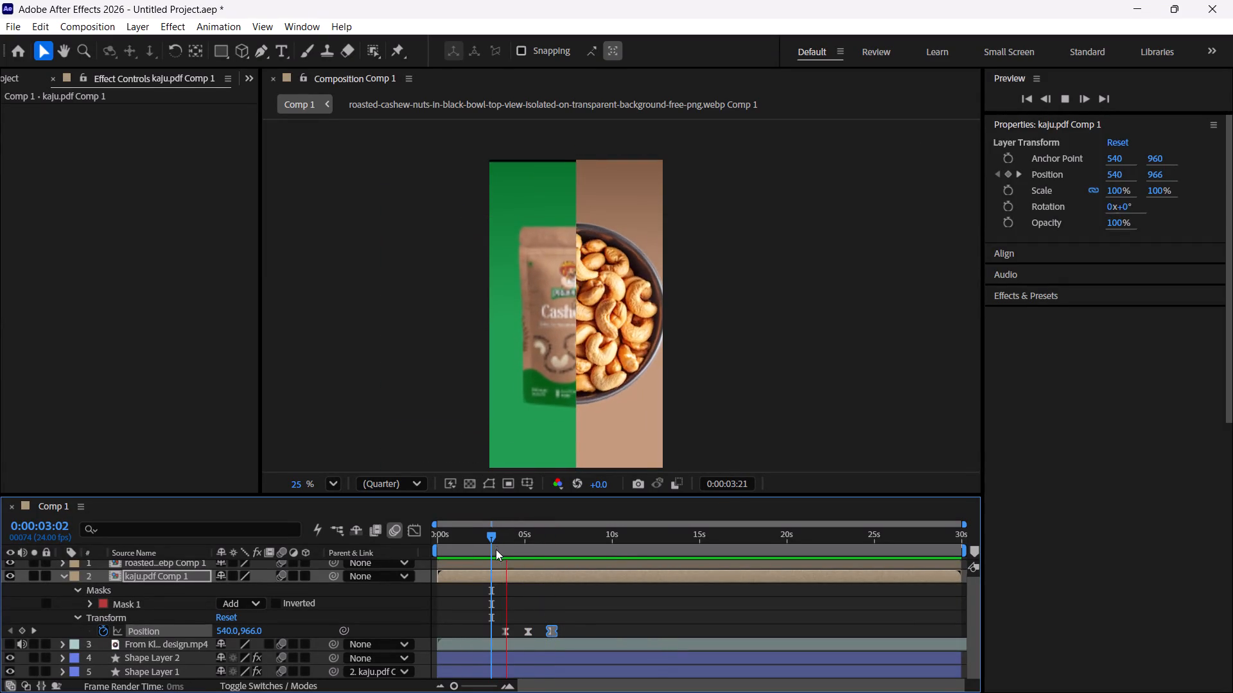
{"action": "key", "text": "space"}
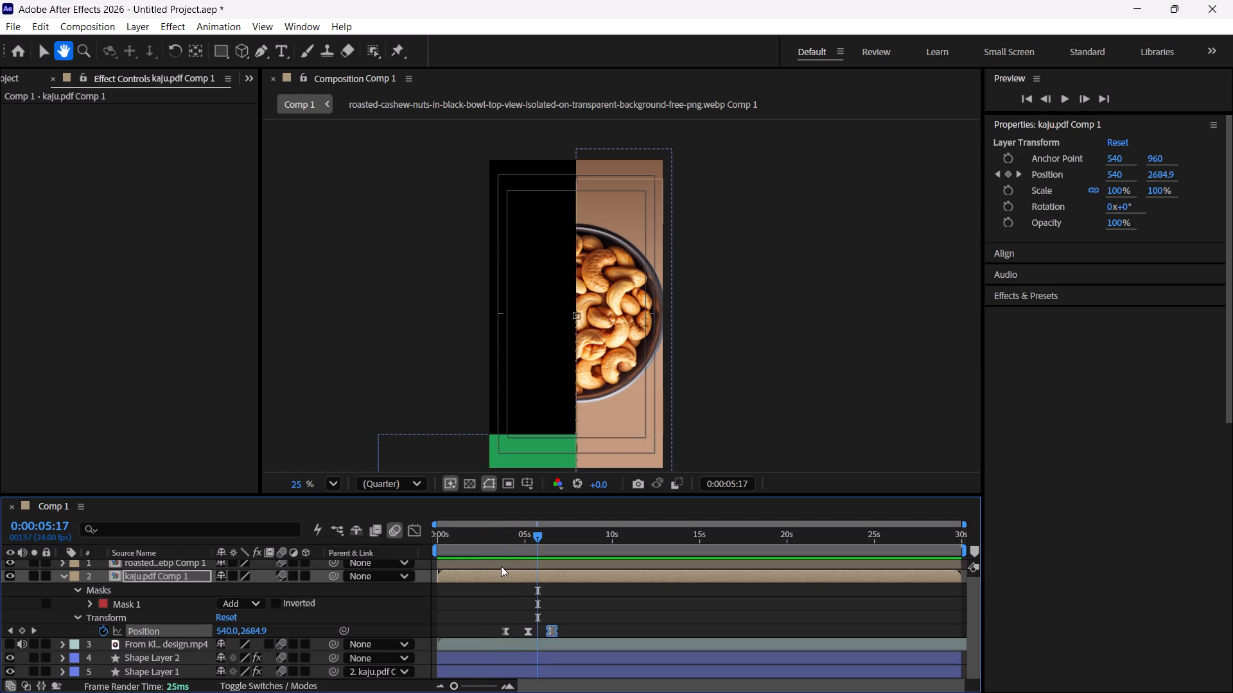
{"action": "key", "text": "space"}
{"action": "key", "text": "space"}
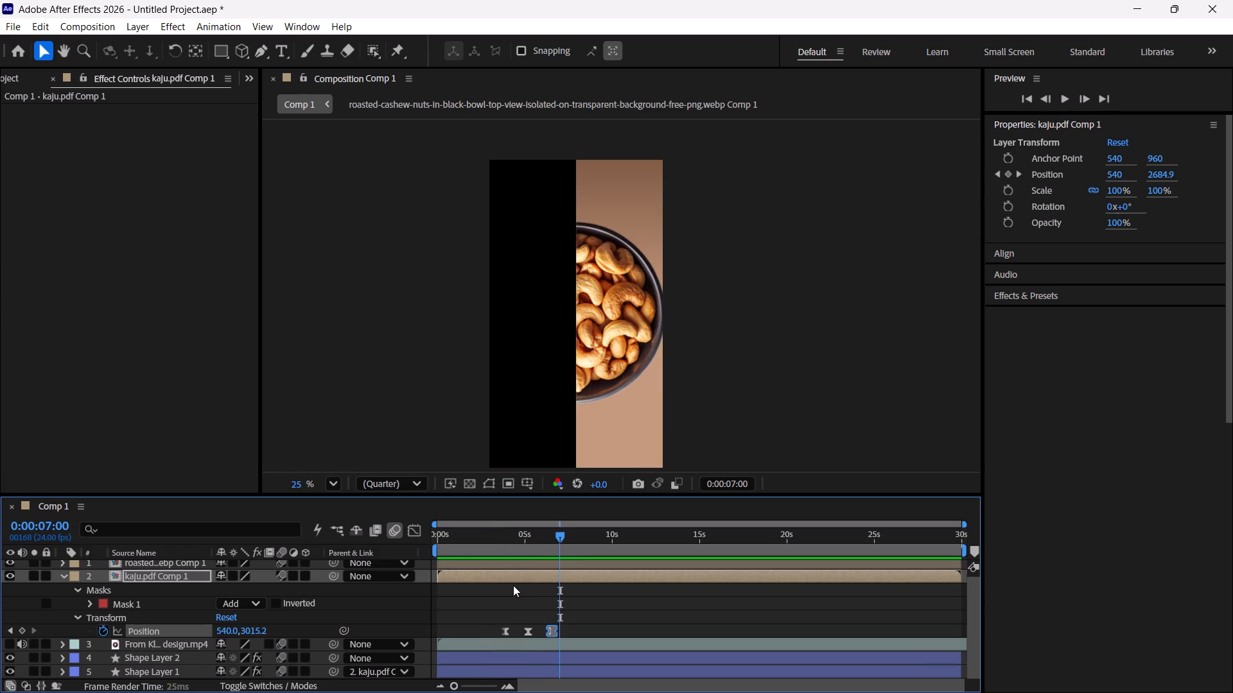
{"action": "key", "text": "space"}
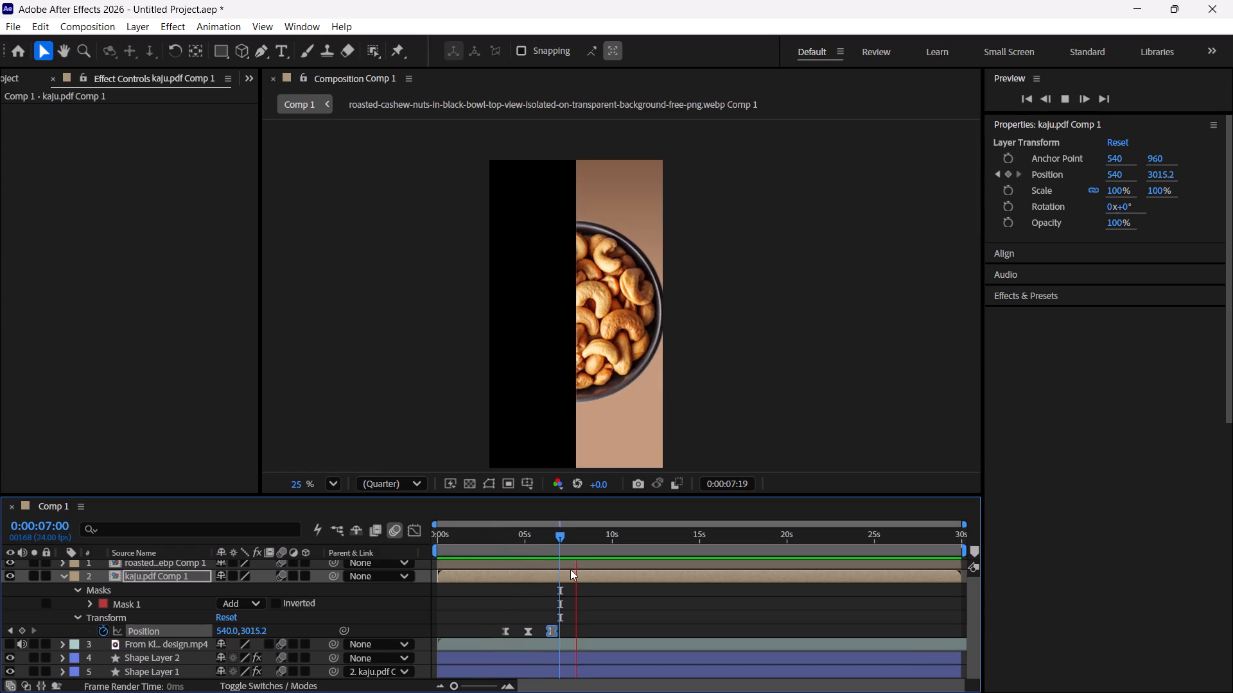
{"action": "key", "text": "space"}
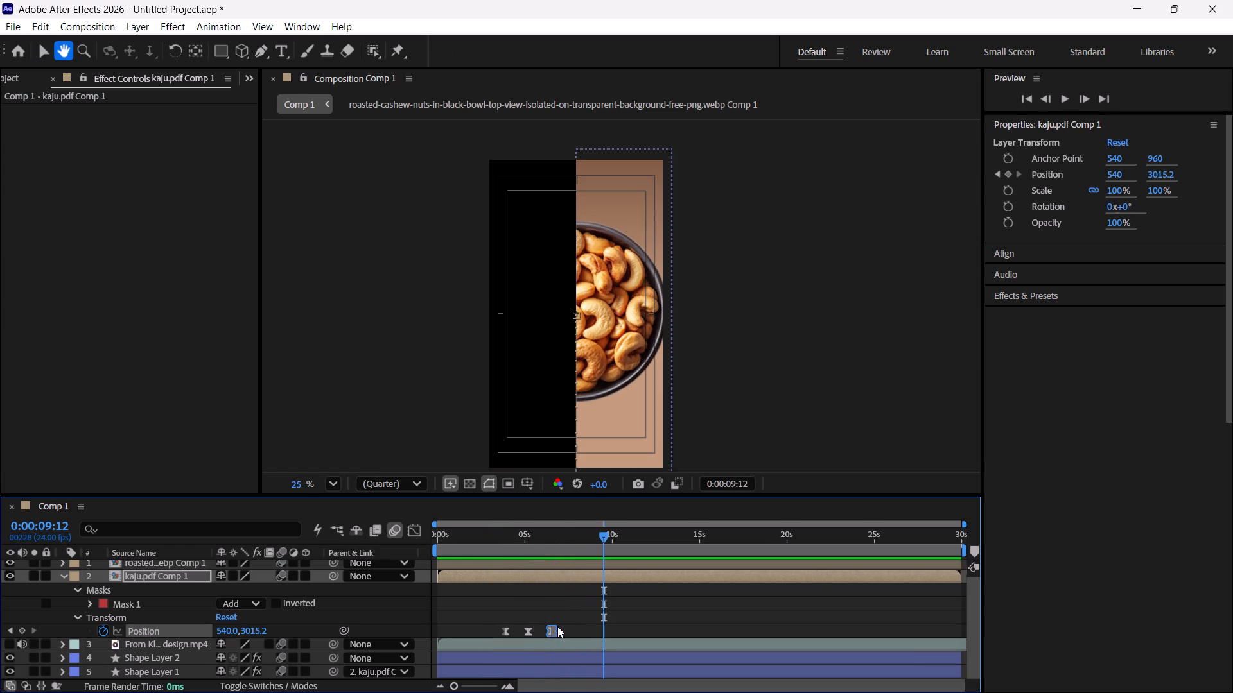
Move kaju.pdf Comp 1's final Position keyframe to 0:00:05:05 and preview the pouch and green background's exit.
{"action": "left_click_drag", "start_coordinate": [553, 636], "coordinate": [530, 637]}
{"action": "left_click_drag", "start_coordinate": [597, 538], "coordinate": [547, 557]}
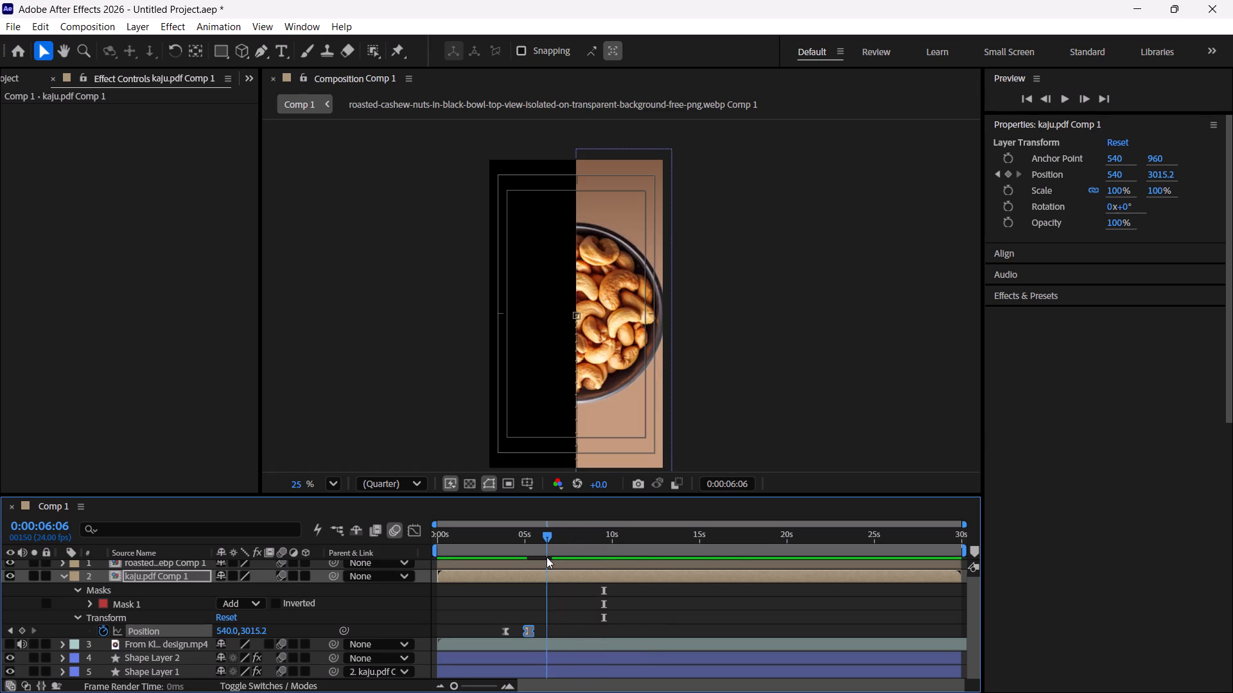
{"action": "left_click_drag", "start_coordinate": [547, 557], "coordinate": [500, 565]}
{"action": "key", "text": "space"}
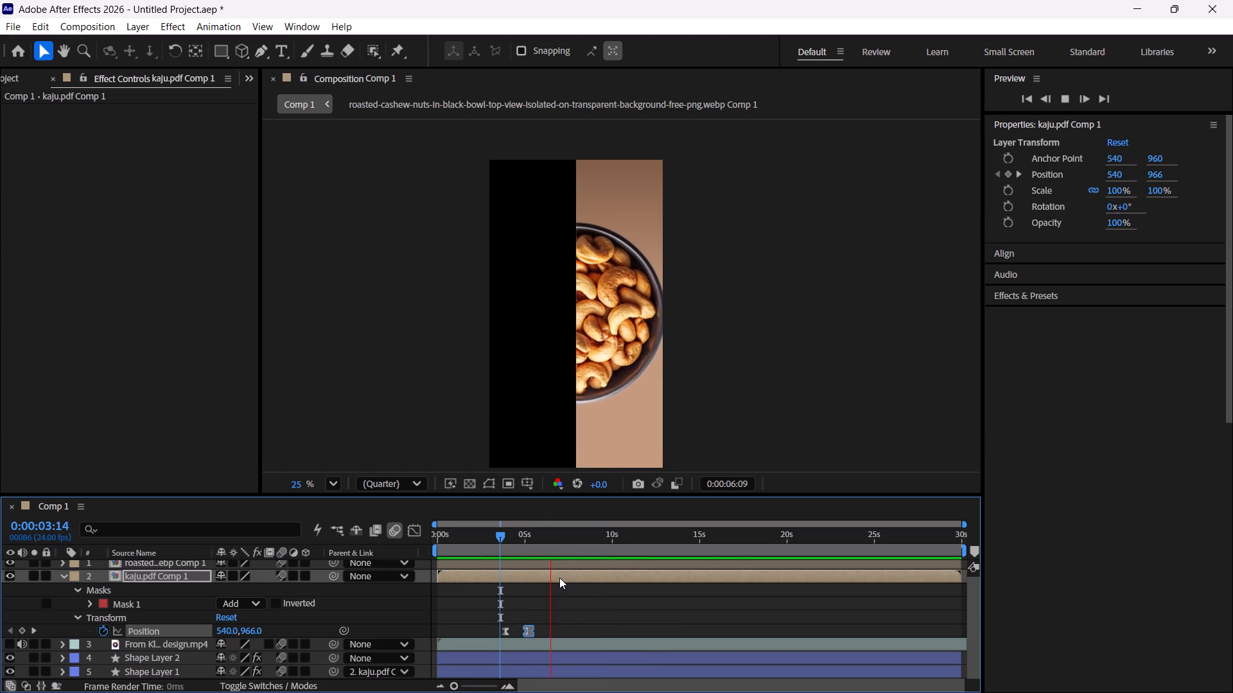
{"action": "key", "text": "space"}
{"action": "left_click_drag", "start_coordinate": [563, 537], "coordinate": [496, 560]}
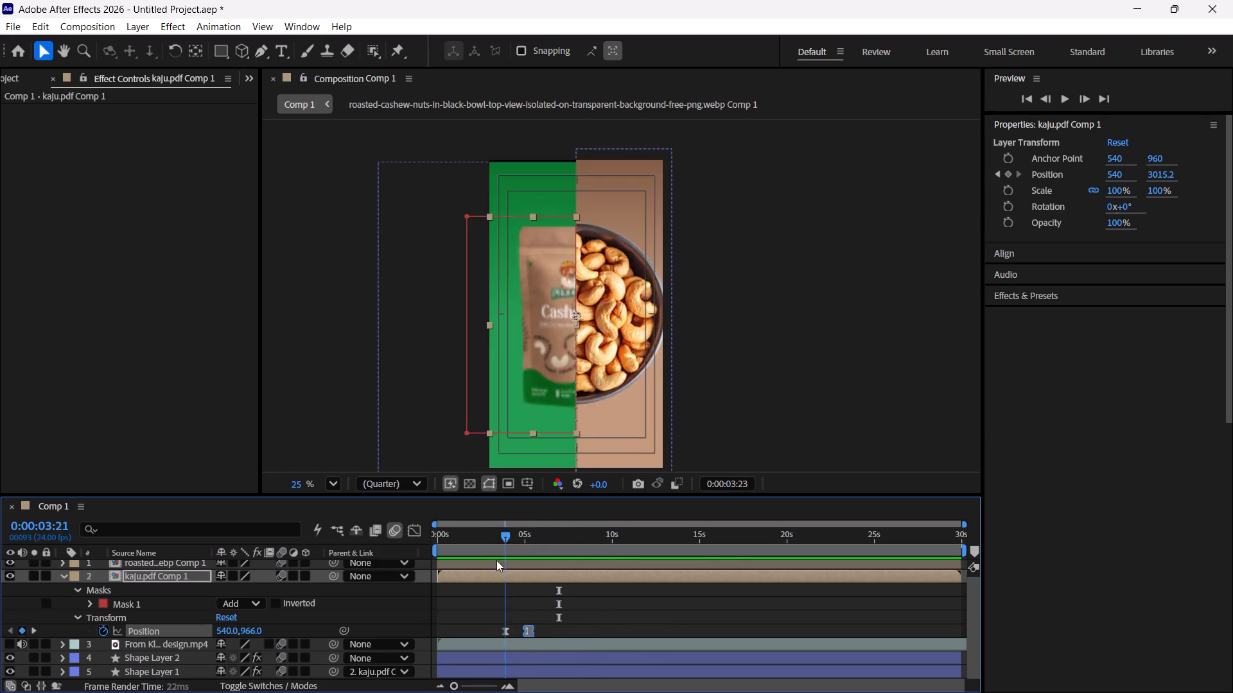
{"action": "left_click_drag", "start_coordinate": [496, 560], "coordinate": [494, 560]}
With the time at 0:00:03:20, parent Shape Layer 2, the brown background, to the roasted cashew bowl Comp 1 layer.
{"action": "left_click", "coordinate": [507, 629]}
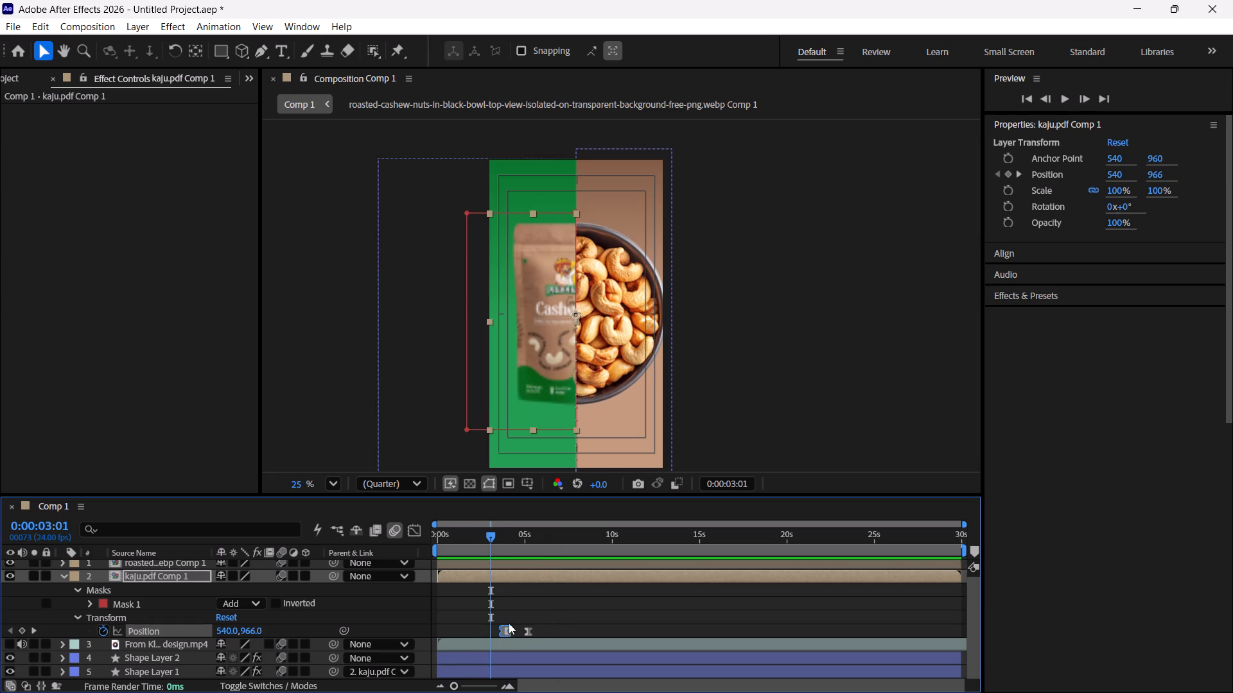
{"action": "left_click_drag", "start_coordinate": [489, 536], "coordinate": [503, 542]}
{"action": "left_click", "coordinate": [606, 333]}
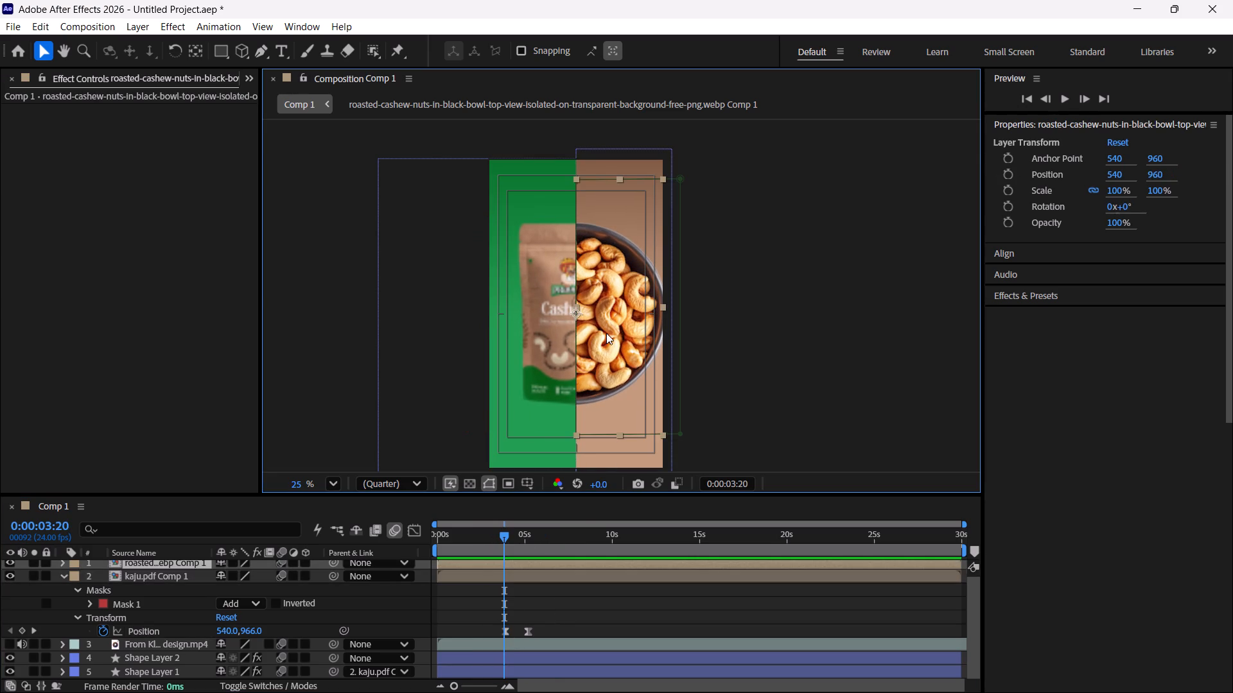
{"action": "scroll", "coordinate": [188, 652], "scroll_direction": "down", "scroll_amount": 3}
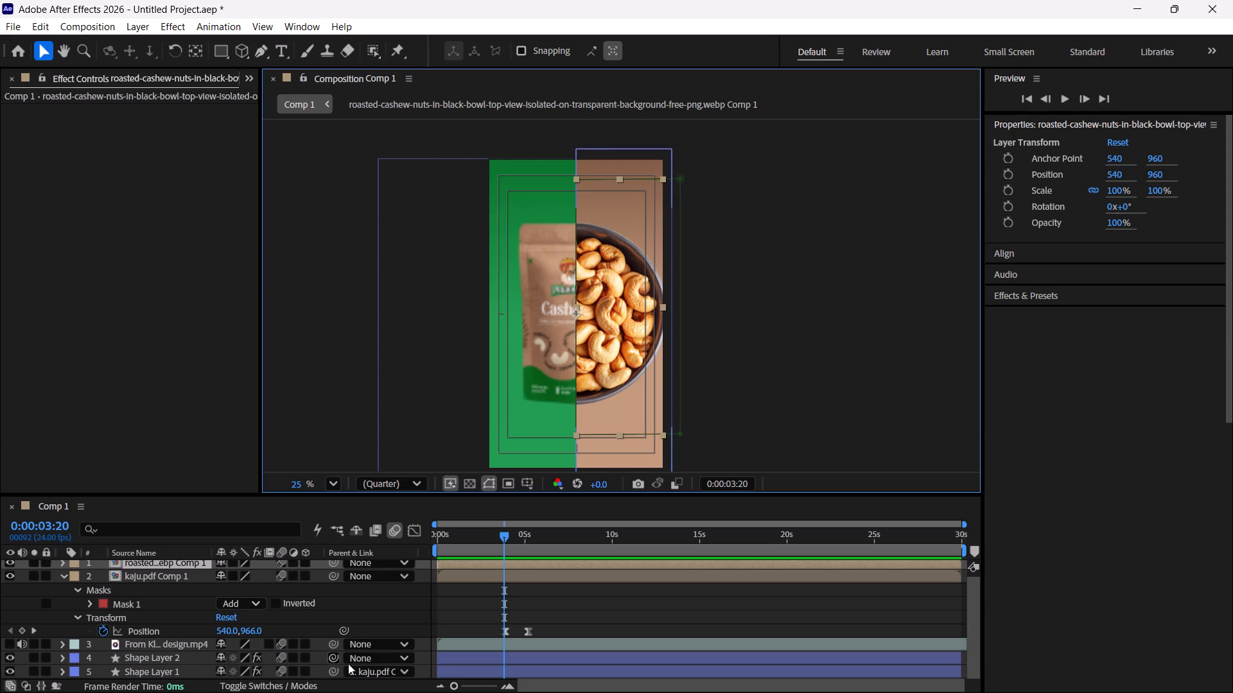
{"action": "left_click_drag", "start_coordinate": [331, 656], "coordinate": [189, 566]}
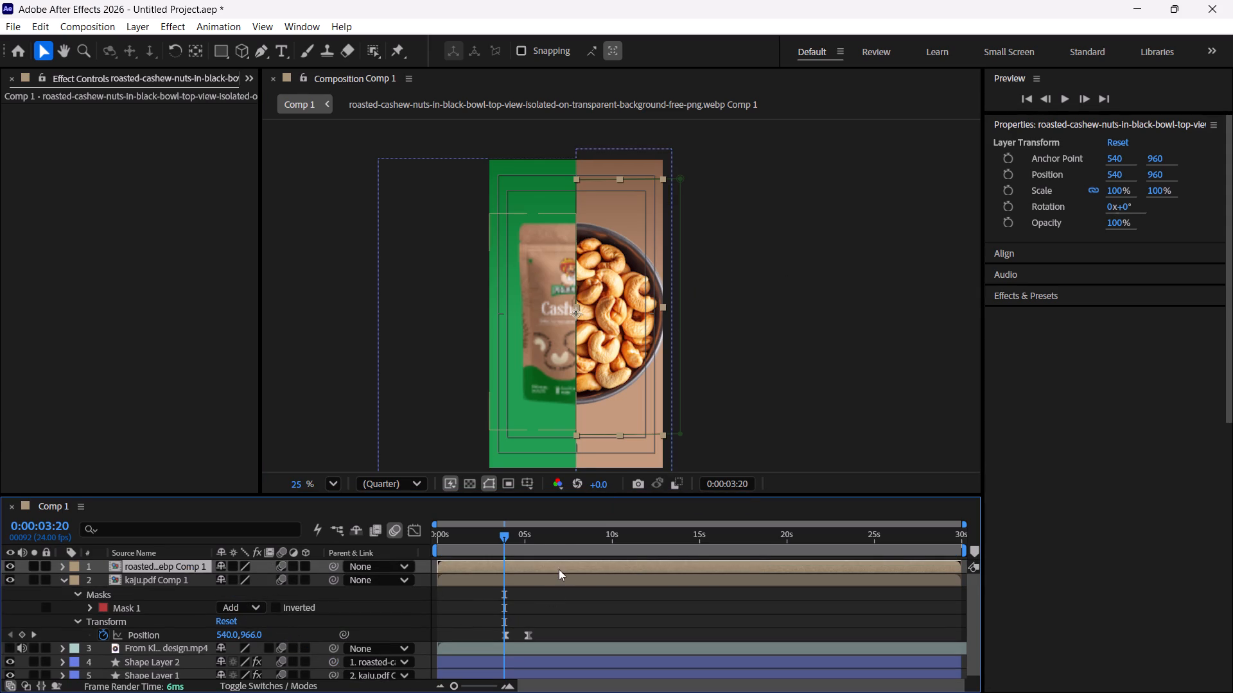
Keyframe the roasted cashew bowl comp's Position Y from 960 at 0:00:03:20 to -1224 at 0:00:05:05, sending it above the frame.
{"action": "left_click", "coordinate": [157, 565]}
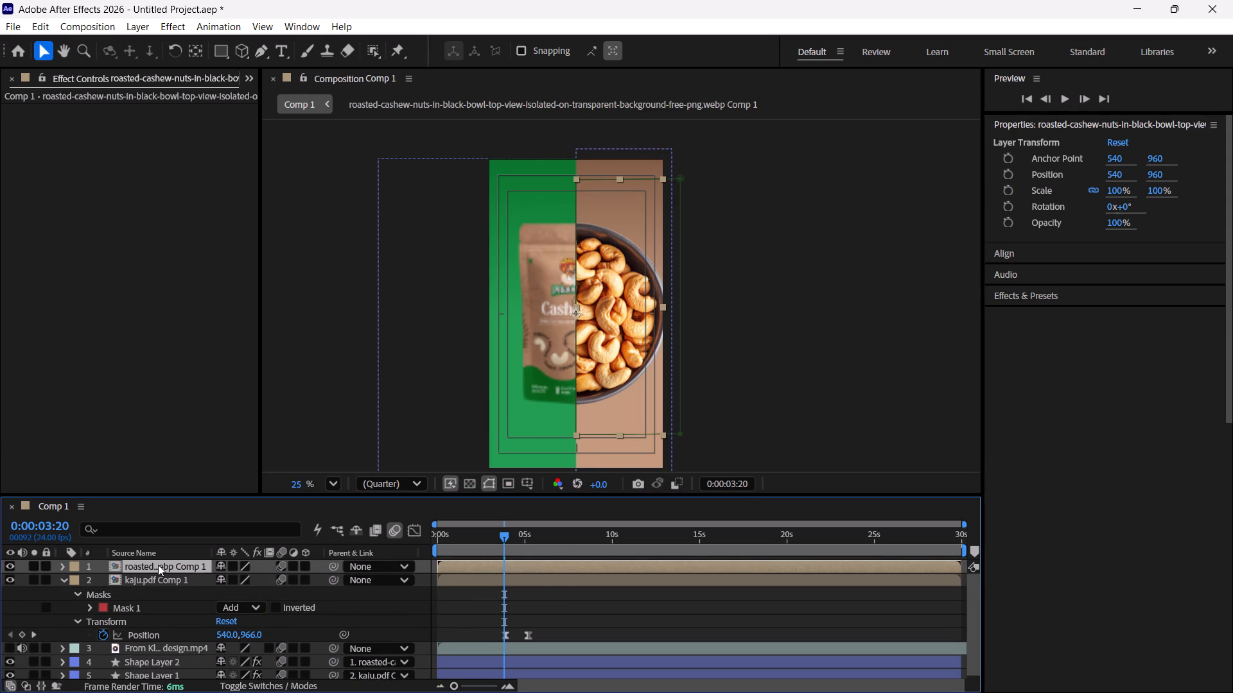
{"action": "left_click", "coordinate": [1005, 179]}
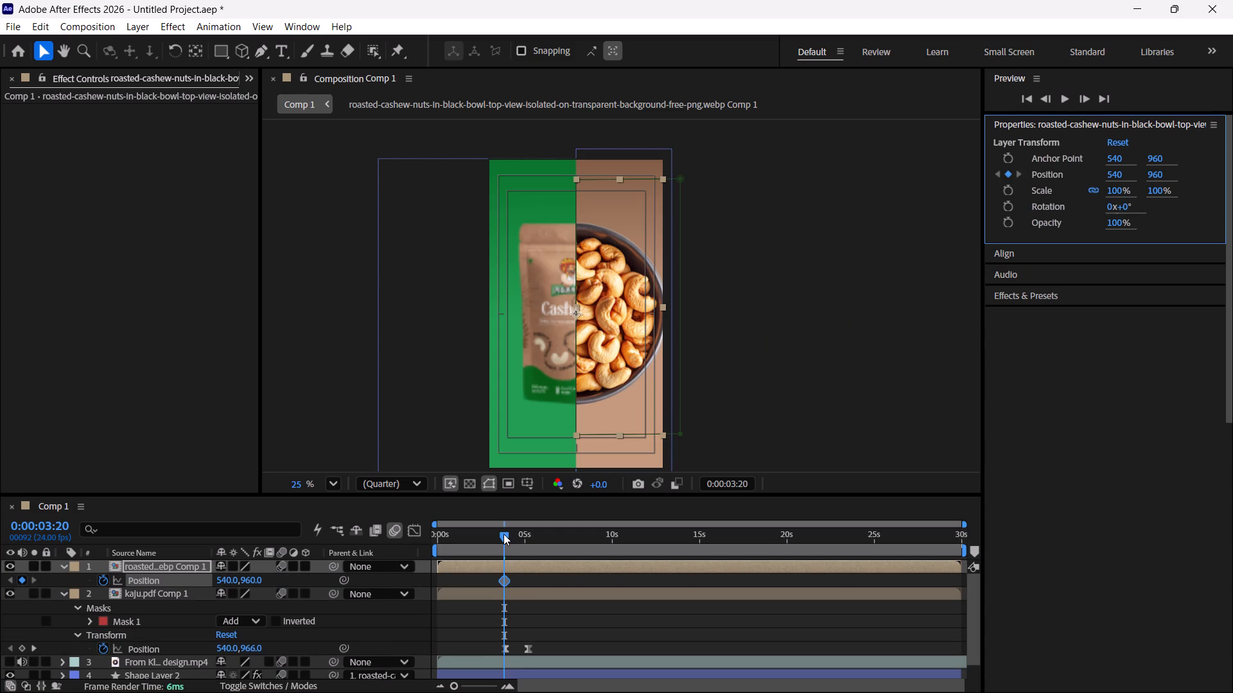
{"action": "left_click_drag", "start_coordinate": [503, 534], "coordinate": [527, 542]}
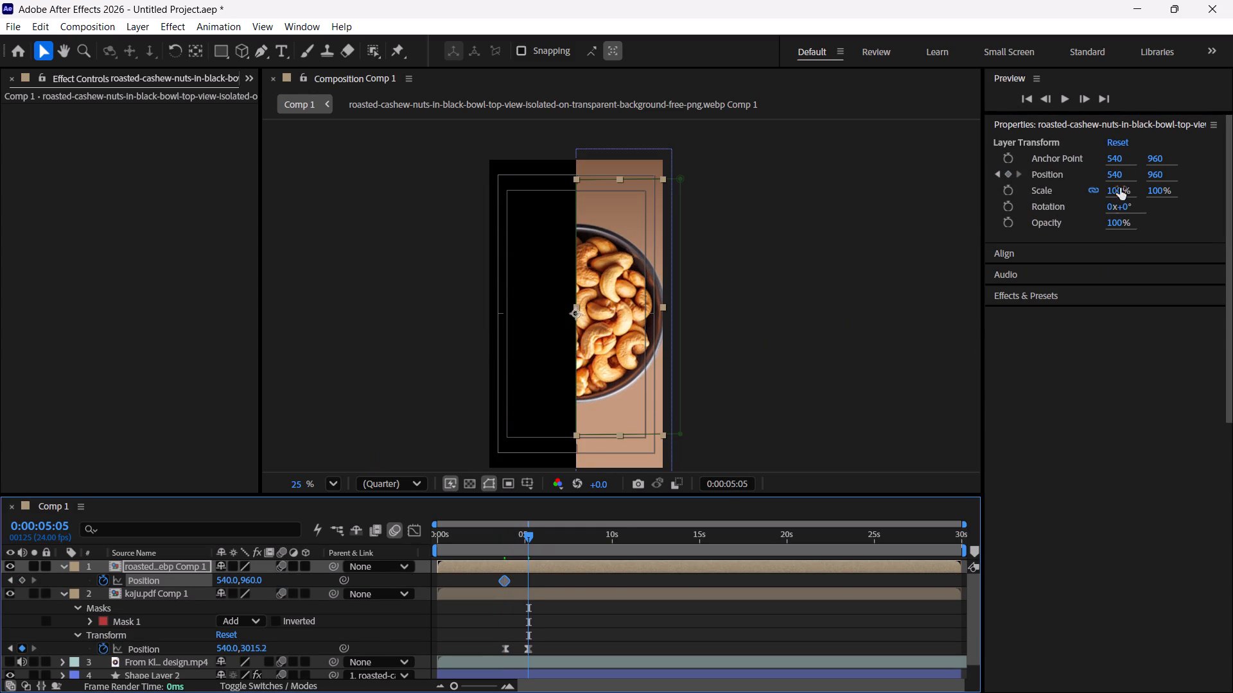
{"action": "left_click_drag", "start_coordinate": [1154, 176], "coordinate": [53, 336]}
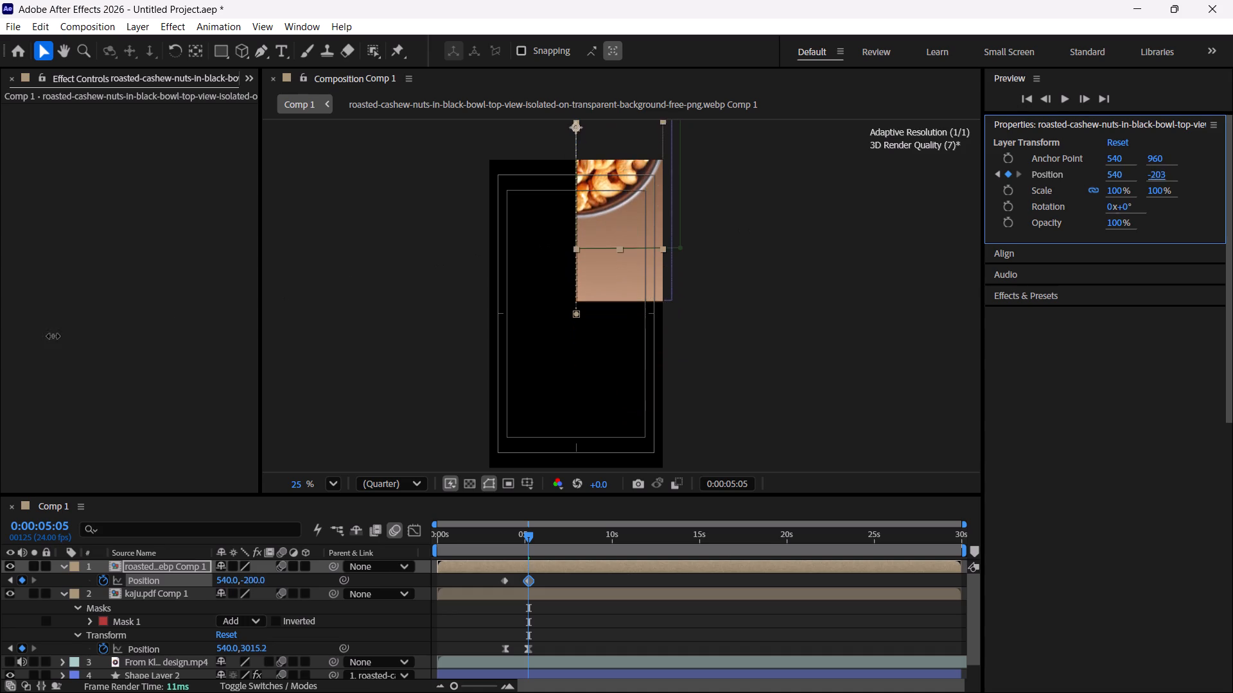
{"action": "left_click_drag", "start_coordinate": [53, 336], "coordinate": [48, 338]}
{"action": "left_click_drag", "start_coordinate": [1158, 175], "coordinate": [435, 278]}
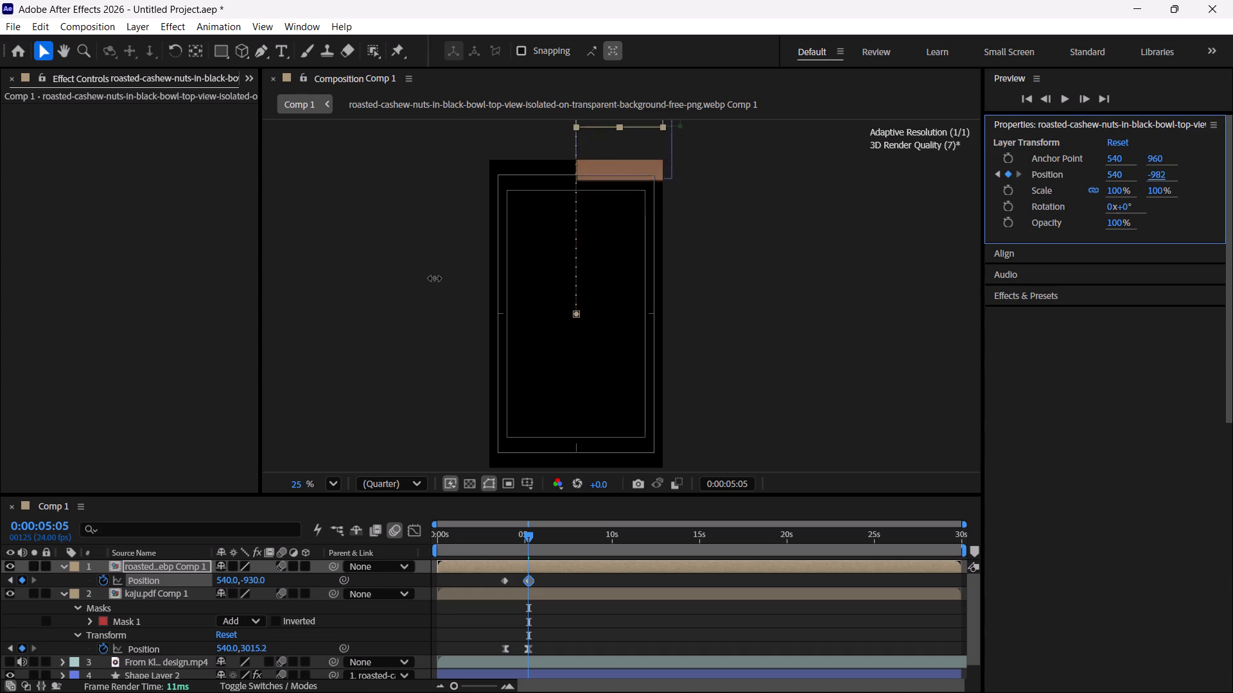
{"action": "left_click_drag", "start_coordinate": [435, 278], "coordinate": [202, 321]}
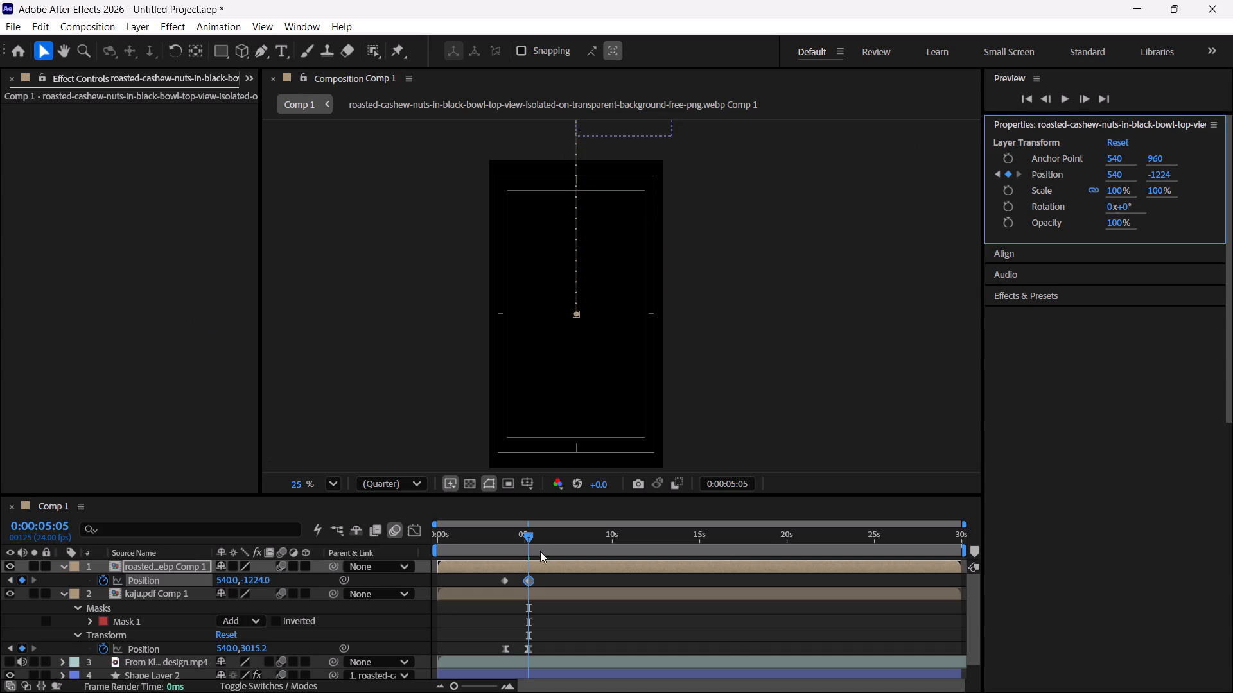
Apply Easy Ease to both Position keyframes of the roasted cashew bowl comp.
{"action": "left_click_drag", "start_coordinate": [527, 537], "coordinate": [481, 549]}
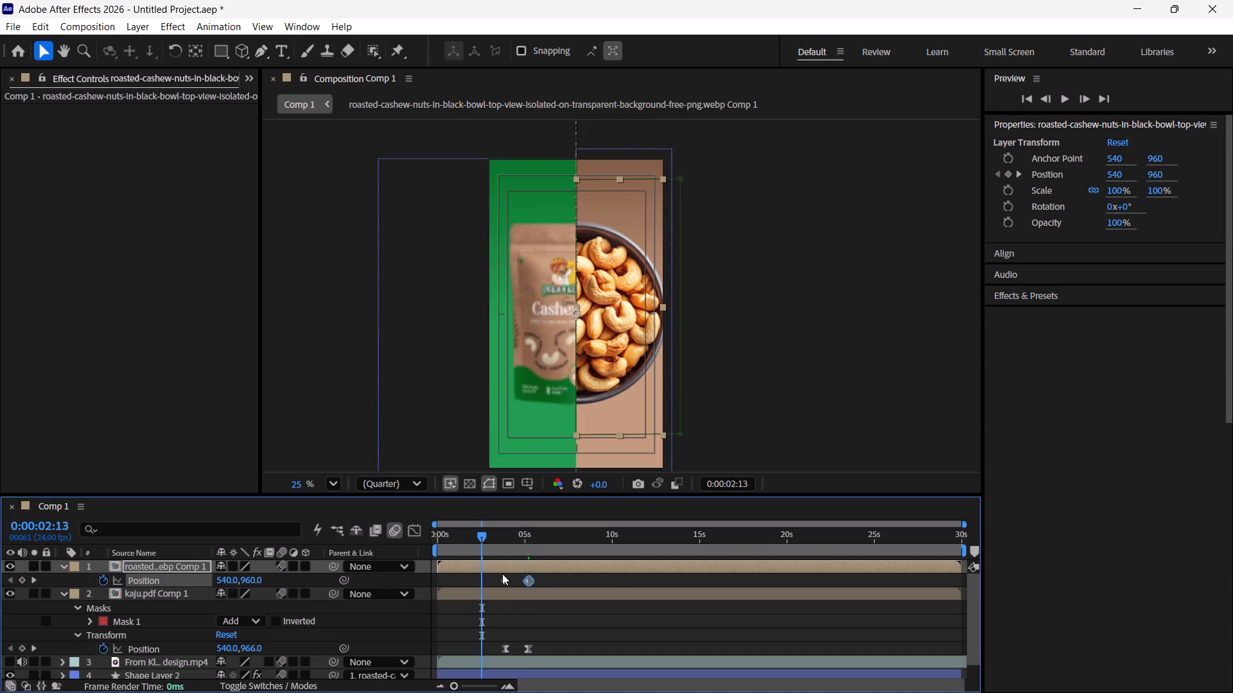
{"action": "left_click", "coordinate": [505, 581], "text": "shift"}
{"action": "key", "text": "F9"}
{"action": "left_click", "coordinate": [889, 360]}
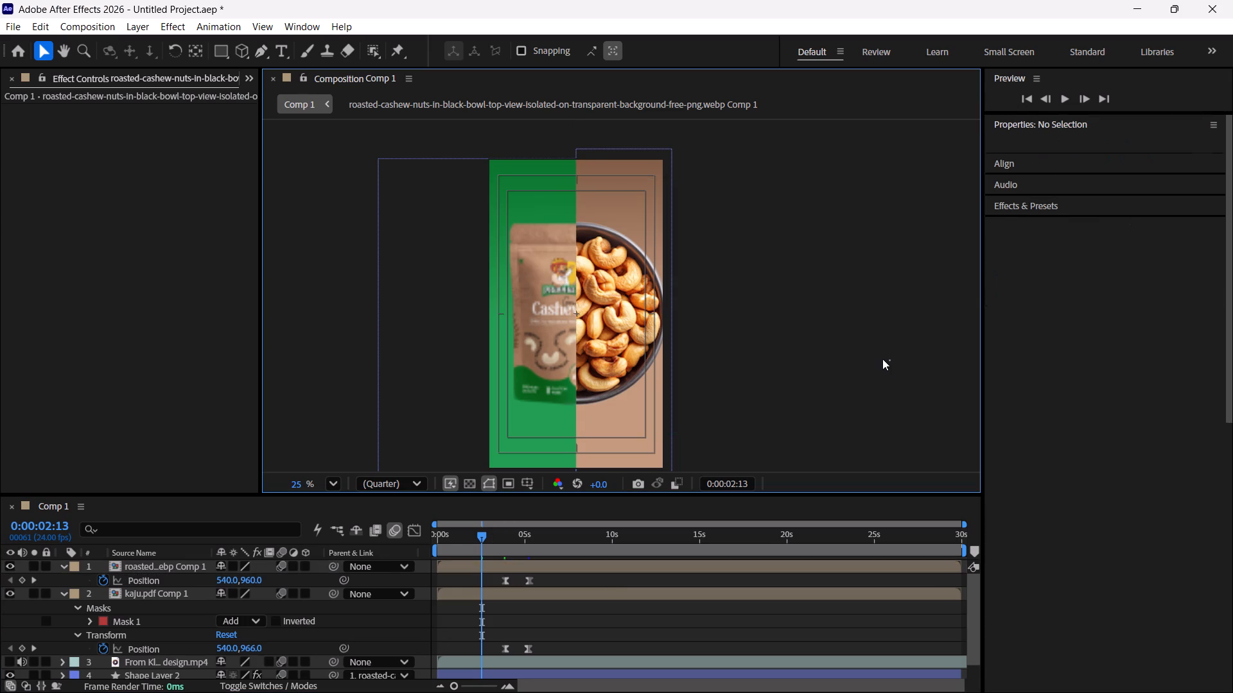
Preview the animation from 0:00:00:00 and scrub through the opposing exits of the pouch and bowl halves.
{"action": "left_click_drag", "start_coordinate": [485, 535], "coordinate": [352, 568]}
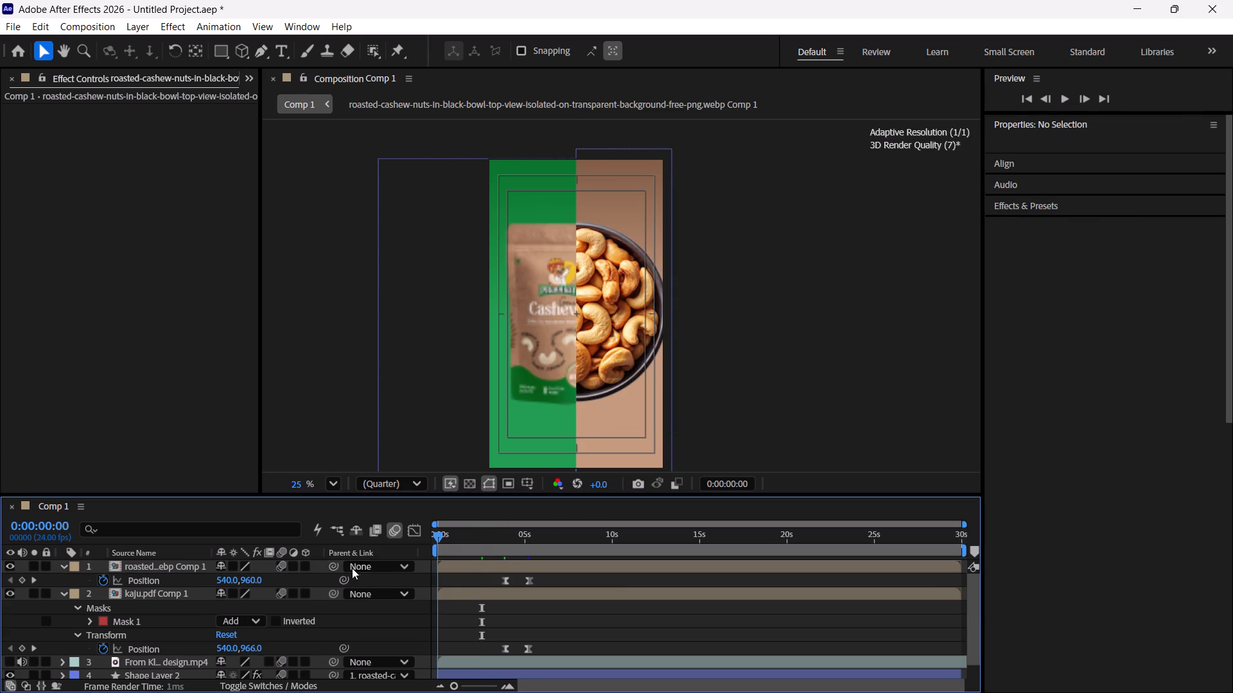
{"action": "left_click_drag", "start_coordinate": [352, 568], "coordinate": [353, 568]}
{"action": "key", "text": "space"}
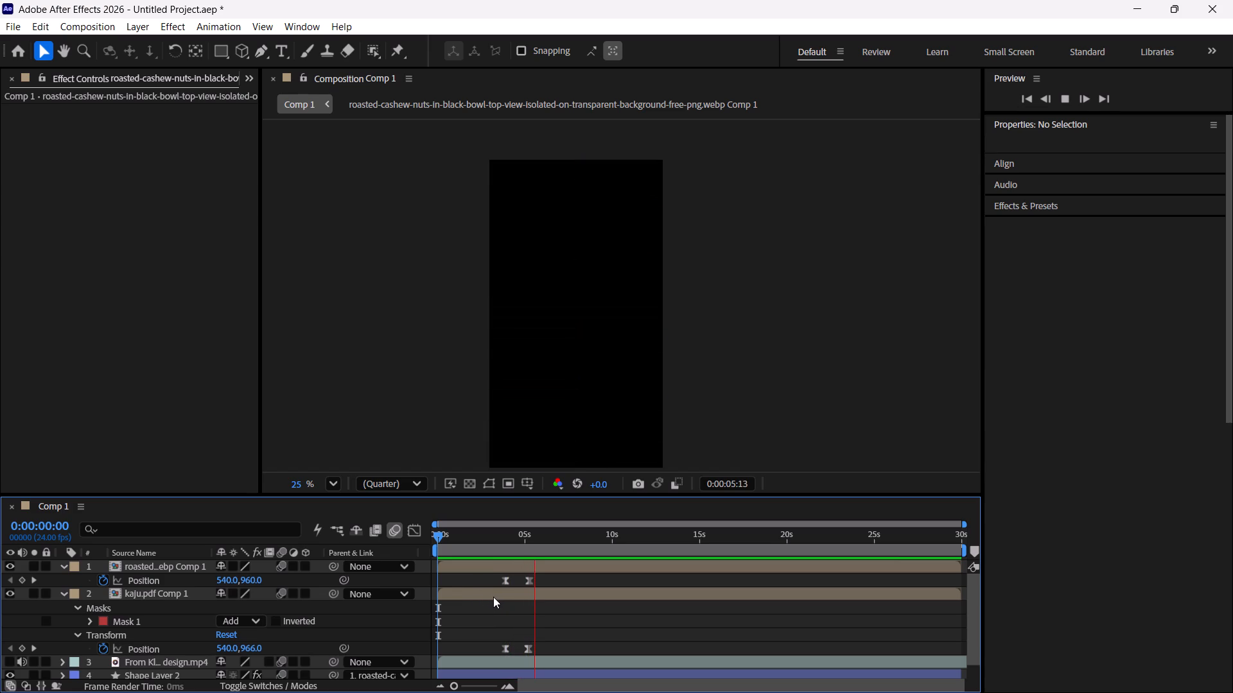
{"action": "key", "text": "space"}
{"action": "left_click_drag", "start_coordinate": [538, 537], "coordinate": [520, 540]}
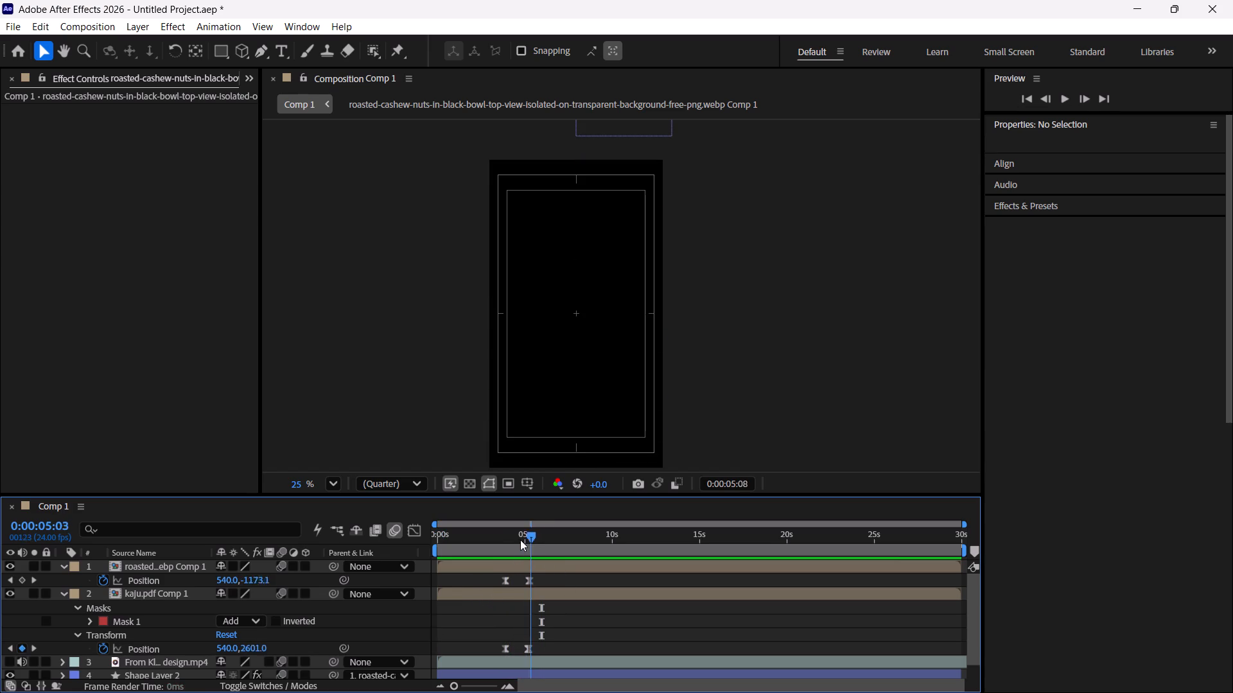
{"action": "left_click_drag", "start_coordinate": [520, 540], "coordinate": [502, 529]}
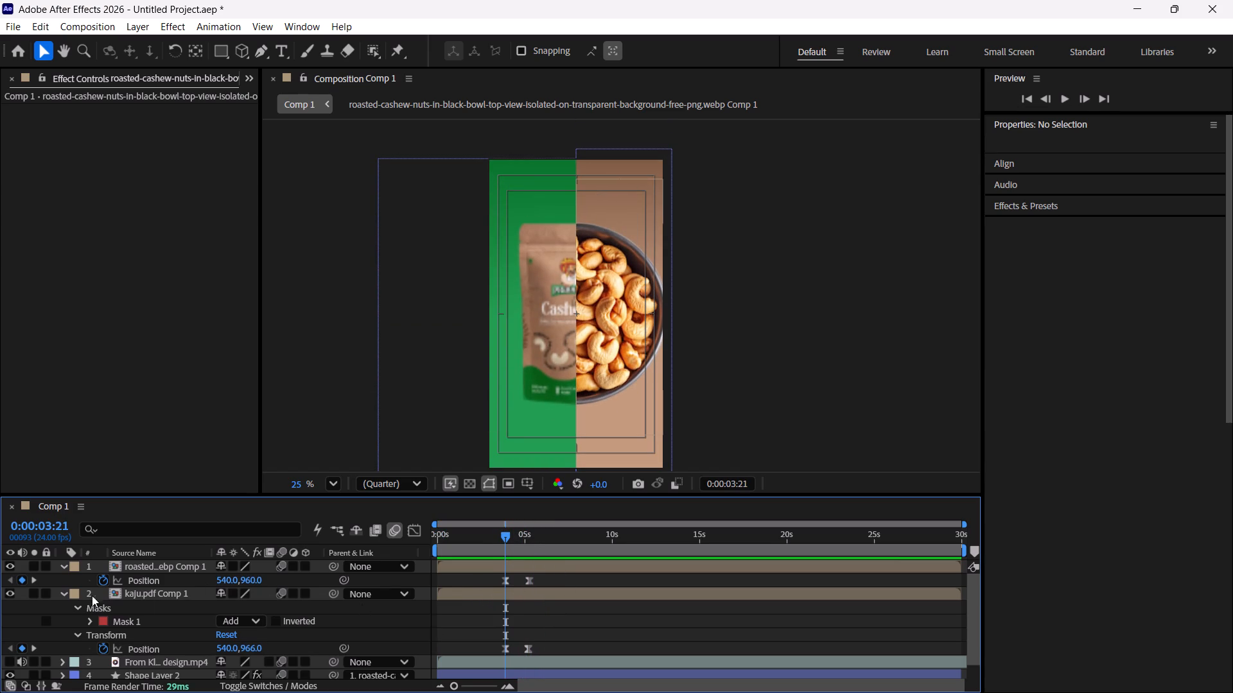
Collapse the expanded properties of the kaju.pdf and roasted cashew bowl comp layers in the timeline.
{"action": "left_click", "coordinate": [62, 594]}
{"action": "left_click", "coordinate": [64, 570]}
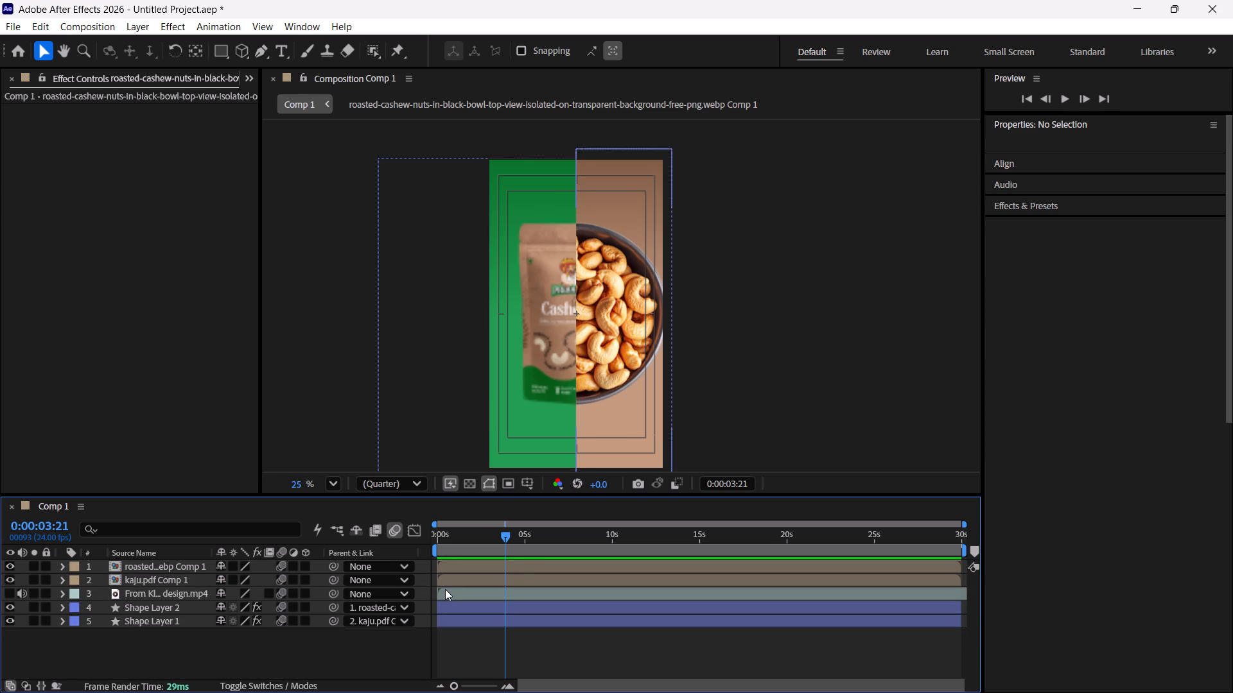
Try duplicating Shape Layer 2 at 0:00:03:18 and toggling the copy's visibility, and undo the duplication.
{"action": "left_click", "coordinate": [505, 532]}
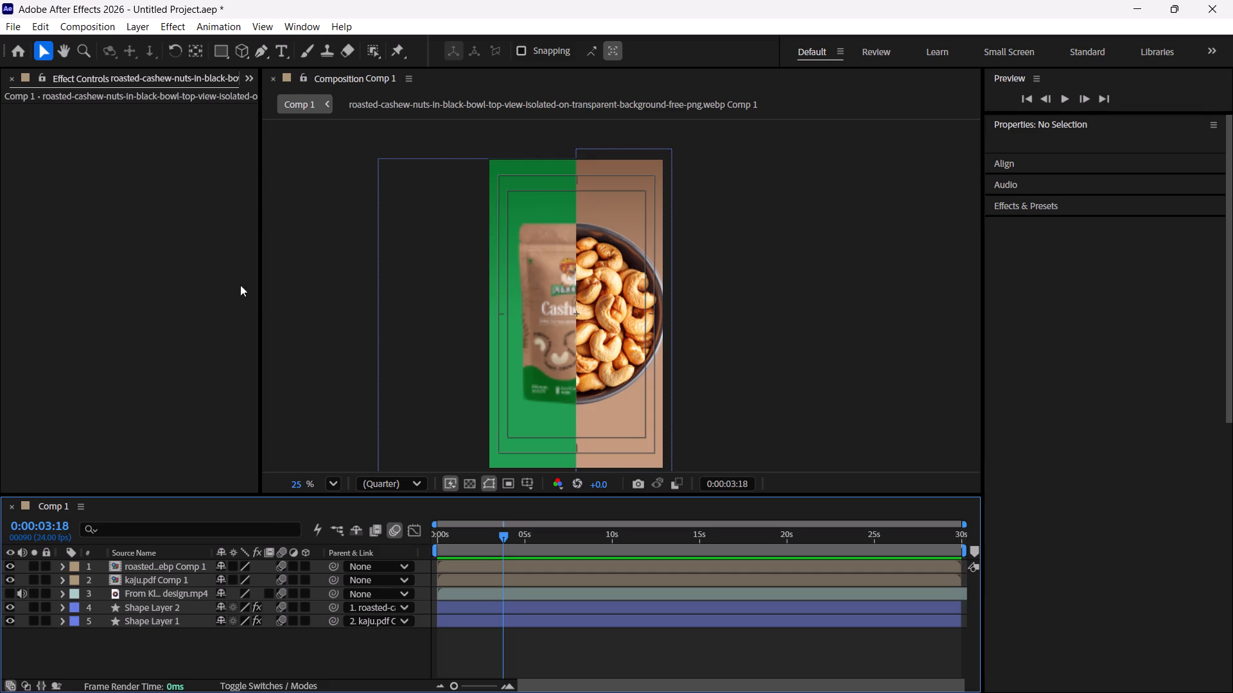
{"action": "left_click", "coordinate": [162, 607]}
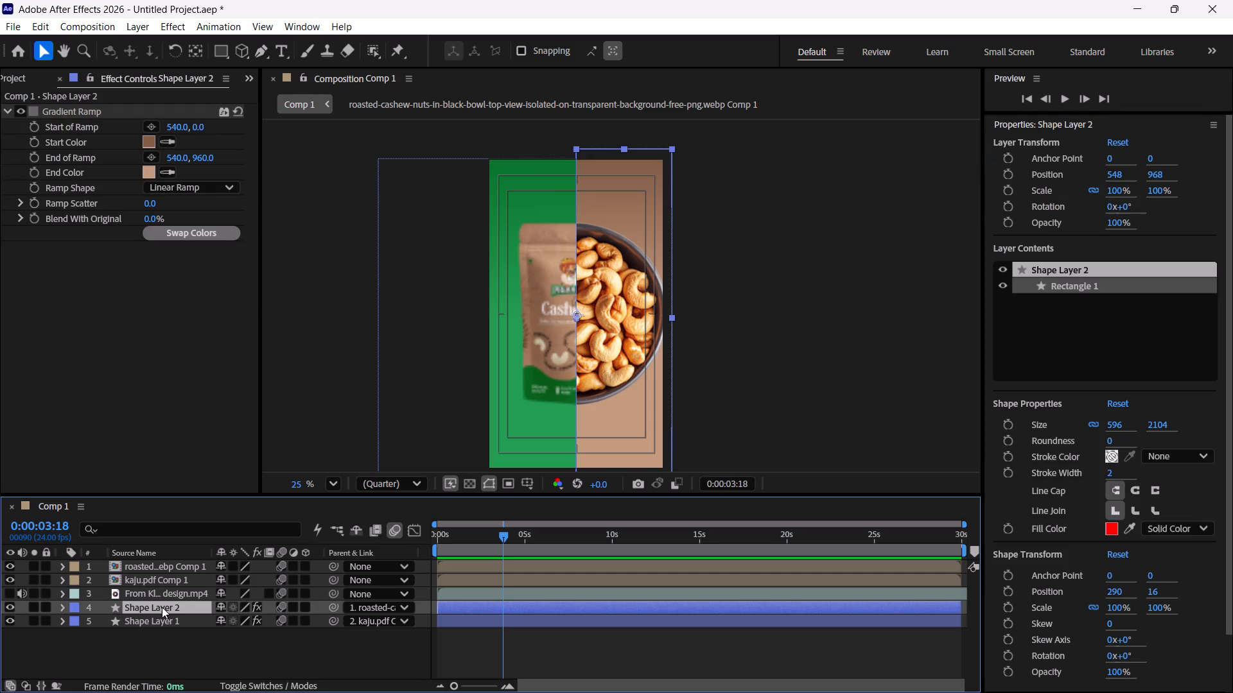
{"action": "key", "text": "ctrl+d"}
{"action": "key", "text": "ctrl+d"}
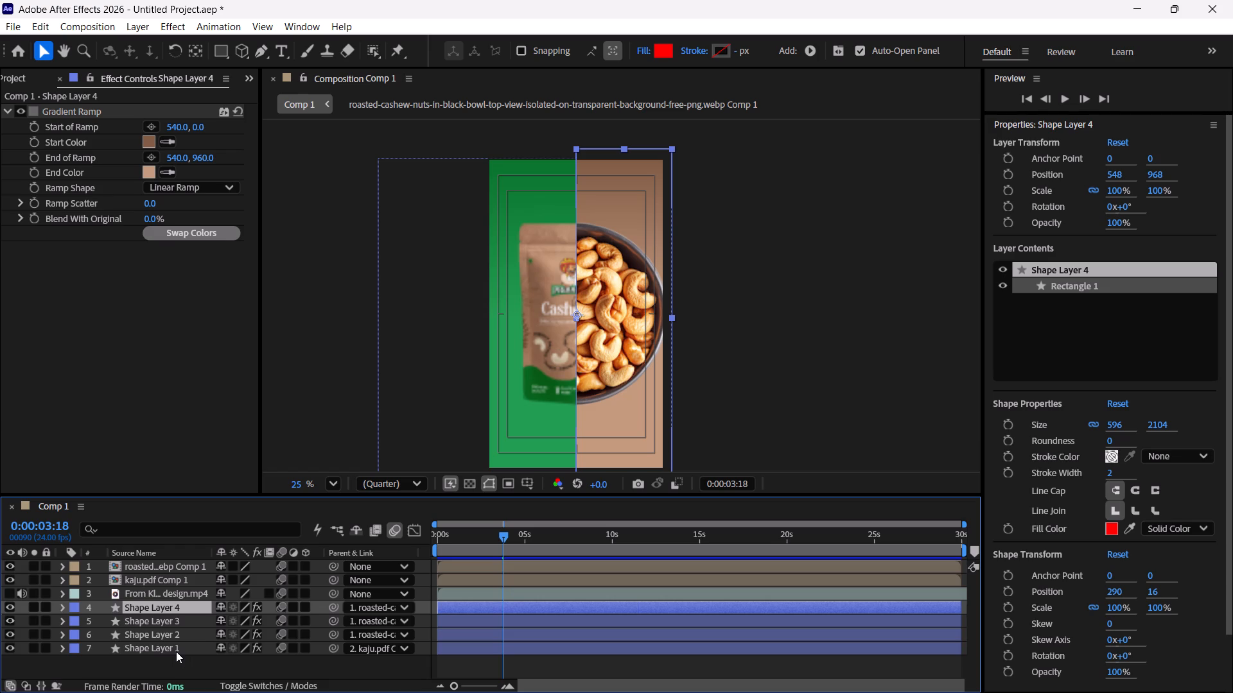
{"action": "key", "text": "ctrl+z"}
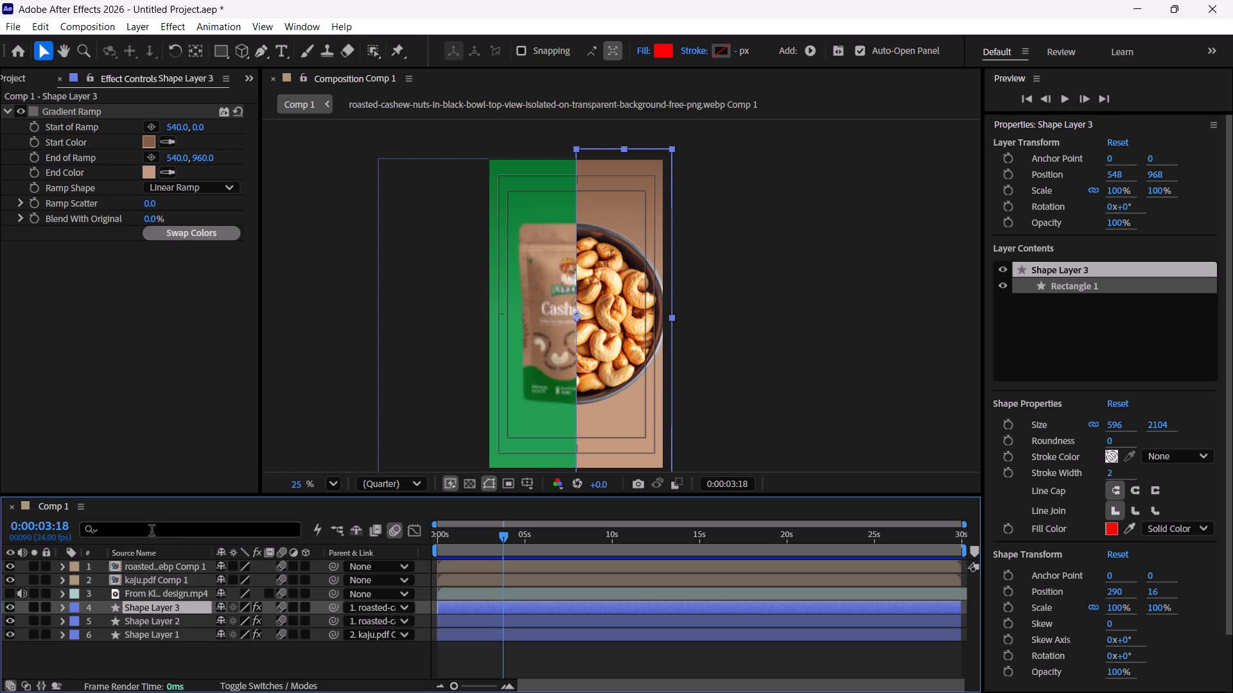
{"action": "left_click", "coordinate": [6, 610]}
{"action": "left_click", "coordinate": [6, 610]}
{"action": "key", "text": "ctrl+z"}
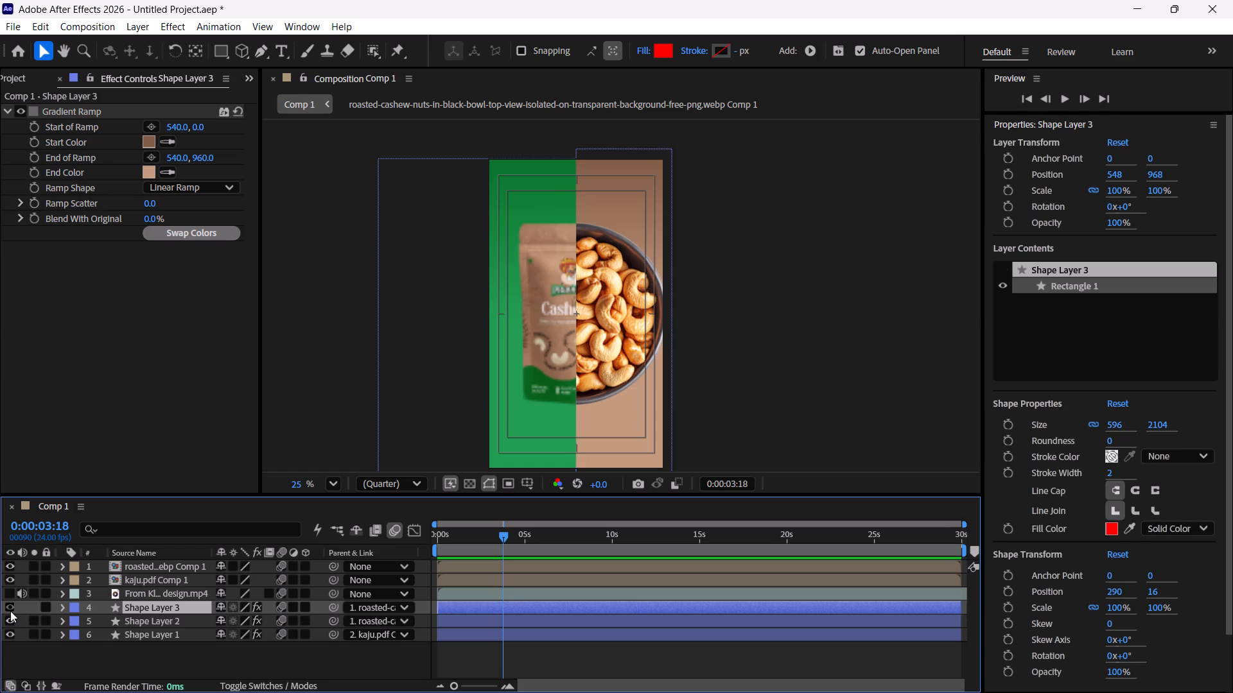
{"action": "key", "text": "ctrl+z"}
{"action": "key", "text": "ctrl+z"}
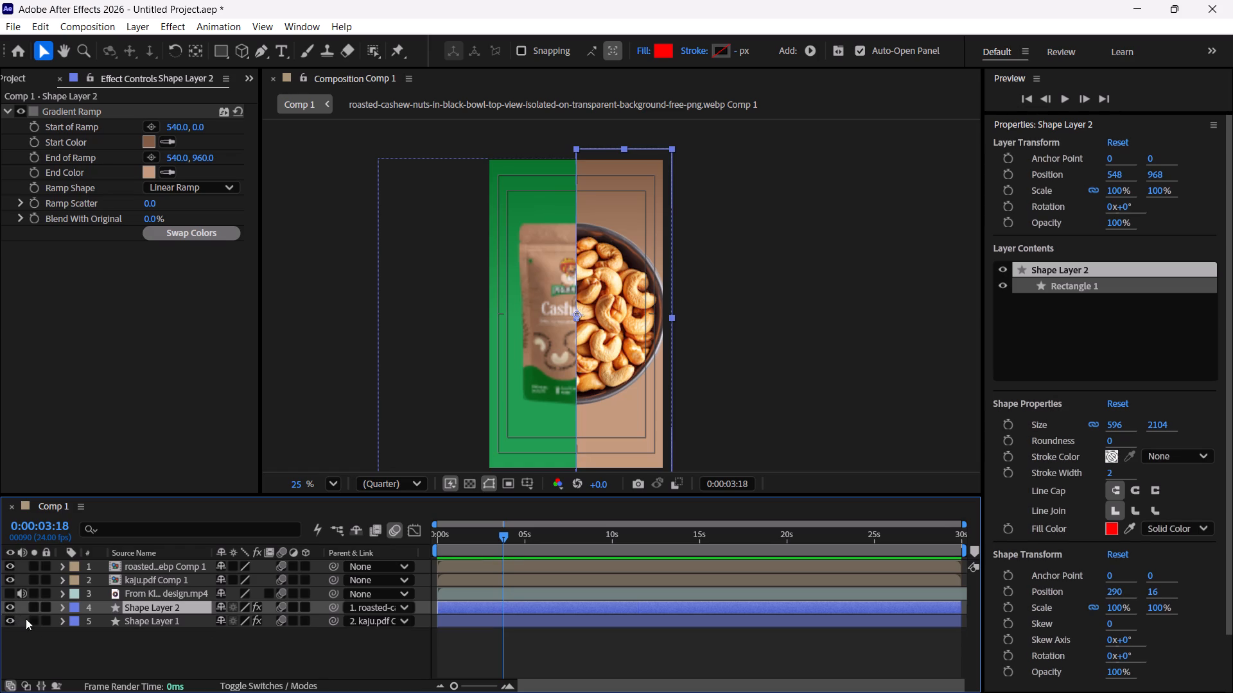
Preview the opposing exits of the pouch and bowl halves from about 0:00:02:09, and return the playhead to 0:00:03:22.
{"action": "left_click_drag", "start_coordinate": [501, 536], "coordinate": [484, 536]}
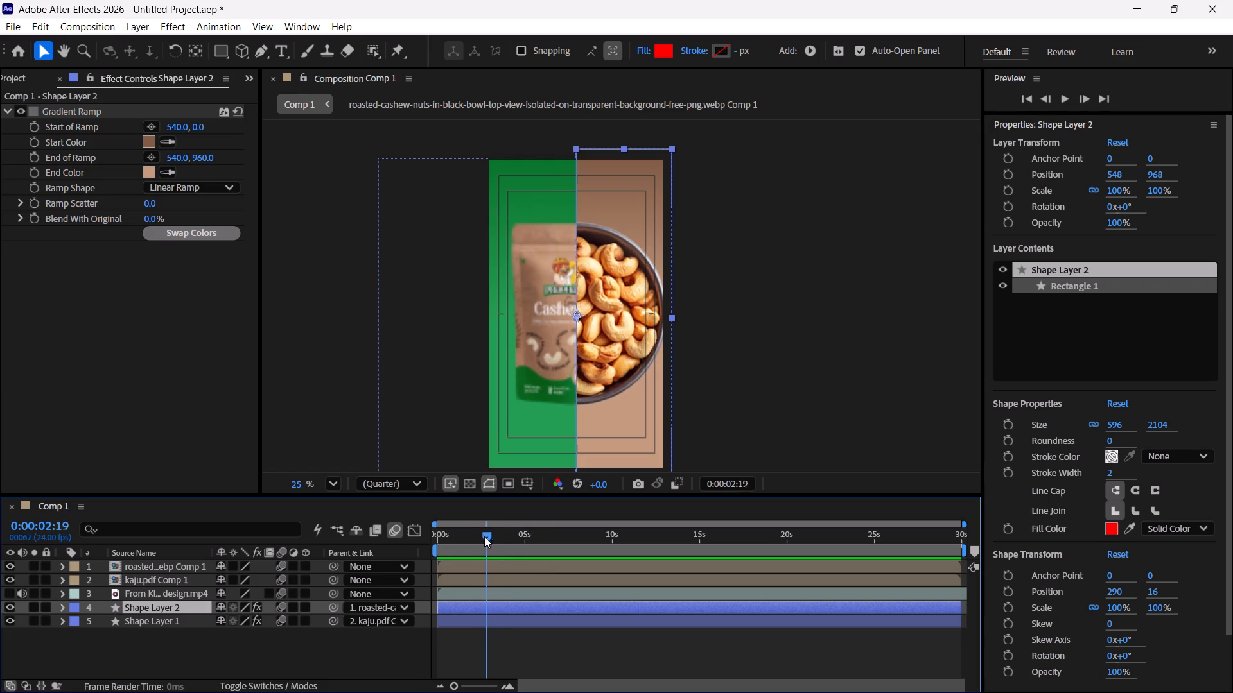
{"action": "left_click_drag", "start_coordinate": [484, 536], "coordinate": [477, 533]}
{"action": "key", "text": "space"}
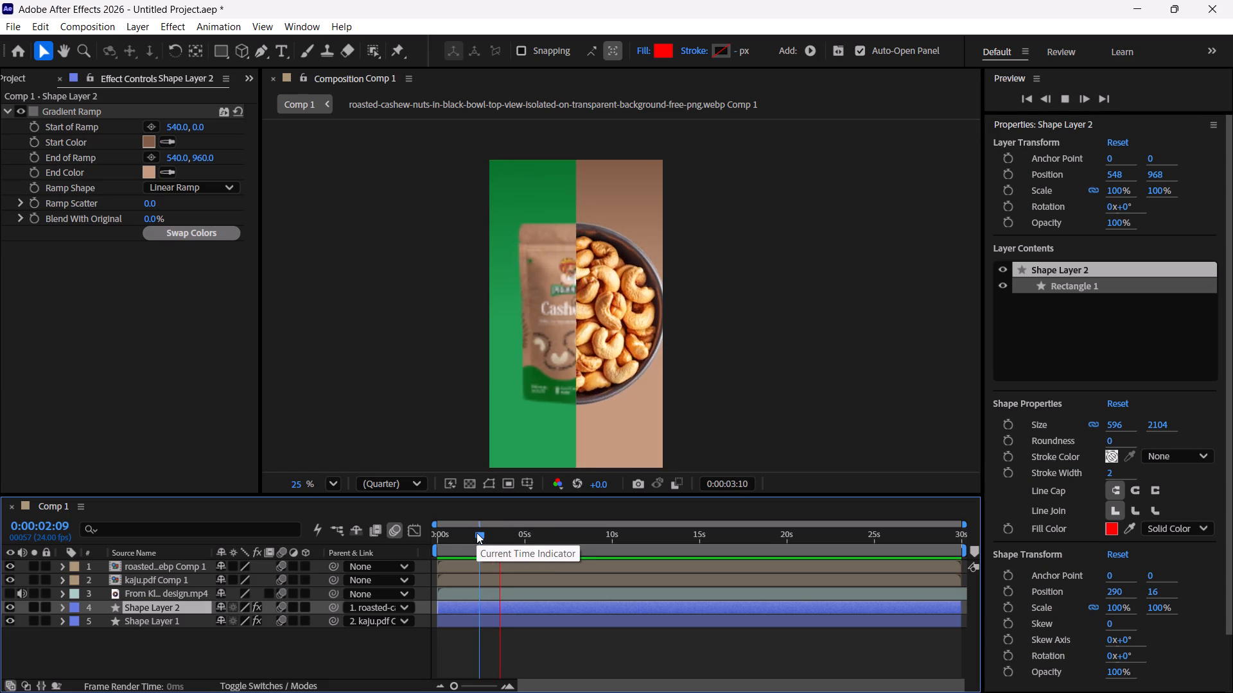
{"action": "key", "text": "space"}
{"action": "key", "text": "space"}
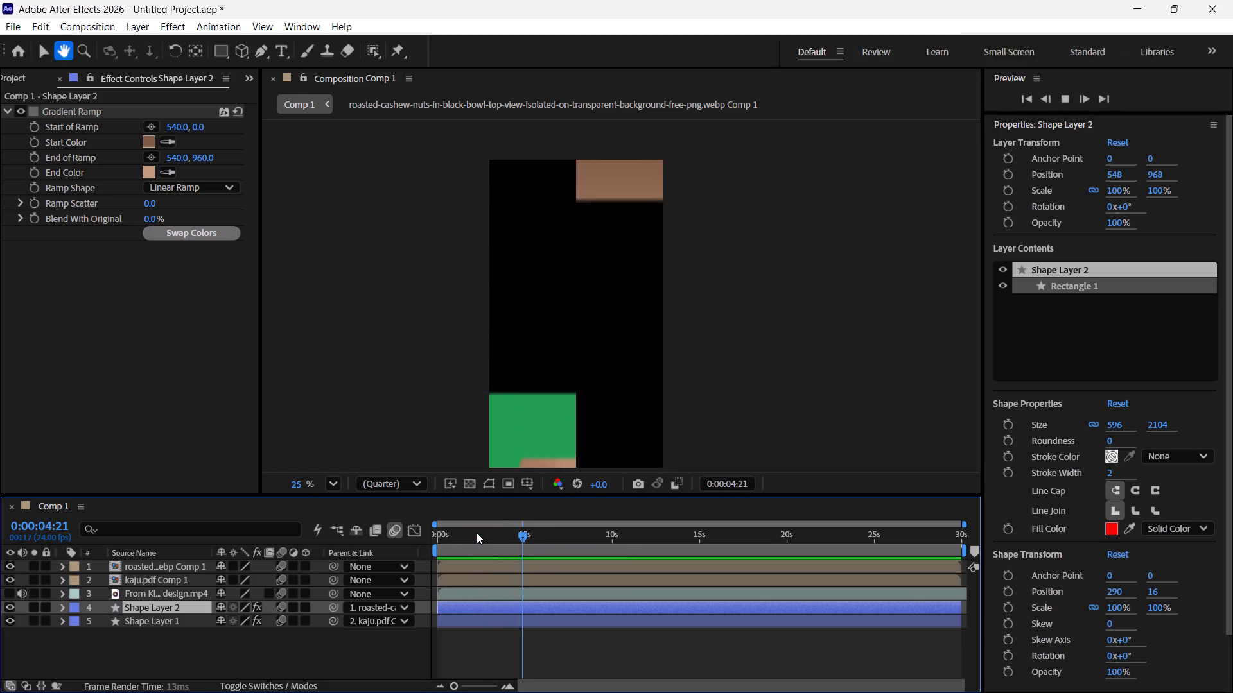
{"action": "key", "text": "space"}
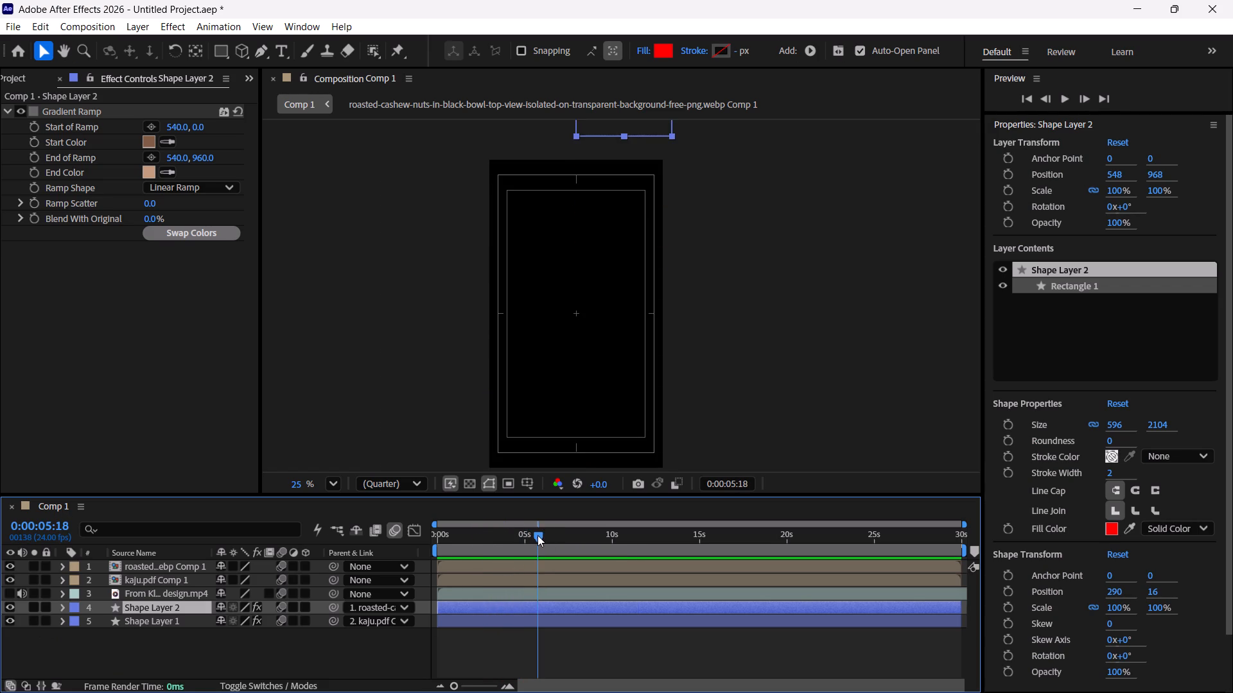
{"action": "left_click_drag", "start_coordinate": [538, 535], "coordinate": [510, 531]}
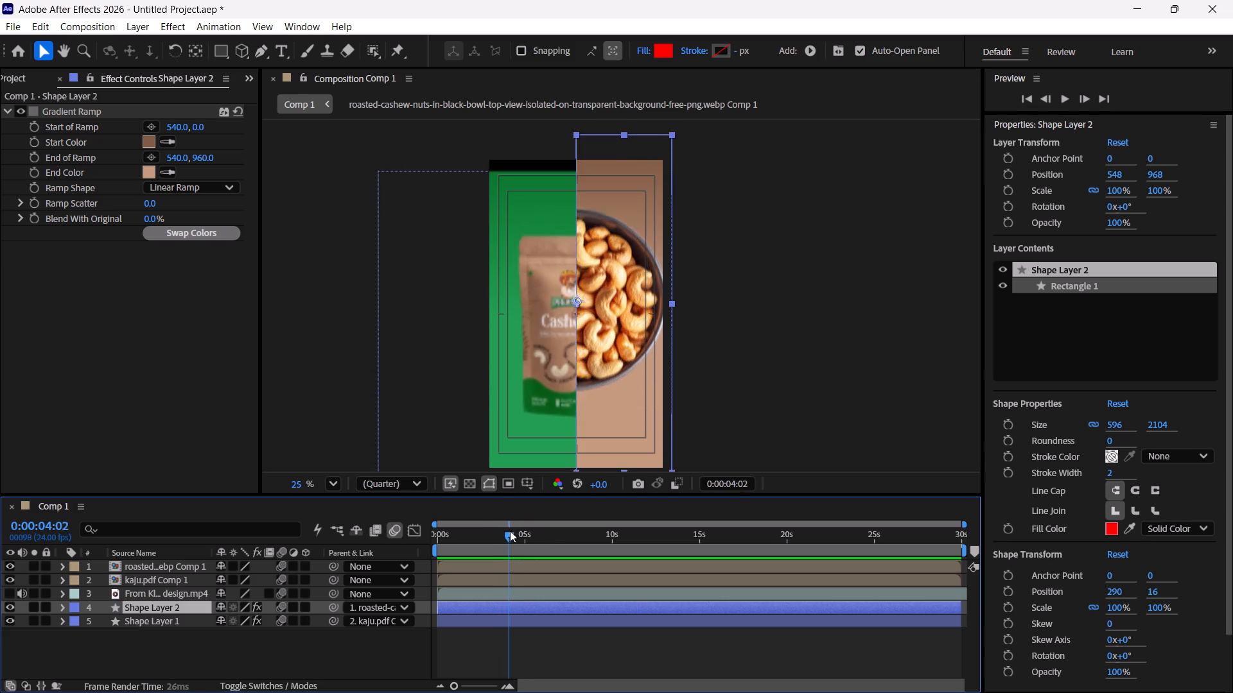
{"action": "left_click_drag", "start_coordinate": [510, 531], "coordinate": [506, 529]}
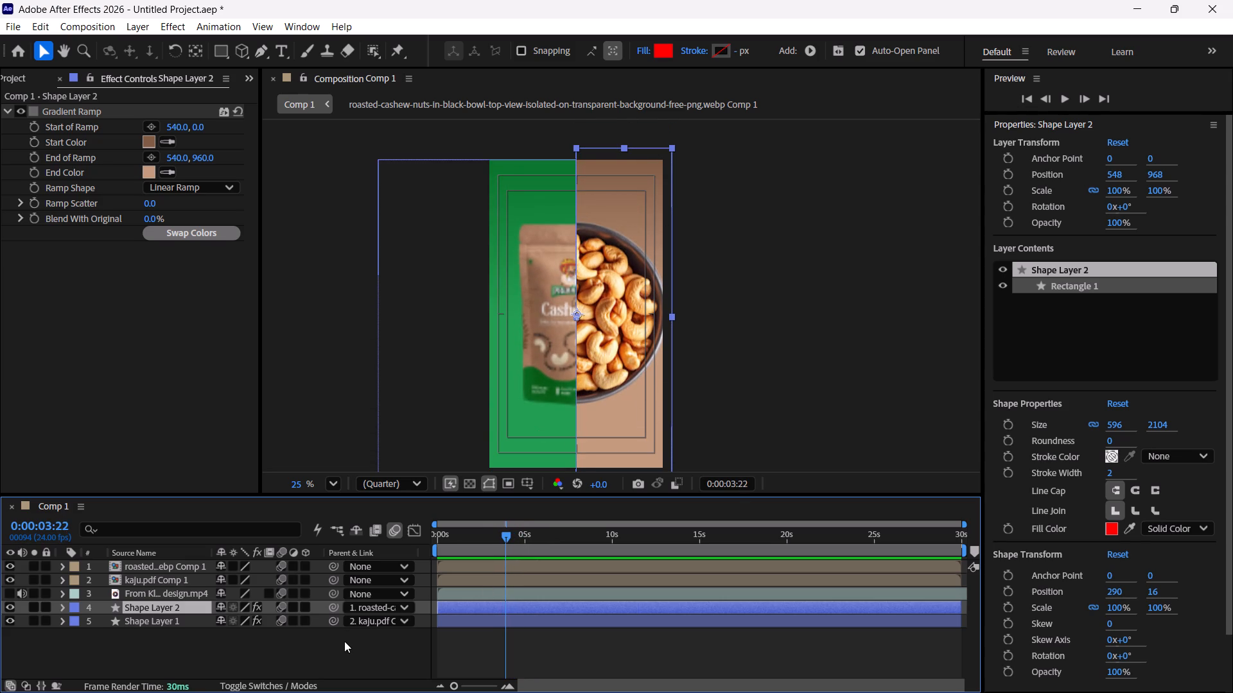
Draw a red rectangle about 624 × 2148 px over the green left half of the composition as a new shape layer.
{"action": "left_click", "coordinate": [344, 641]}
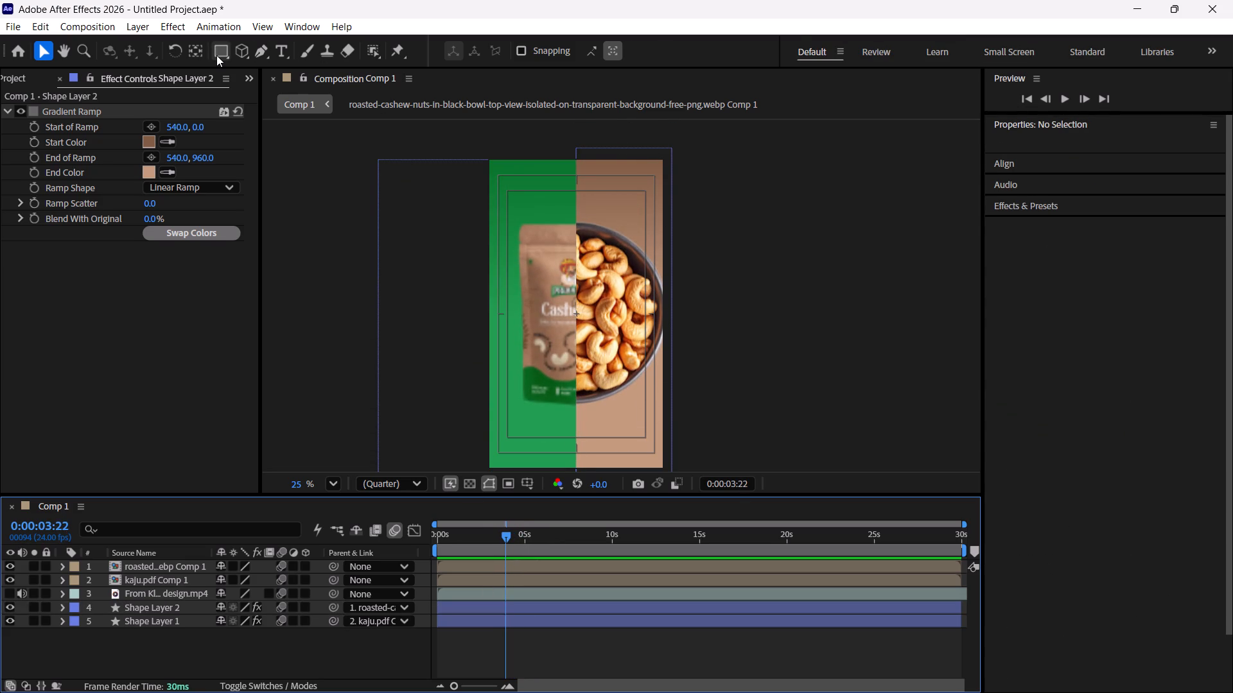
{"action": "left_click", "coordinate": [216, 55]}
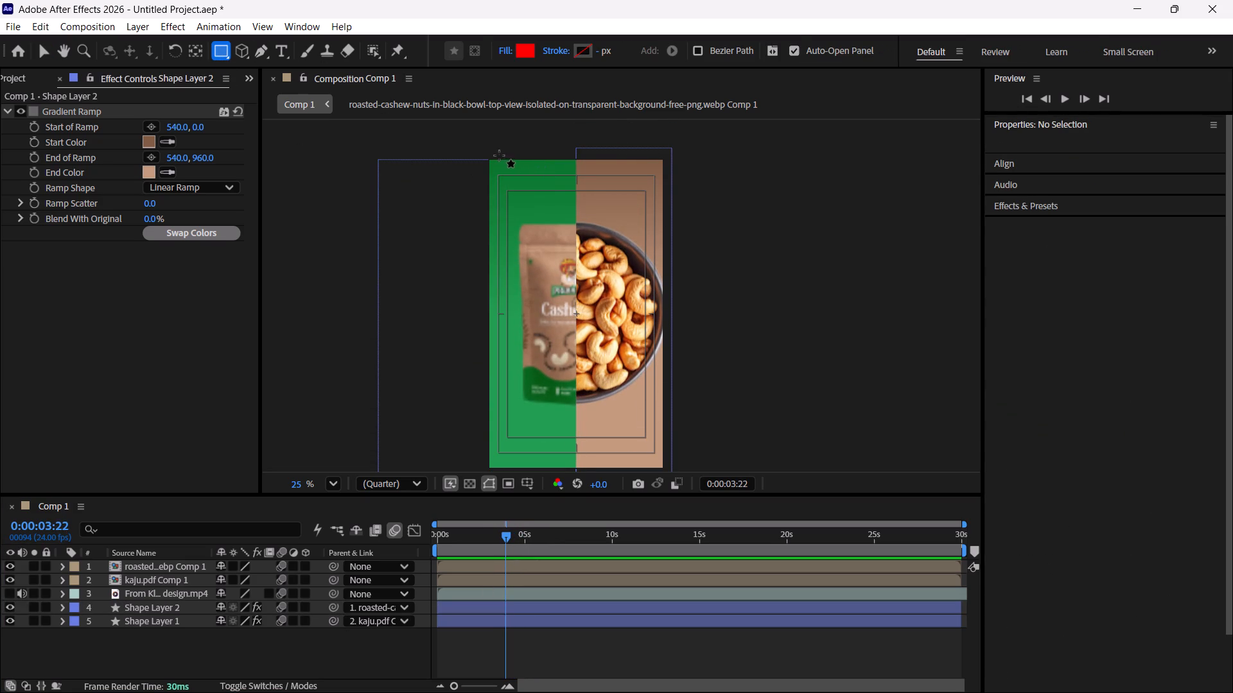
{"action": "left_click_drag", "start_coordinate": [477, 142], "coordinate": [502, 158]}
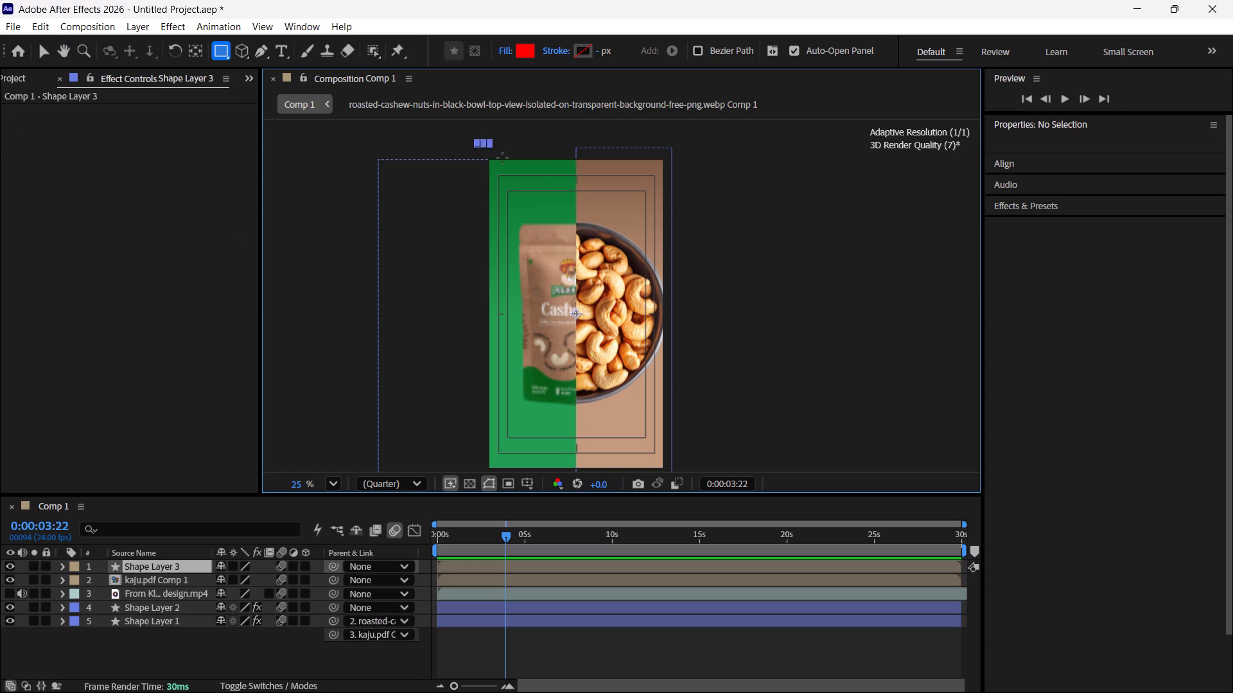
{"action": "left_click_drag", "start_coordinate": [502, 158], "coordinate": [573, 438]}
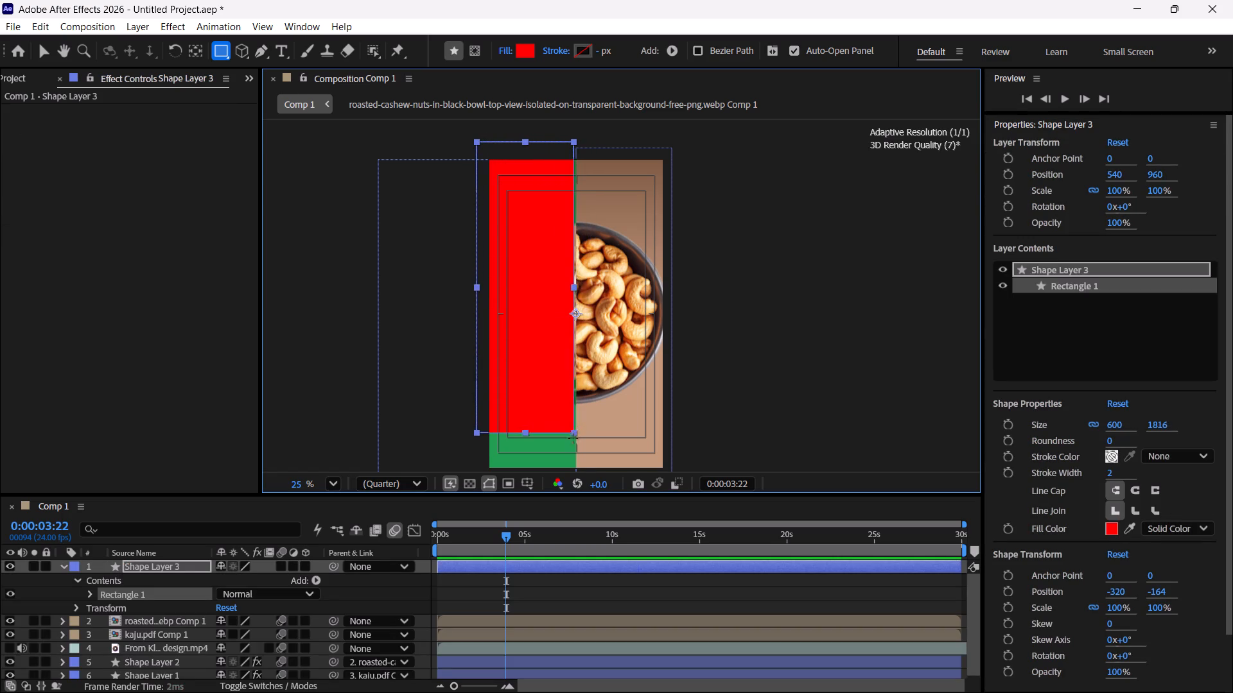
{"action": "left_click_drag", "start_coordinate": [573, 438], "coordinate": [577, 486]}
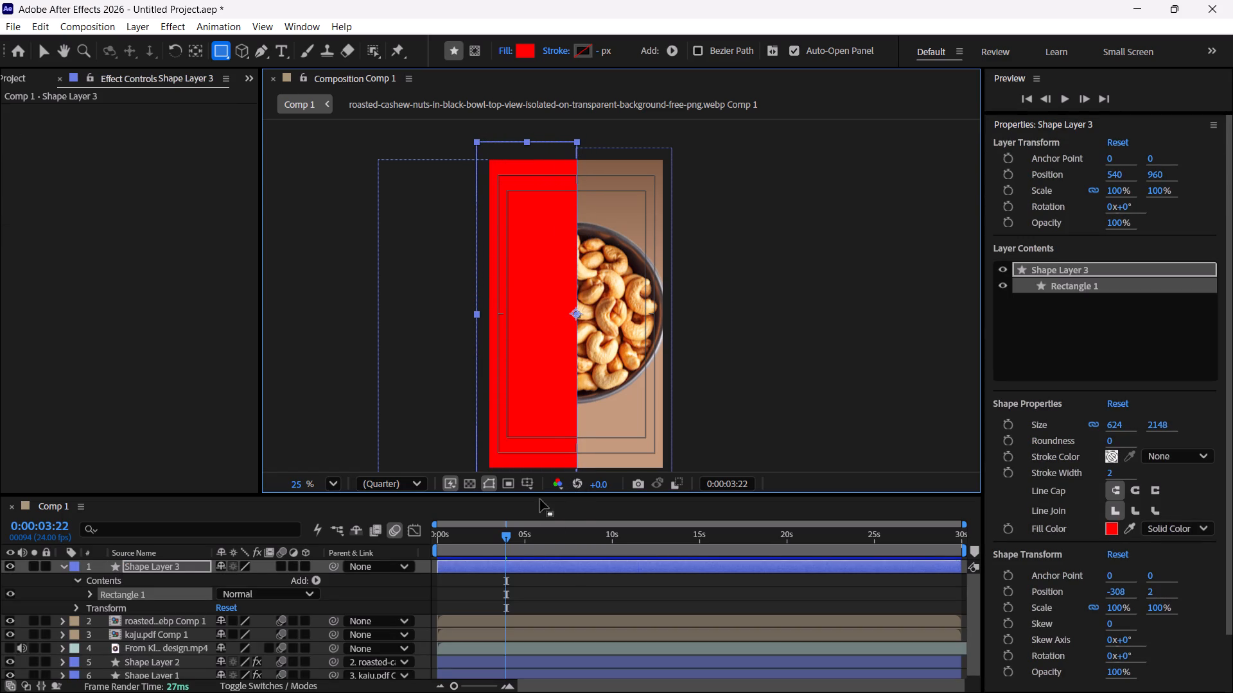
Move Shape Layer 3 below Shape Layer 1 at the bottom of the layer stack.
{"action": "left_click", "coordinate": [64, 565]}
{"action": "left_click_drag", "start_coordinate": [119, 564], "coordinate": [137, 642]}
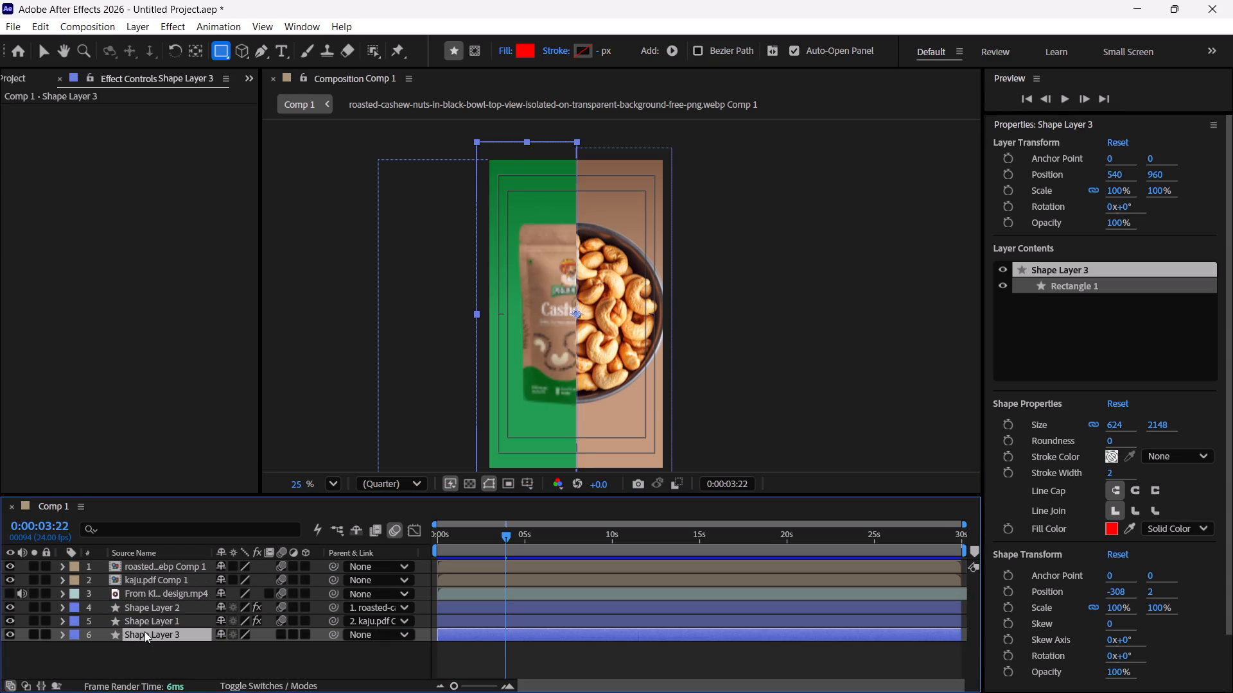
Hide Shape Layer 1, Shape Layer 2 and the kaju.pdf and roasted cashew bowl comp layers.
{"action": "left_click_drag", "start_coordinate": [11, 624], "coordinate": [28, 572]}
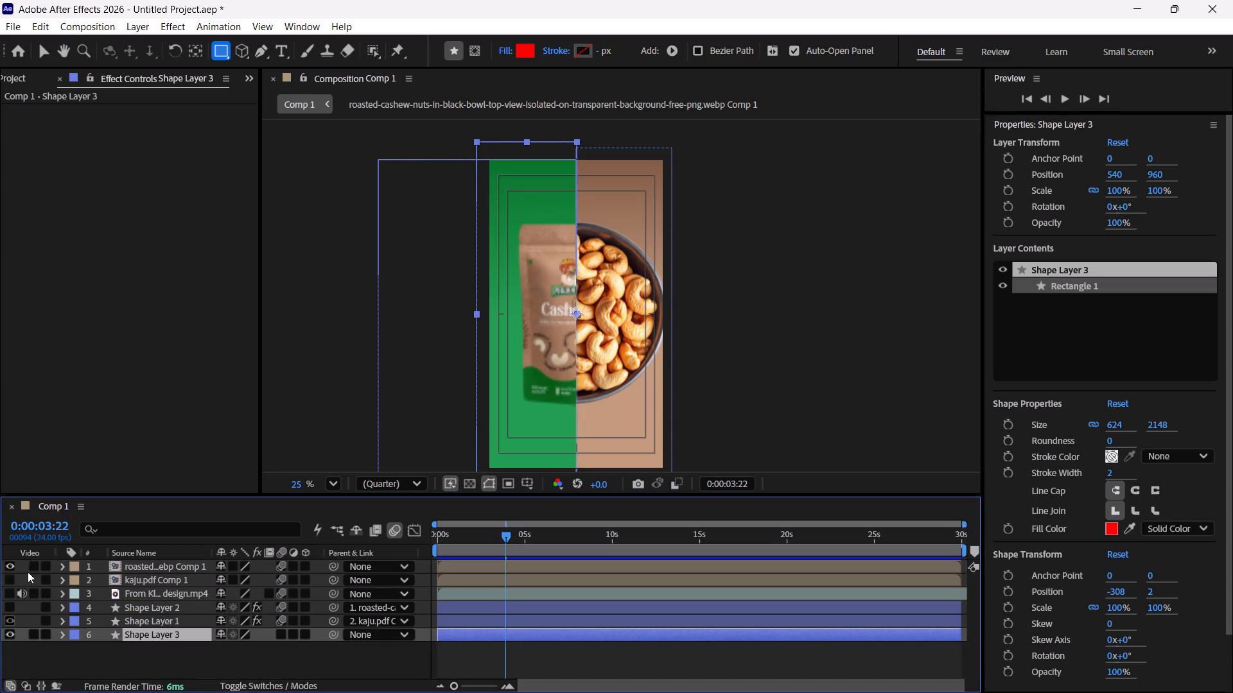
{"action": "left_click_drag", "start_coordinate": [28, 572], "coordinate": [31, 543]}
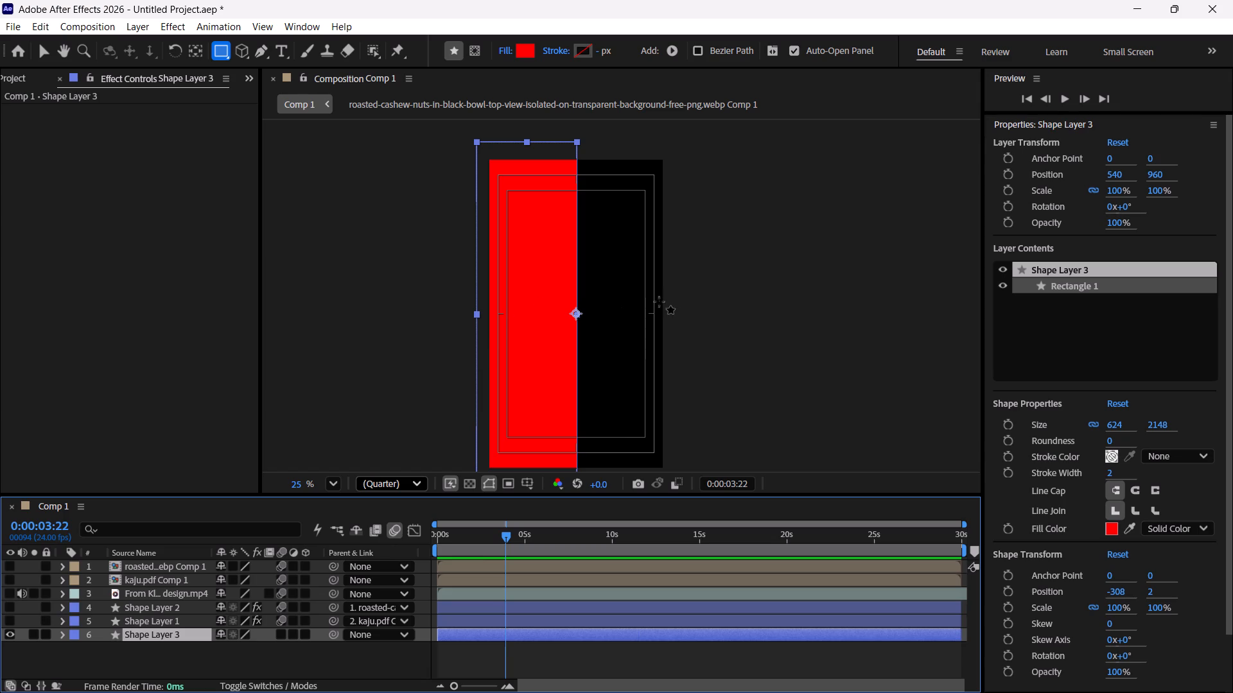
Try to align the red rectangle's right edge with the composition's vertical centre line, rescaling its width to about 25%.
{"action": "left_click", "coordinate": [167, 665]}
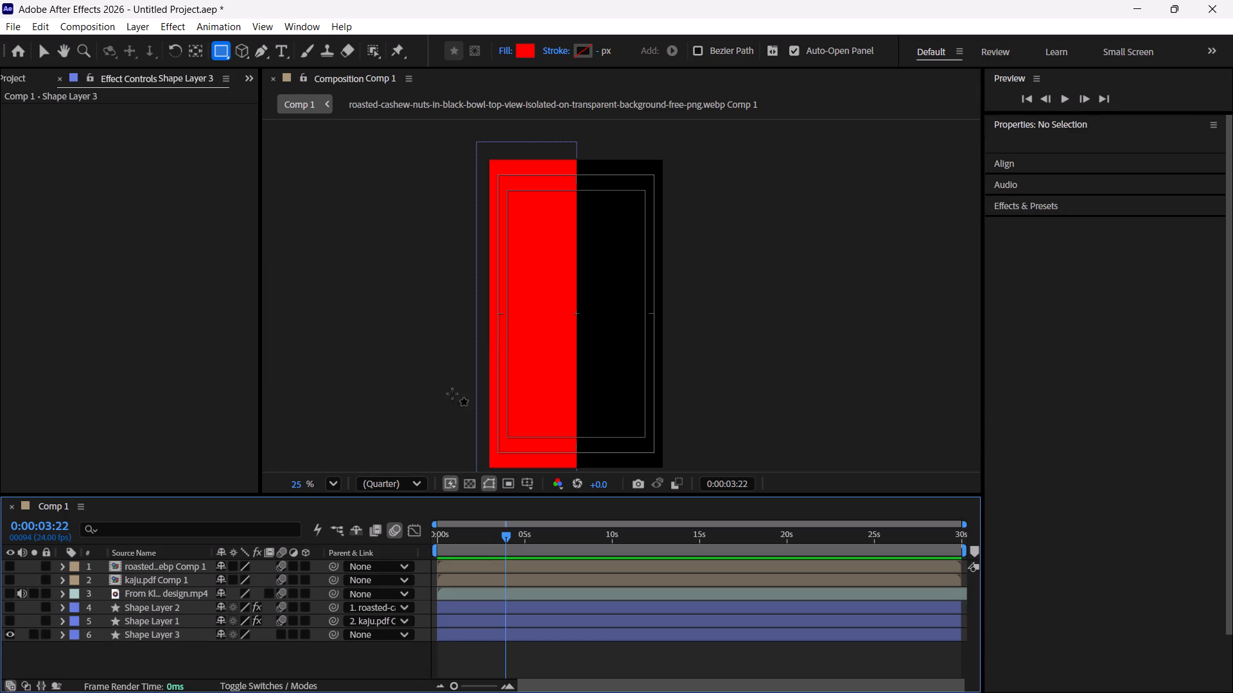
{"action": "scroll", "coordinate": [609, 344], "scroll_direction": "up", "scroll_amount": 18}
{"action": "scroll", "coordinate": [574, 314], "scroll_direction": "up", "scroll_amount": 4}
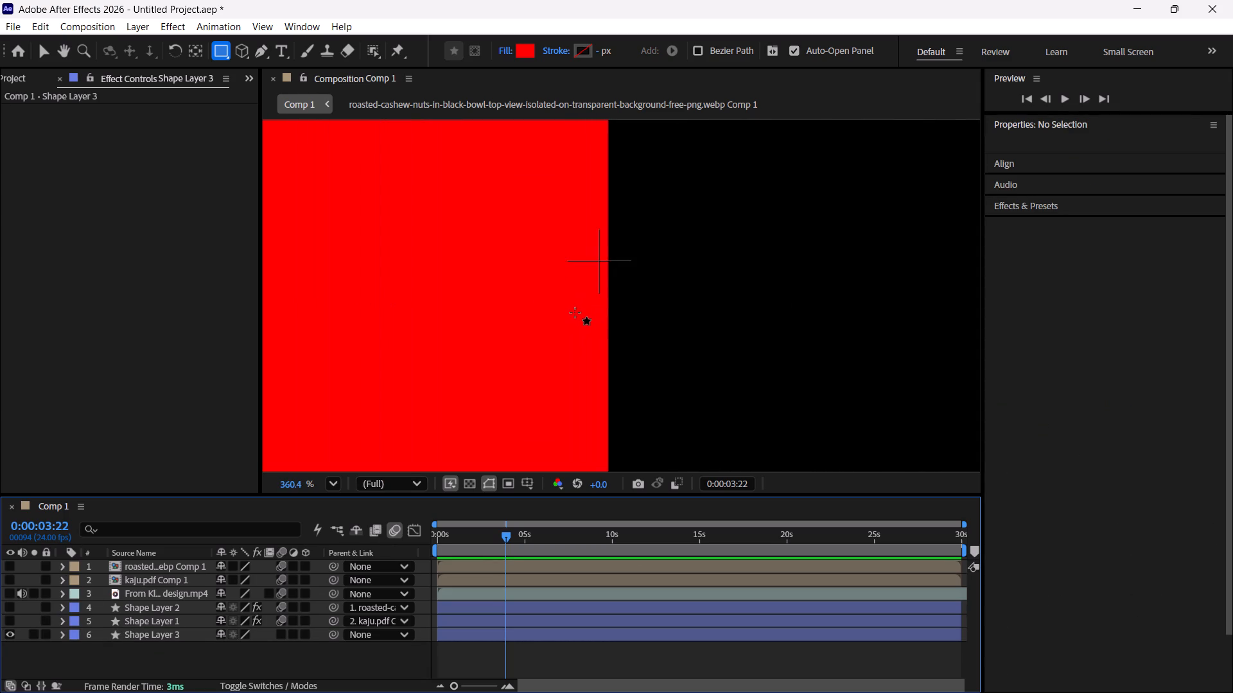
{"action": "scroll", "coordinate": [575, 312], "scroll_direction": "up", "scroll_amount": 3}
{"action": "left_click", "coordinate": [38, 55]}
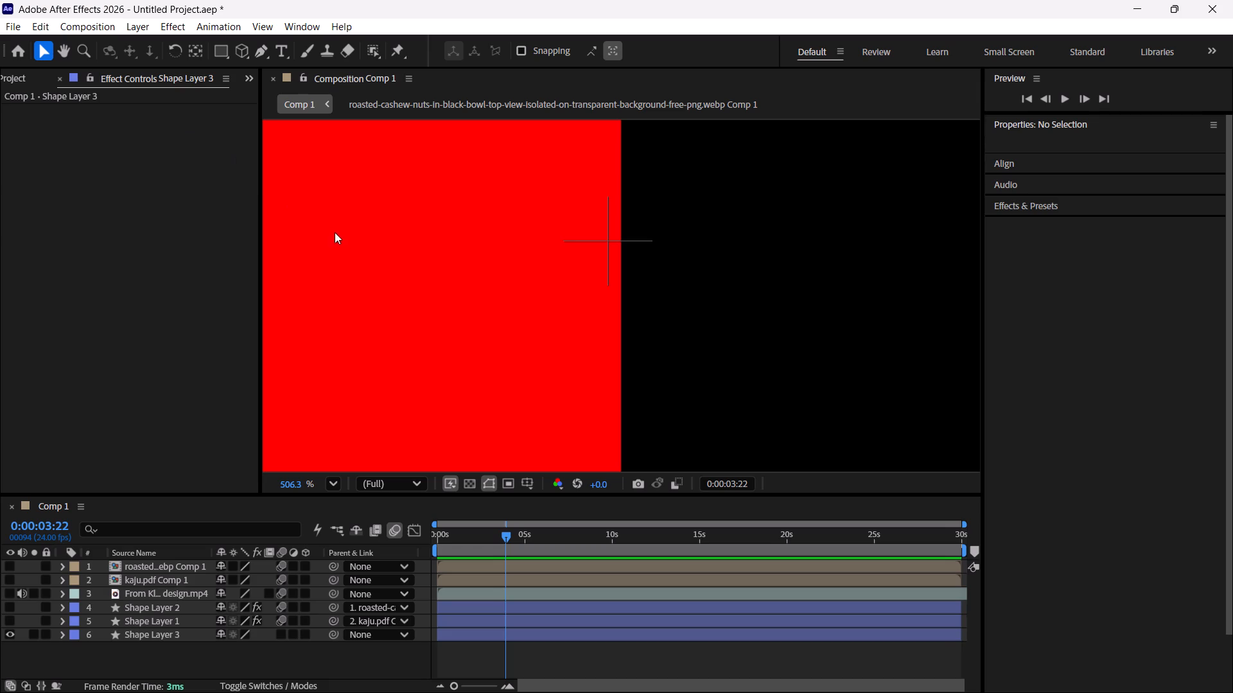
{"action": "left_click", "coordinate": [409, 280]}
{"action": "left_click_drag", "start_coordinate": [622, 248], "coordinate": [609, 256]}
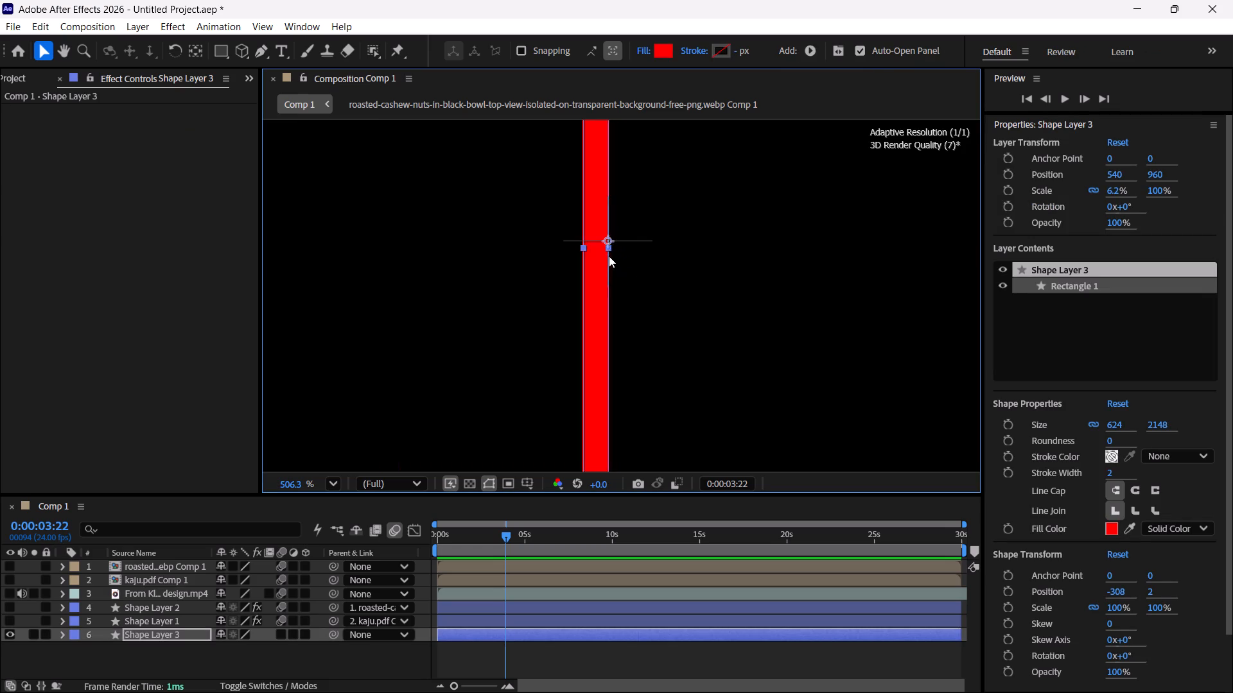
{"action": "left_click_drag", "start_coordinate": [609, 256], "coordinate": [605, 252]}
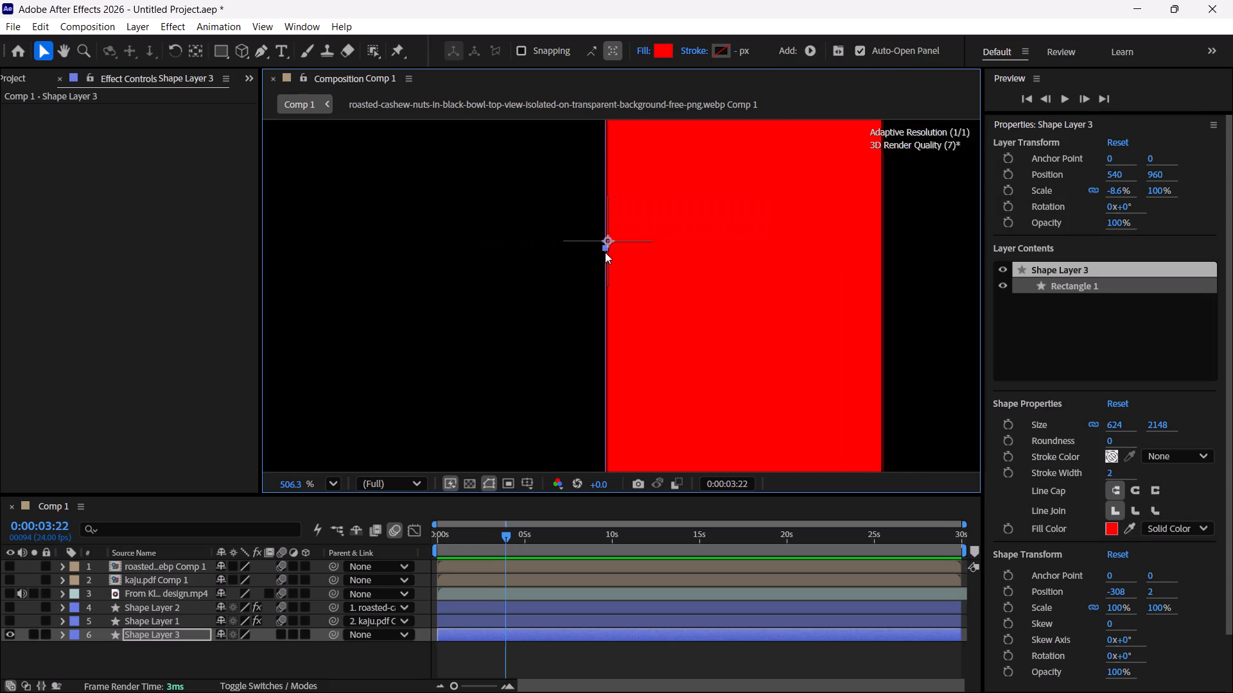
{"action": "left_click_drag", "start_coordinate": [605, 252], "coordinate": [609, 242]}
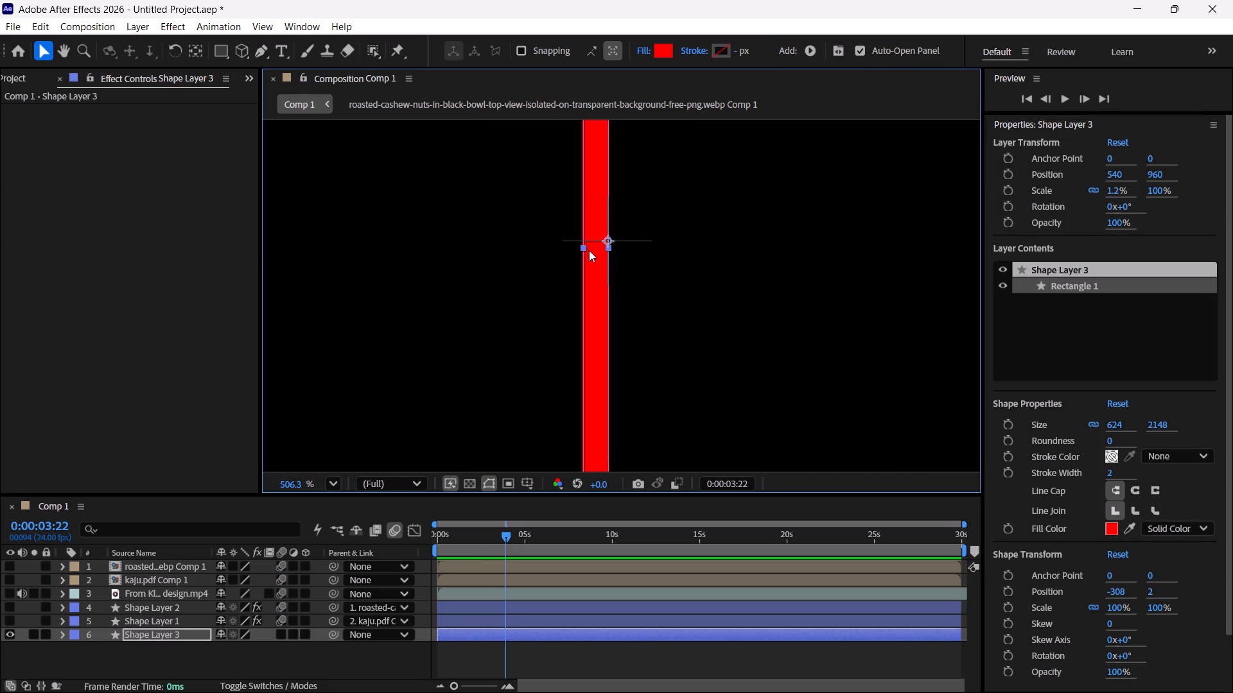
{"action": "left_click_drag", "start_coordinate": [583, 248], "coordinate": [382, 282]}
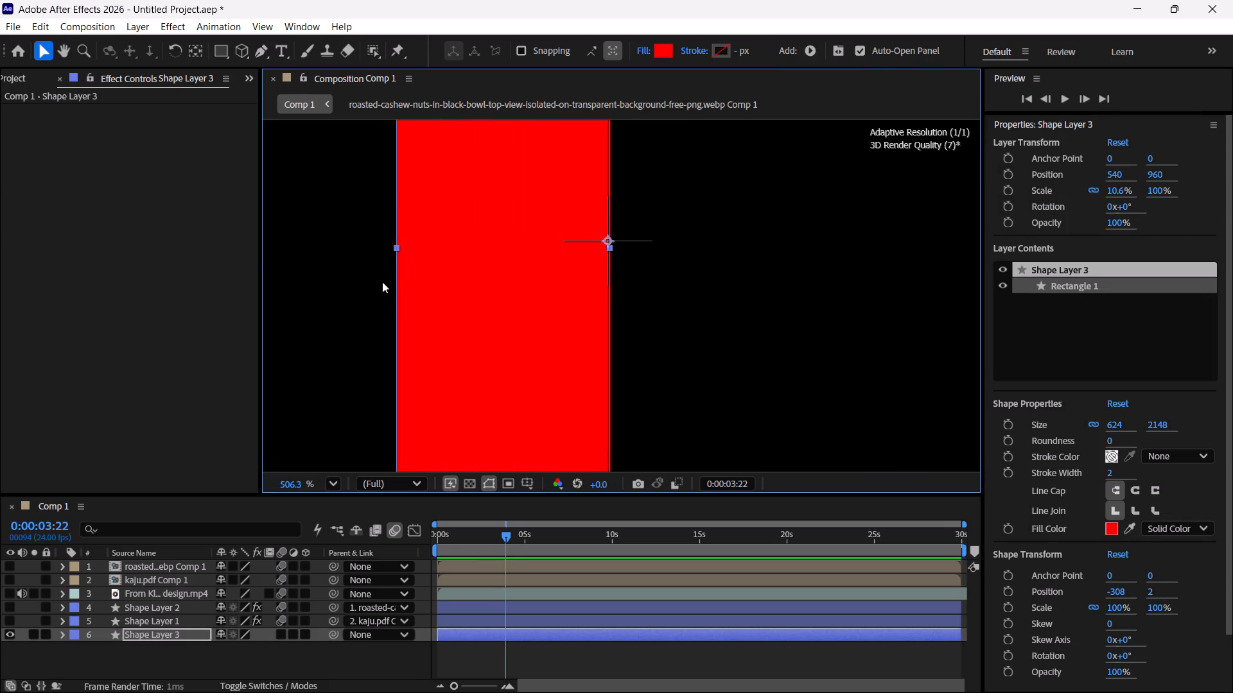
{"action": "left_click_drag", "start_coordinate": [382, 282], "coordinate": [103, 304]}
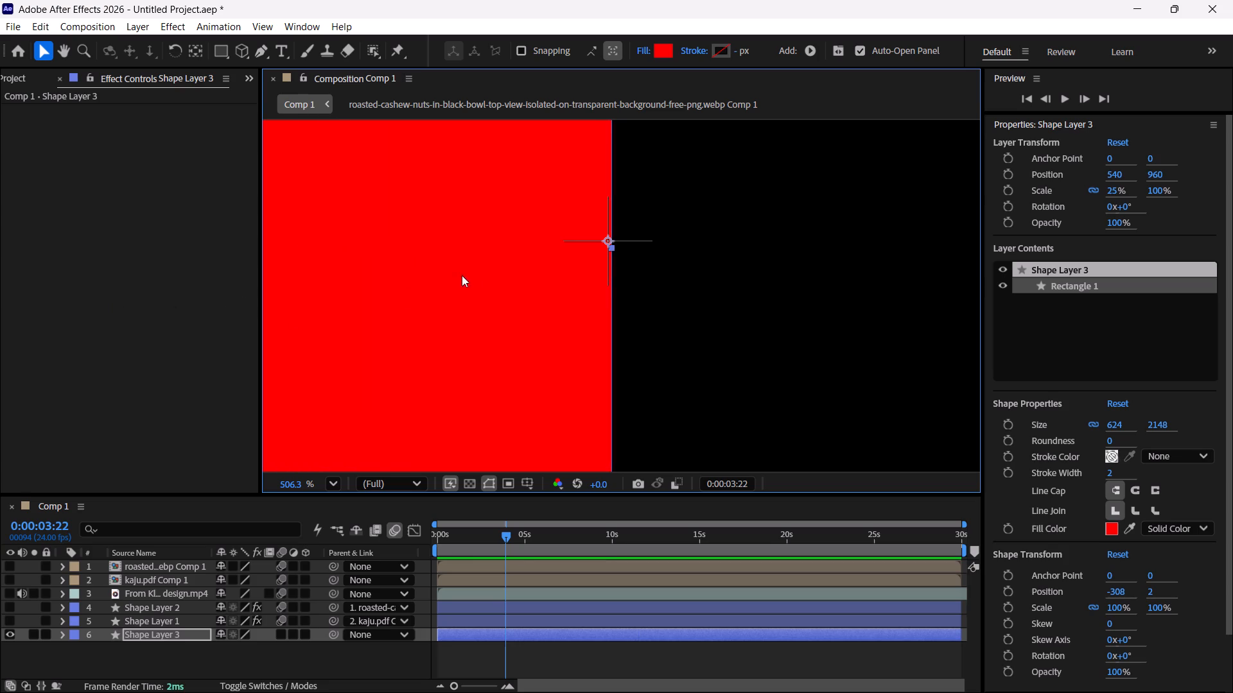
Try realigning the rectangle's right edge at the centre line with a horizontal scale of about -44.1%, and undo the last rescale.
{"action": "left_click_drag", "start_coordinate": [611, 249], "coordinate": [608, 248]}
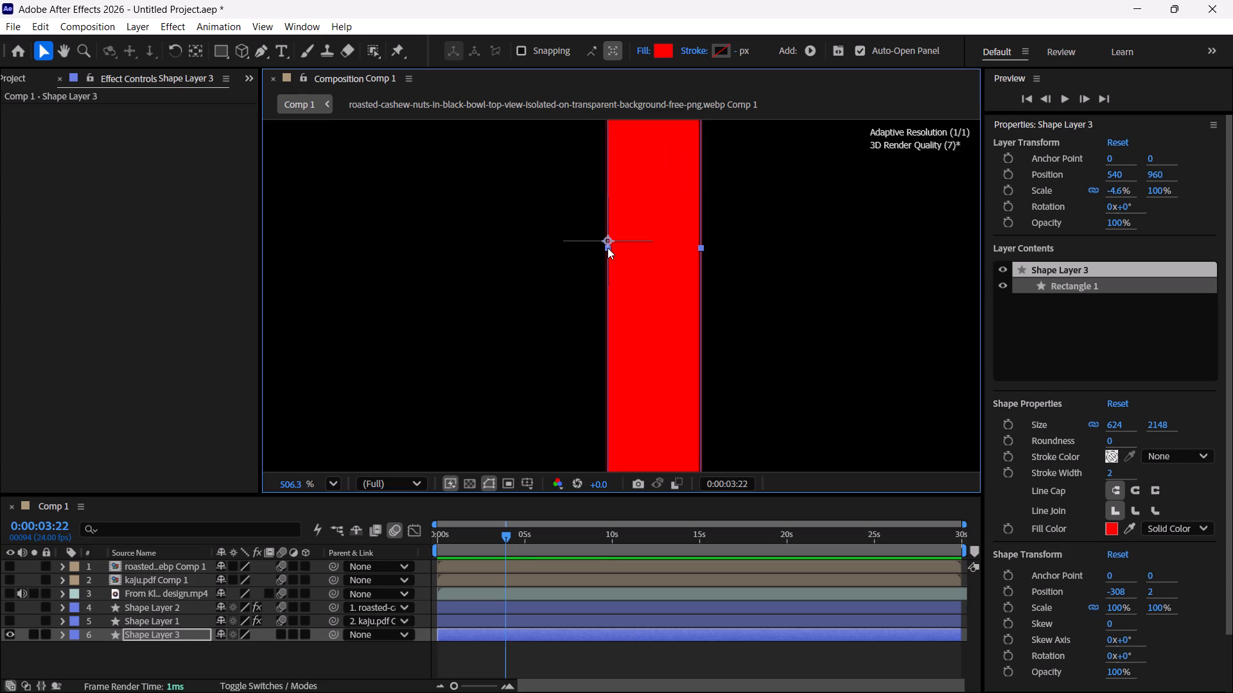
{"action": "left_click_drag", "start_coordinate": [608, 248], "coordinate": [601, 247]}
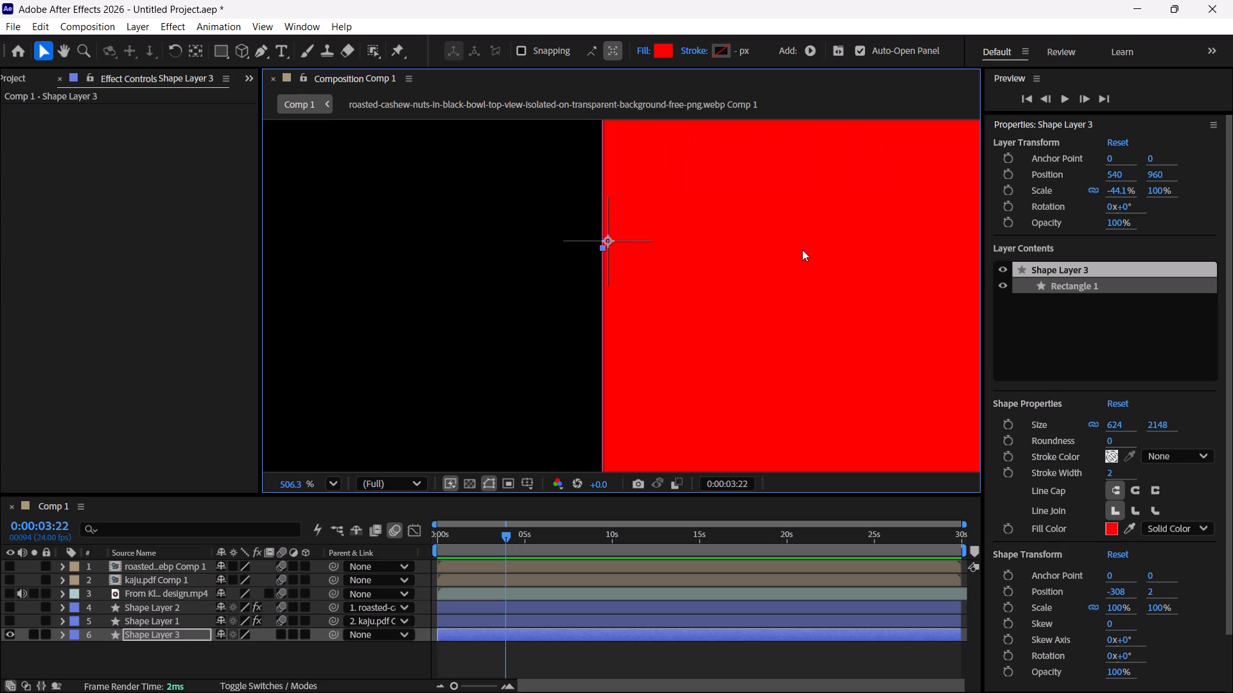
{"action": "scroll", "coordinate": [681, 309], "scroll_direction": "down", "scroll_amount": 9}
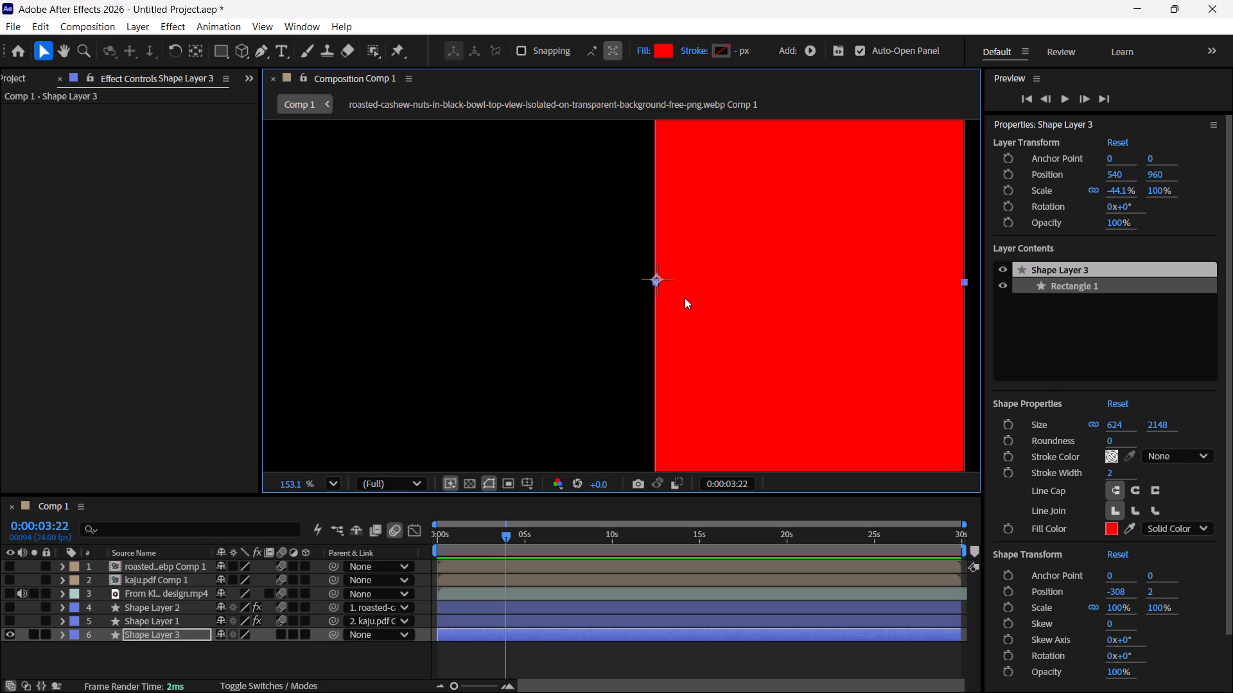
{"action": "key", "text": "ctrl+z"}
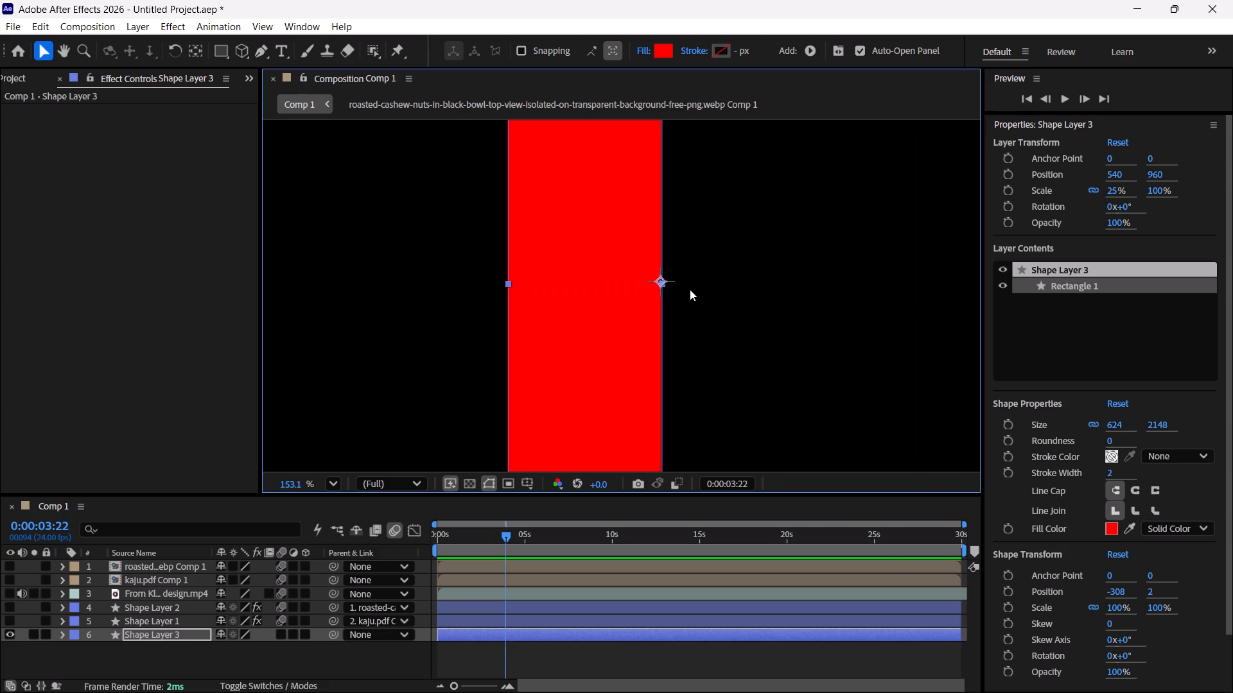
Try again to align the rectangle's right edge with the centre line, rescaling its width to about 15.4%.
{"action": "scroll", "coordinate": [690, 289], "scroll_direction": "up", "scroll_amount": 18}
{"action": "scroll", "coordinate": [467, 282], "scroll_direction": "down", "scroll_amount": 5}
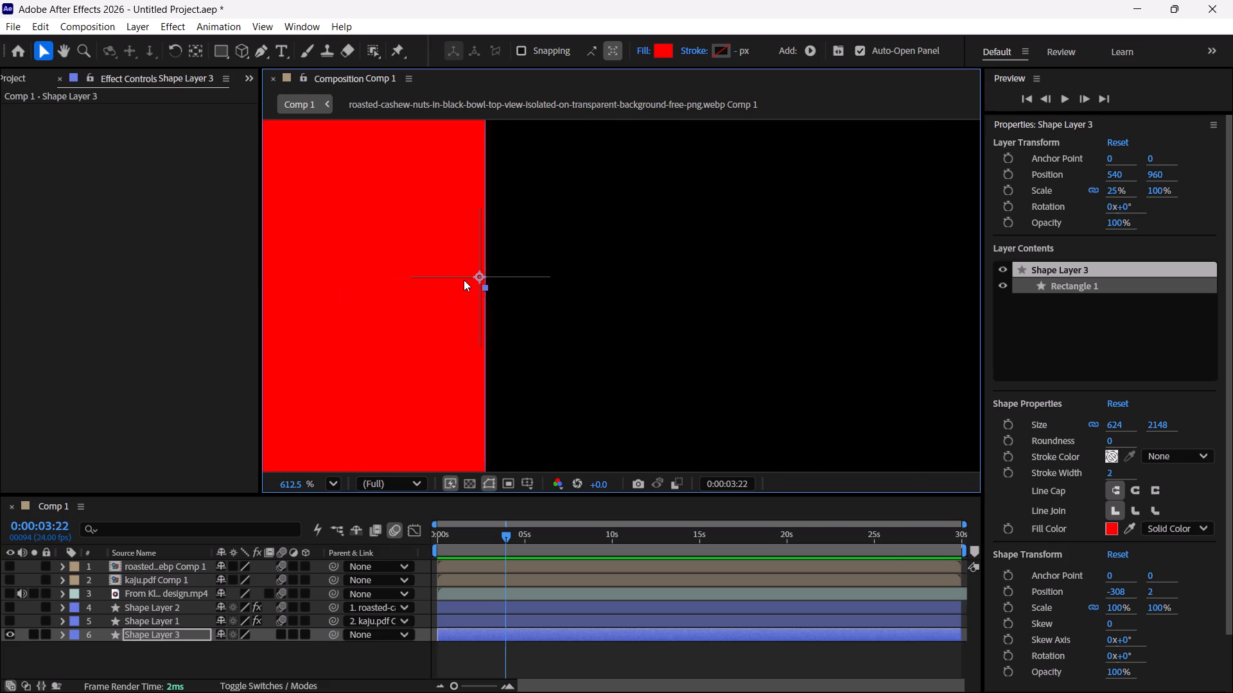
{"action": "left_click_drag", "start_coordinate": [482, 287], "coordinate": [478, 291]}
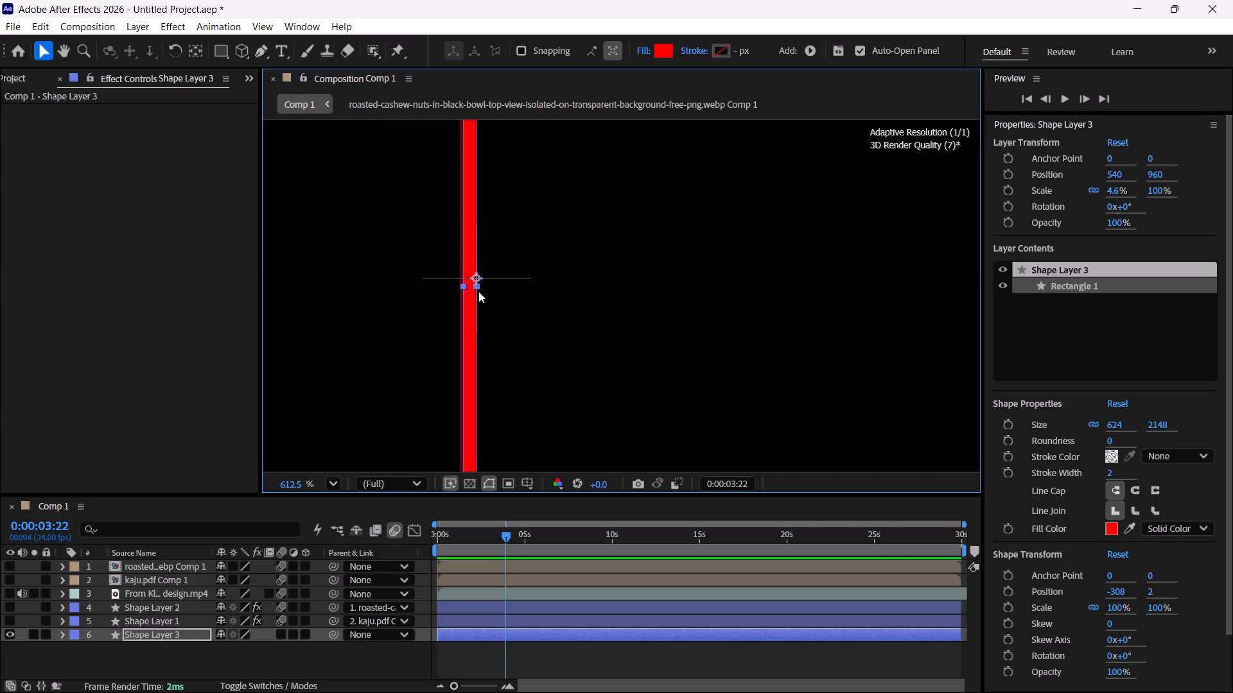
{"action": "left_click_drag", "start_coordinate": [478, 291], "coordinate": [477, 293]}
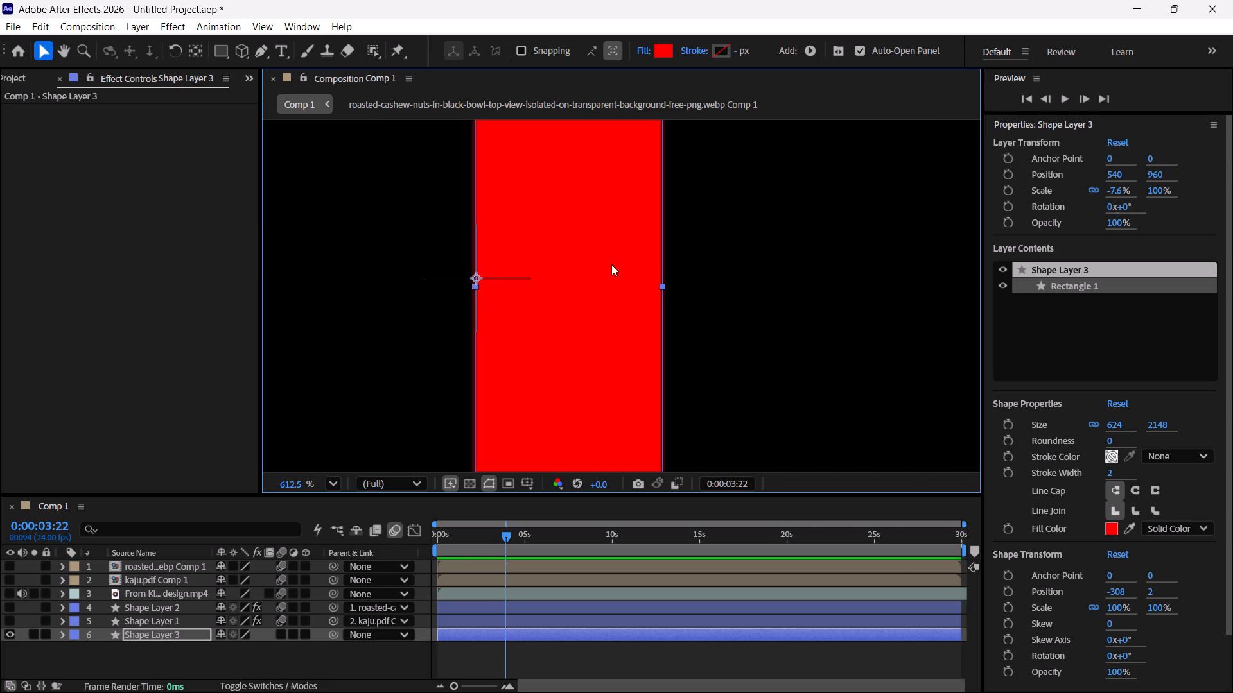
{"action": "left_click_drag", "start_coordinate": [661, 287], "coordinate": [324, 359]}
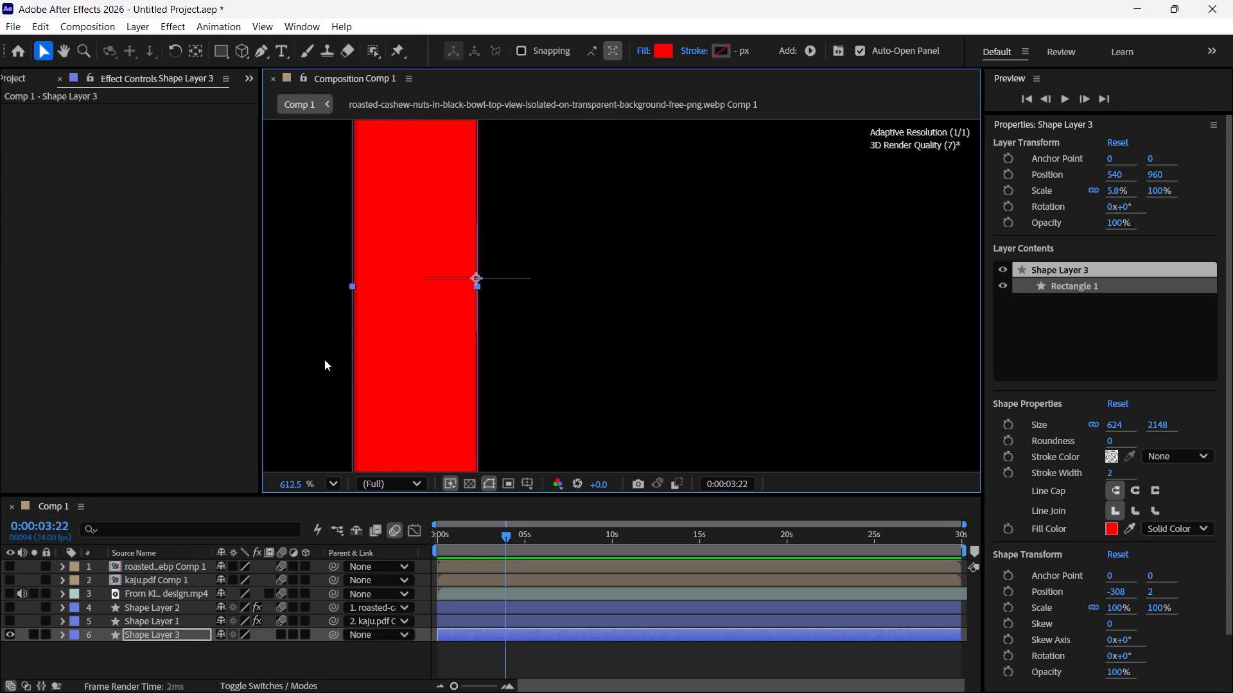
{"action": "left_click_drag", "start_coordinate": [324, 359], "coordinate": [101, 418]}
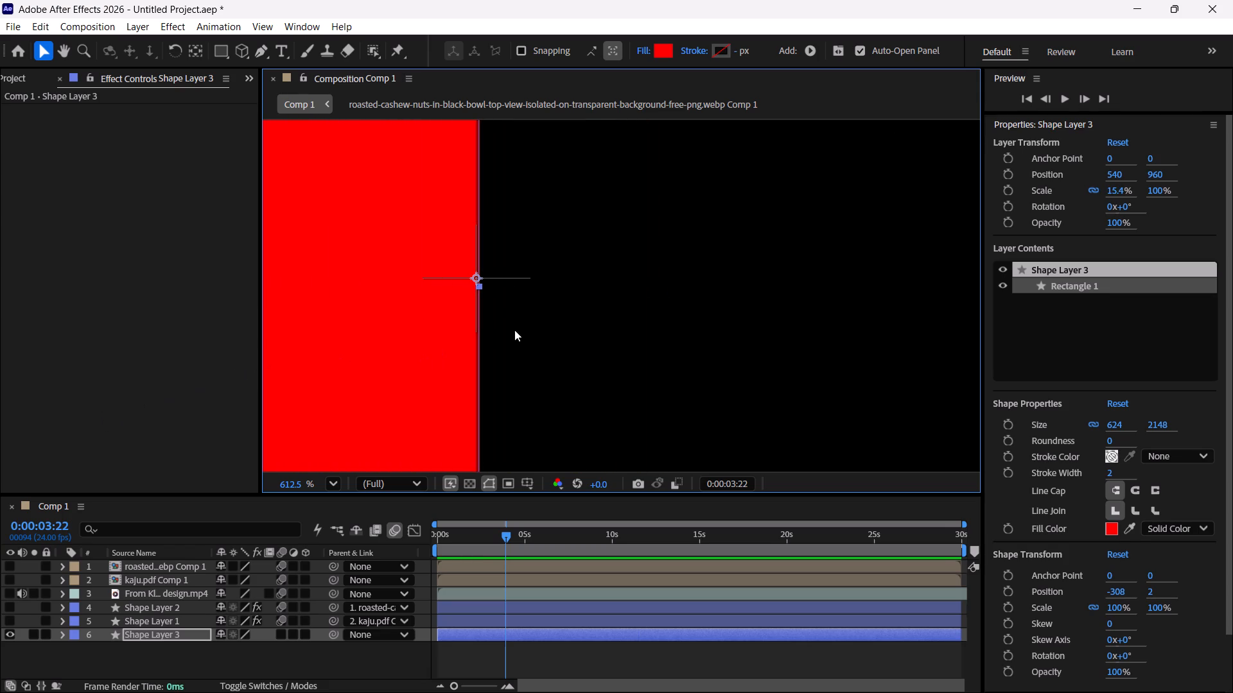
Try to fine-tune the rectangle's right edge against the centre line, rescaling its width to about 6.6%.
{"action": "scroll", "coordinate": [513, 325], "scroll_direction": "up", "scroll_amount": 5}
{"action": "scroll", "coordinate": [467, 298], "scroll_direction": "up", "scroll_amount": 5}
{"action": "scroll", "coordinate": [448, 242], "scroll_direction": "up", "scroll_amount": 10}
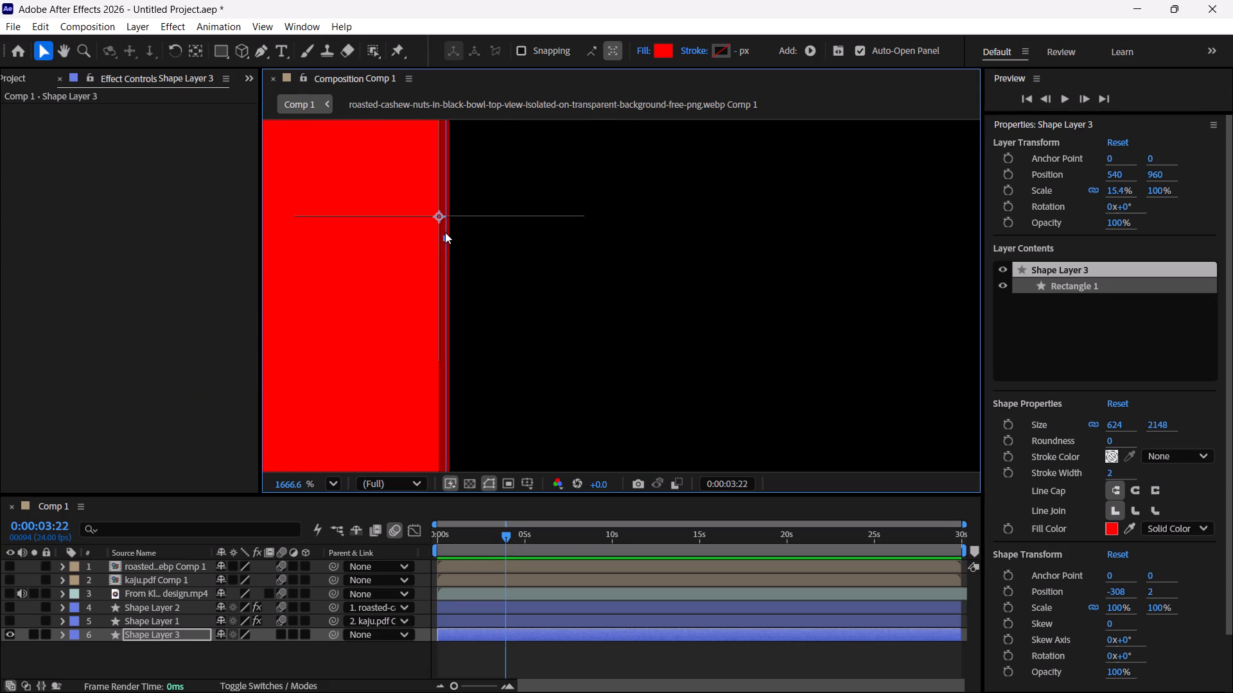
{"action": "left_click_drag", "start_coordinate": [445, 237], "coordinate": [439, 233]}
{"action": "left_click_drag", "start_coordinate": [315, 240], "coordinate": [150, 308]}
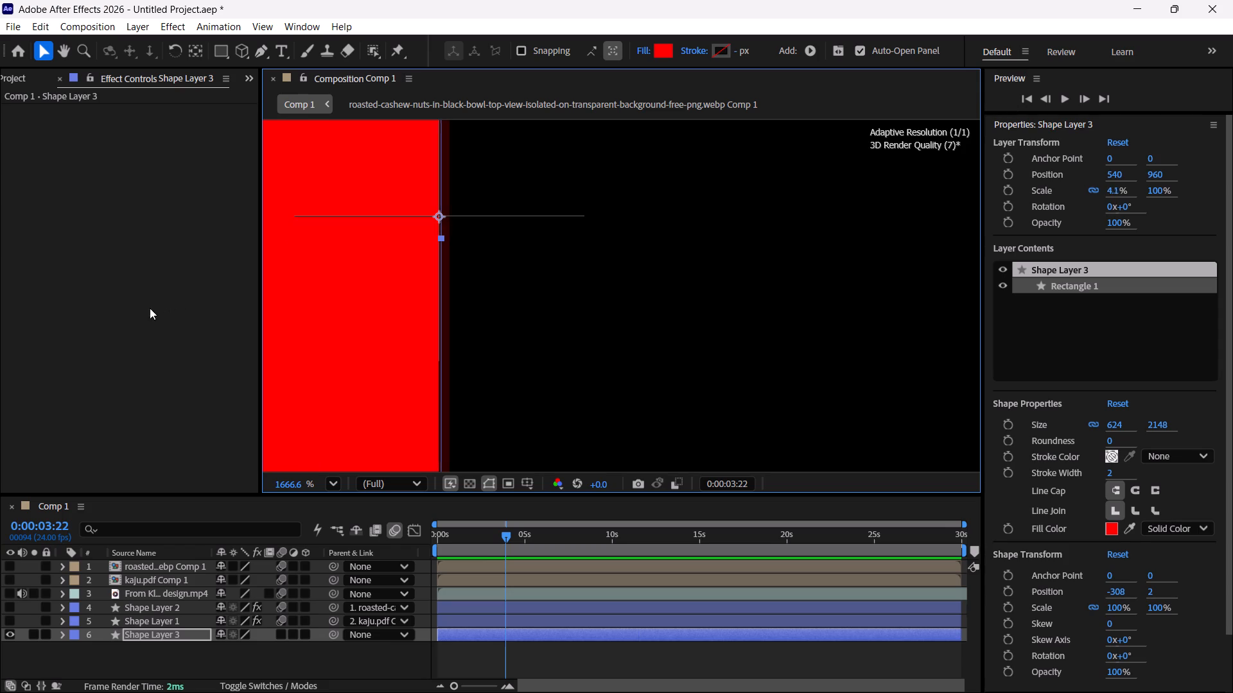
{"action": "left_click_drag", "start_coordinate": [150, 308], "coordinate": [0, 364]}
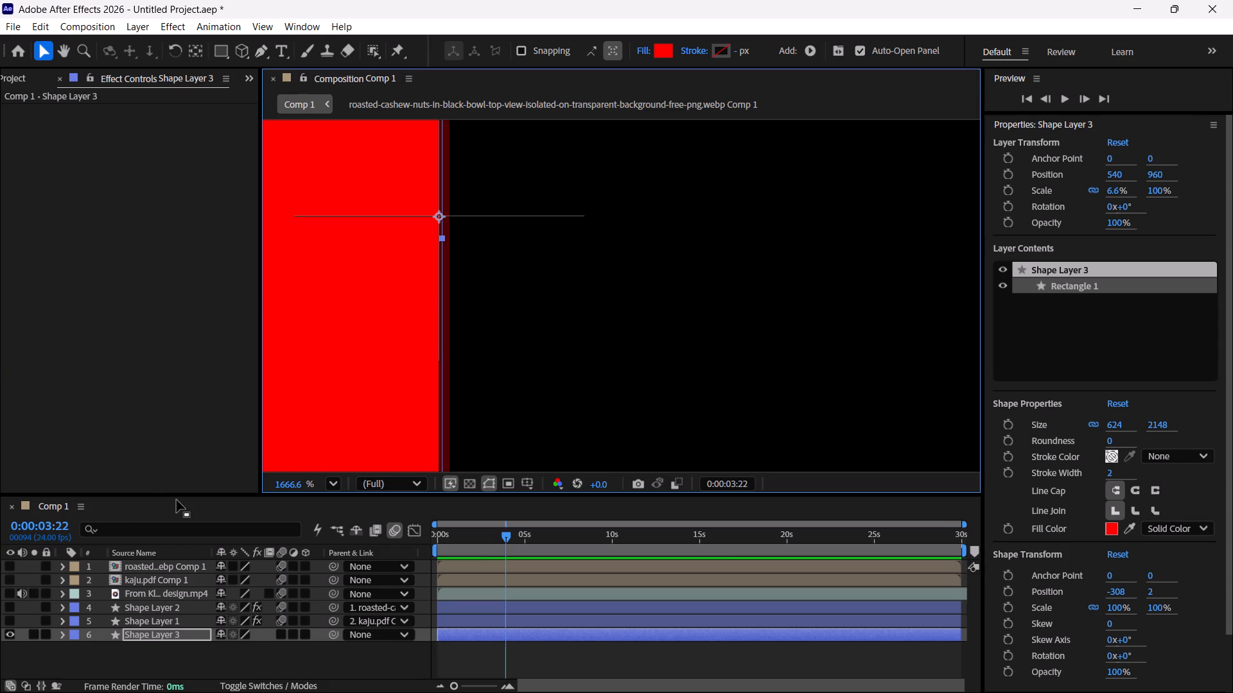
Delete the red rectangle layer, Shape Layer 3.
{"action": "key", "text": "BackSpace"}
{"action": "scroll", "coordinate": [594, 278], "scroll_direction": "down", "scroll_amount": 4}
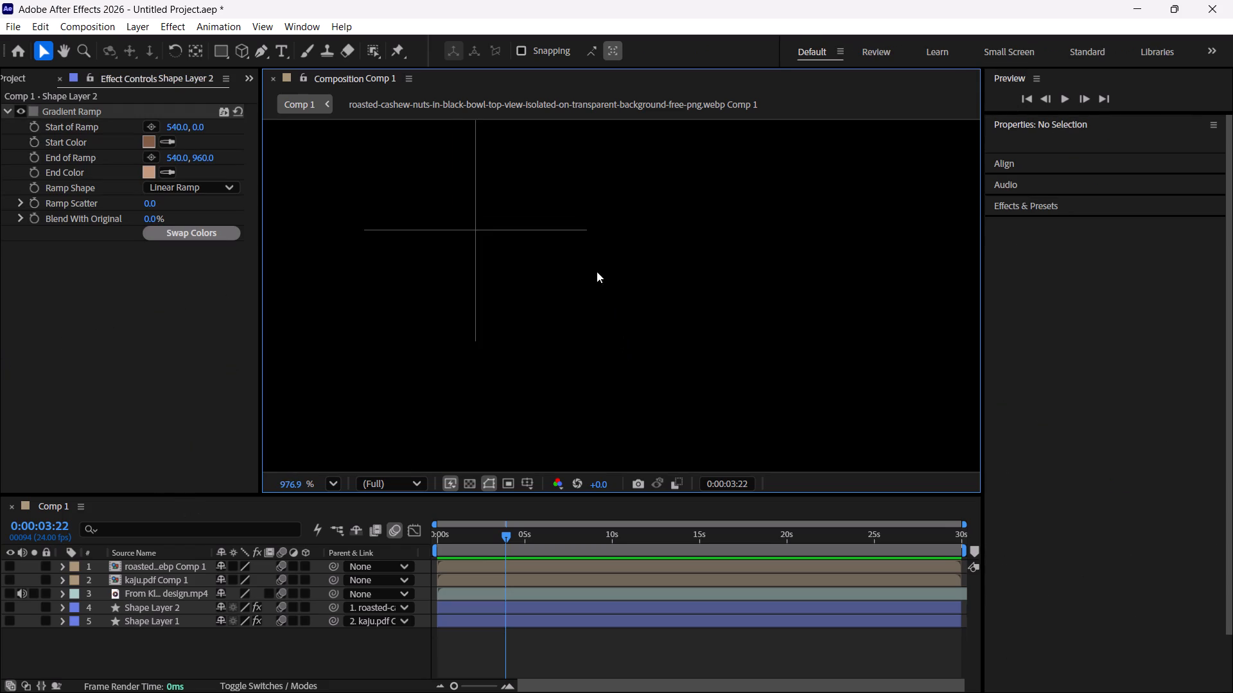
Draw a red rectangle about 695 by 2130 px covering the left half of the composition, ending at the vertical centre line.
{"action": "scroll", "coordinate": [611, 206], "scroll_direction": "down", "scroll_amount": 5}
{"action": "scroll", "coordinate": [620, 219], "scroll_direction": "down", "scroll_amount": 20}
{"action": "scroll", "coordinate": [620, 219], "scroll_direction": "down", "scroll_amount": 2}
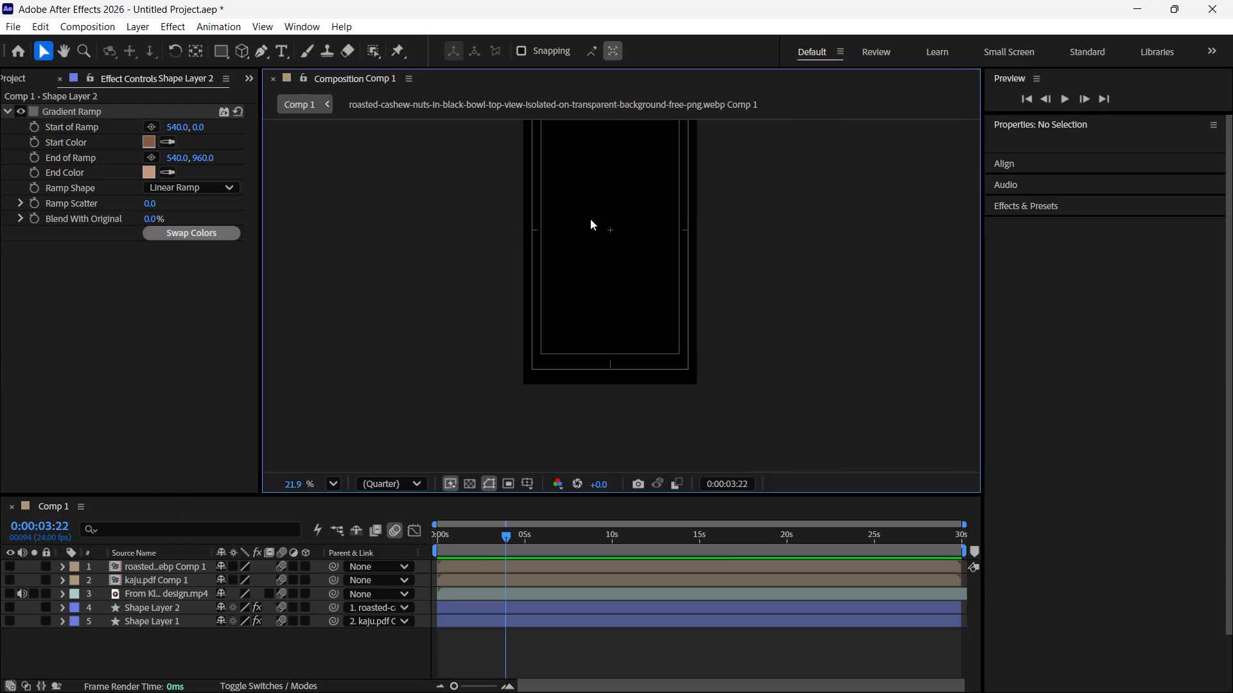
{"action": "middle_click_drag", "start_coordinate": [615, 226], "coordinate": [616, 271]}
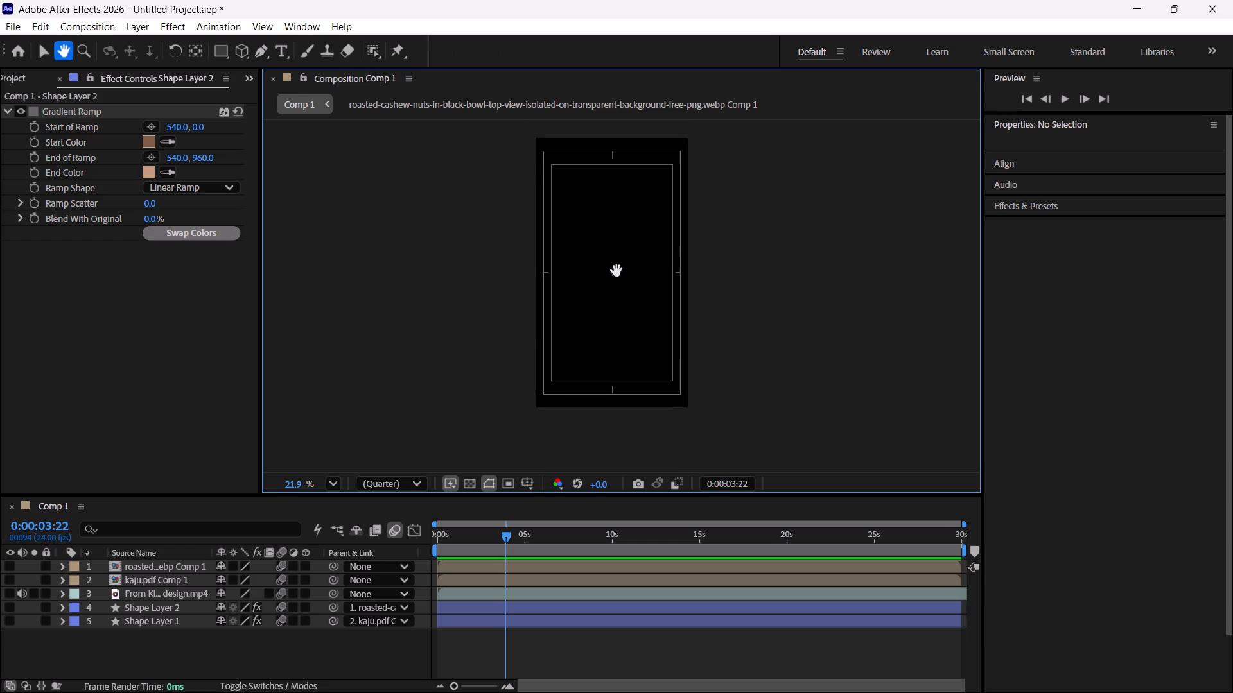
{"action": "middle_click_drag", "start_coordinate": [616, 271], "coordinate": [616, 271]}
{"action": "left_click", "coordinate": [218, 46]}
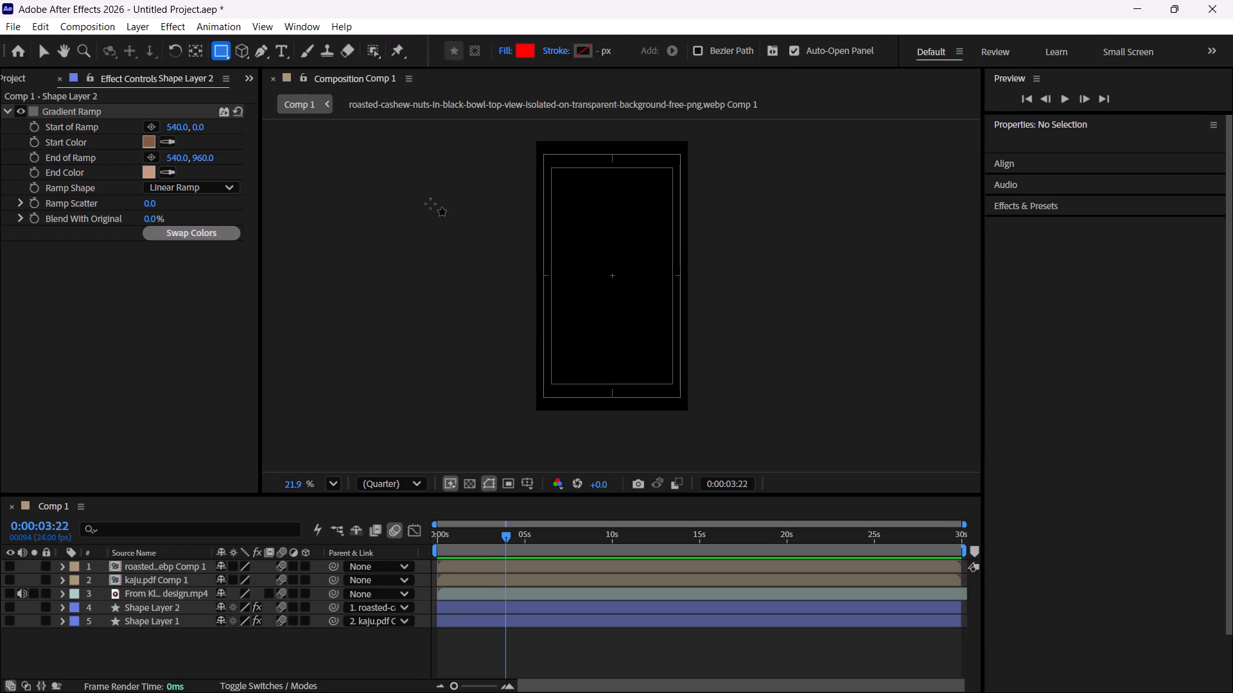
{"action": "left_click_drag", "start_coordinate": [514, 125], "coordinate": [608, 377]}
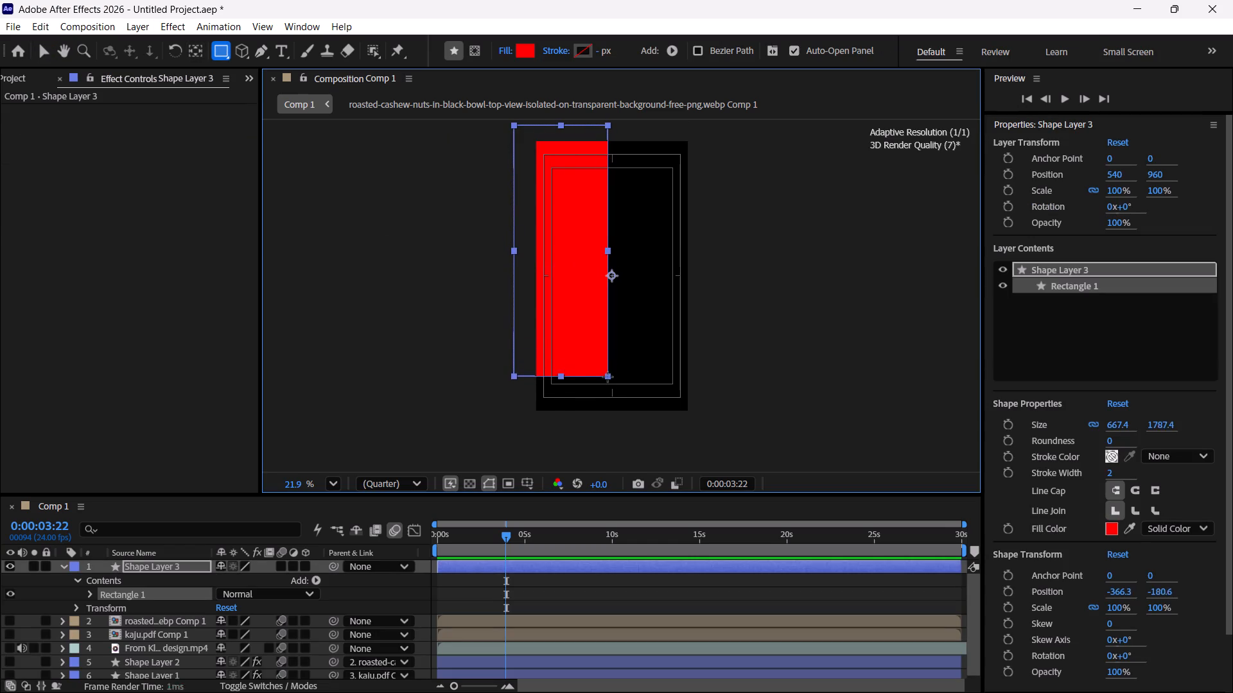
{"action": "left_click_drag", "start_coordinate": [608, 377], "coordinate": [611, 417]}
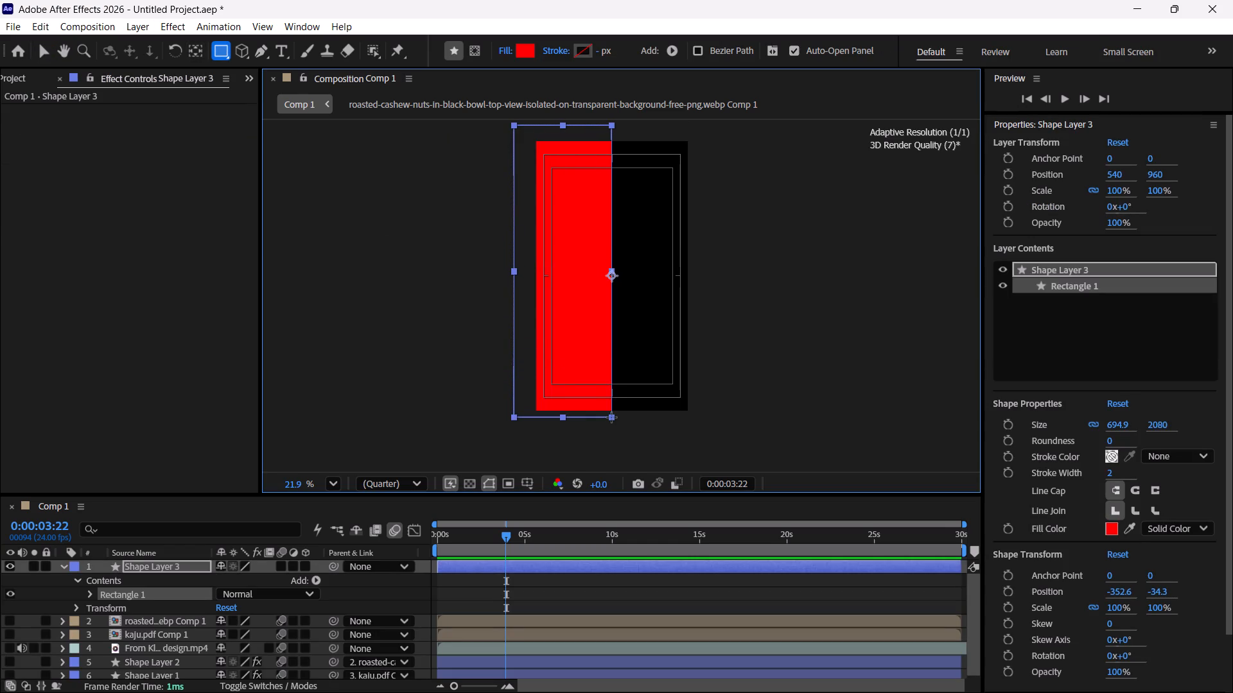
{"action": "left_click_drag", "start_coordinate": [611, 417], "coordinate": [611, 424]}
{"action": "scroll", "coordinate": [625, 322], "scroll_direction": "up", "scroll_amount": 5}
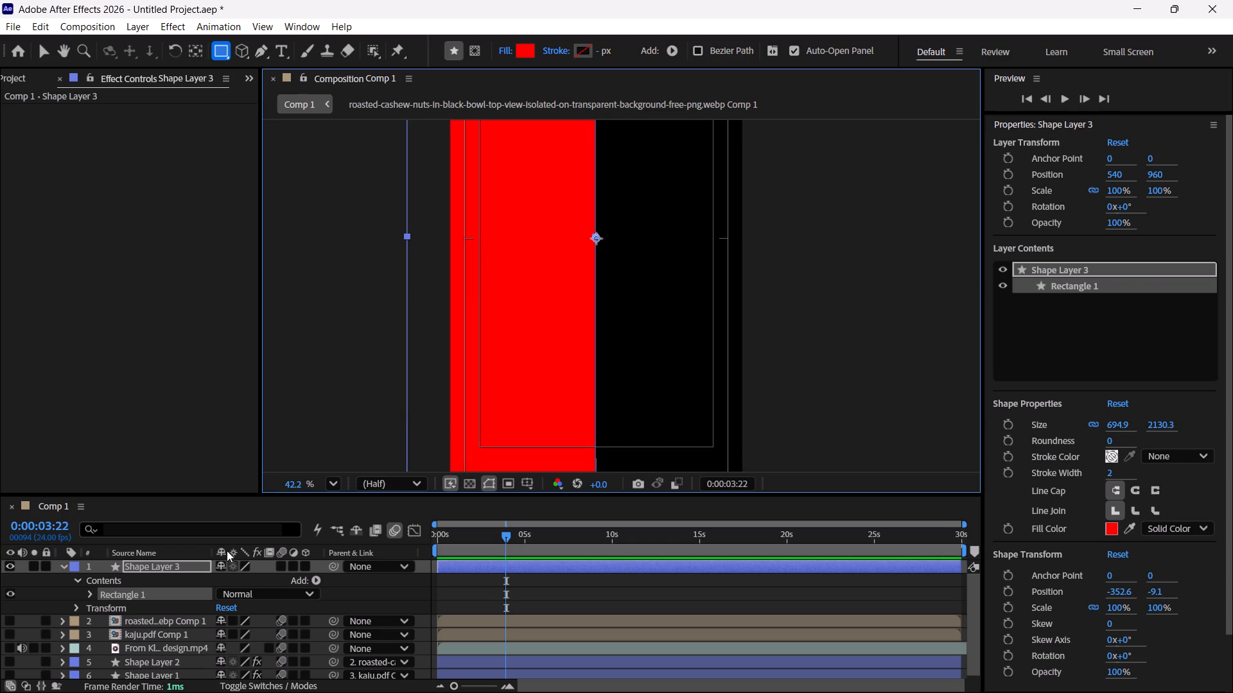
{"action": "left_click", "coordinate": [61, 567]}
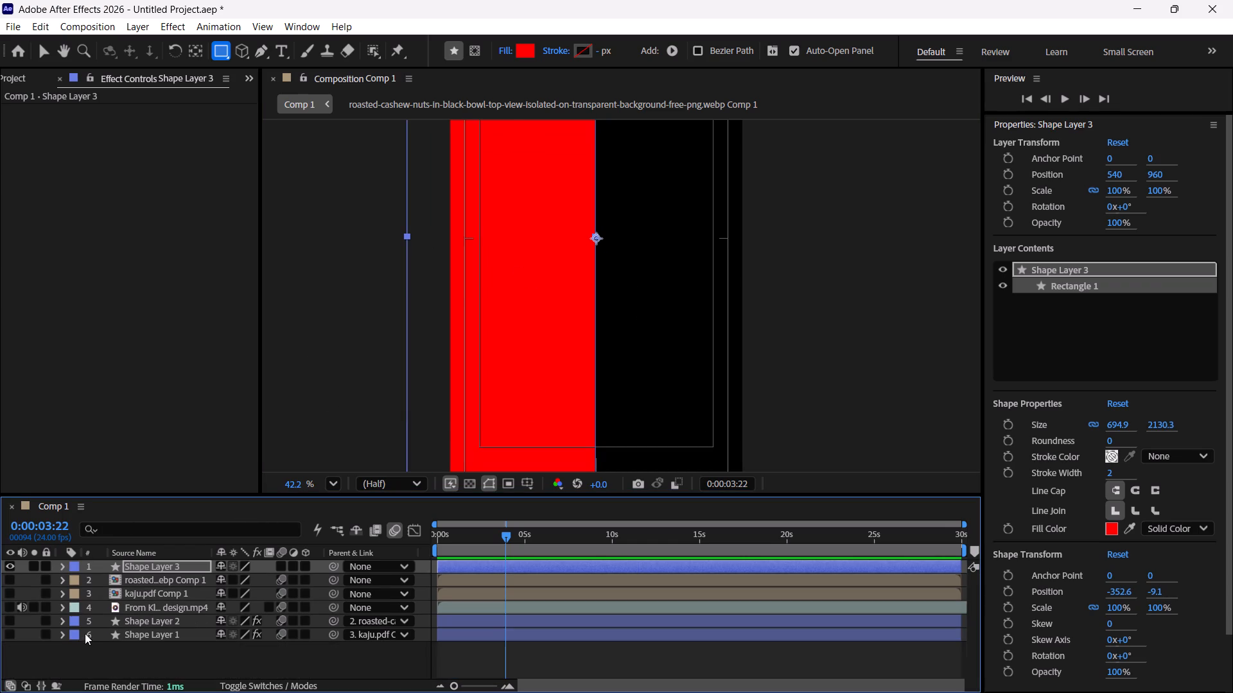
{"action": "left_click", "coordinate": [96, 655]}
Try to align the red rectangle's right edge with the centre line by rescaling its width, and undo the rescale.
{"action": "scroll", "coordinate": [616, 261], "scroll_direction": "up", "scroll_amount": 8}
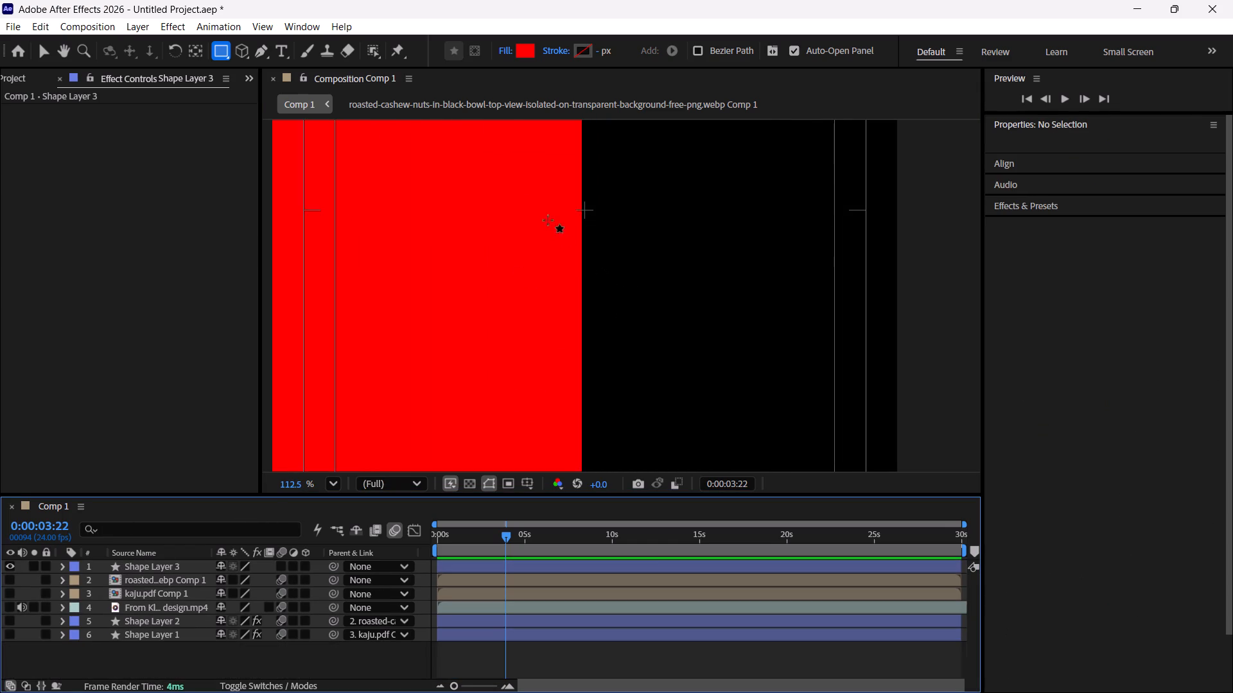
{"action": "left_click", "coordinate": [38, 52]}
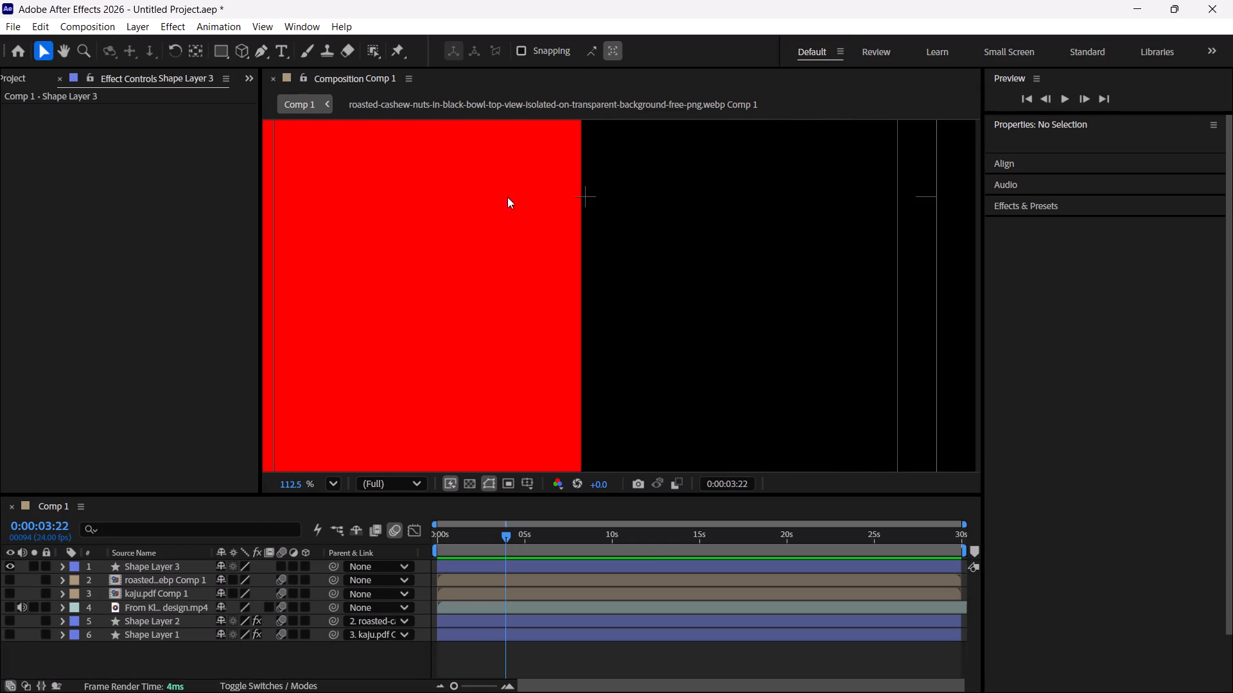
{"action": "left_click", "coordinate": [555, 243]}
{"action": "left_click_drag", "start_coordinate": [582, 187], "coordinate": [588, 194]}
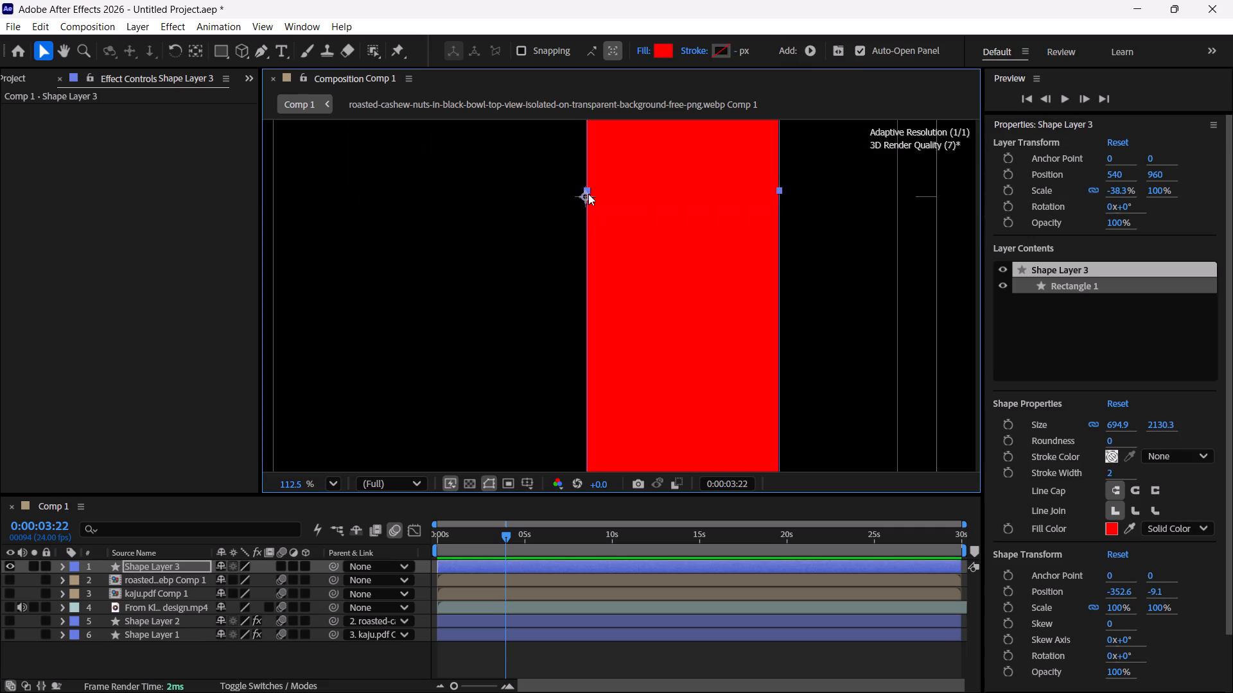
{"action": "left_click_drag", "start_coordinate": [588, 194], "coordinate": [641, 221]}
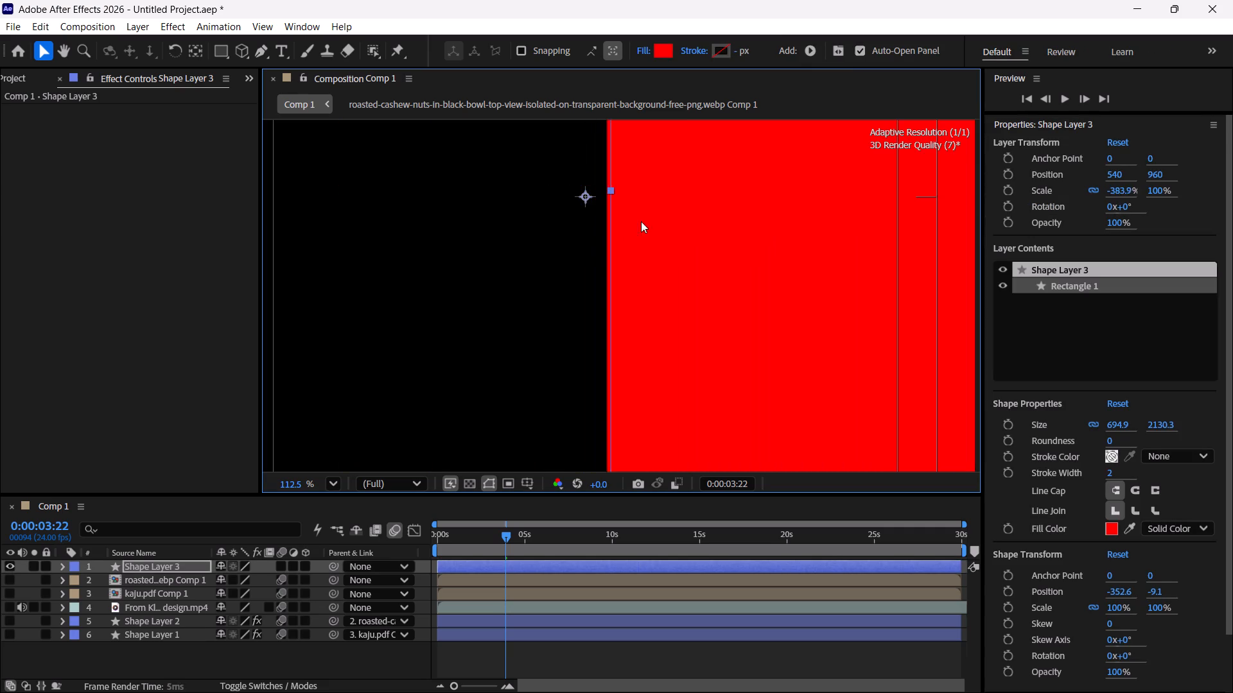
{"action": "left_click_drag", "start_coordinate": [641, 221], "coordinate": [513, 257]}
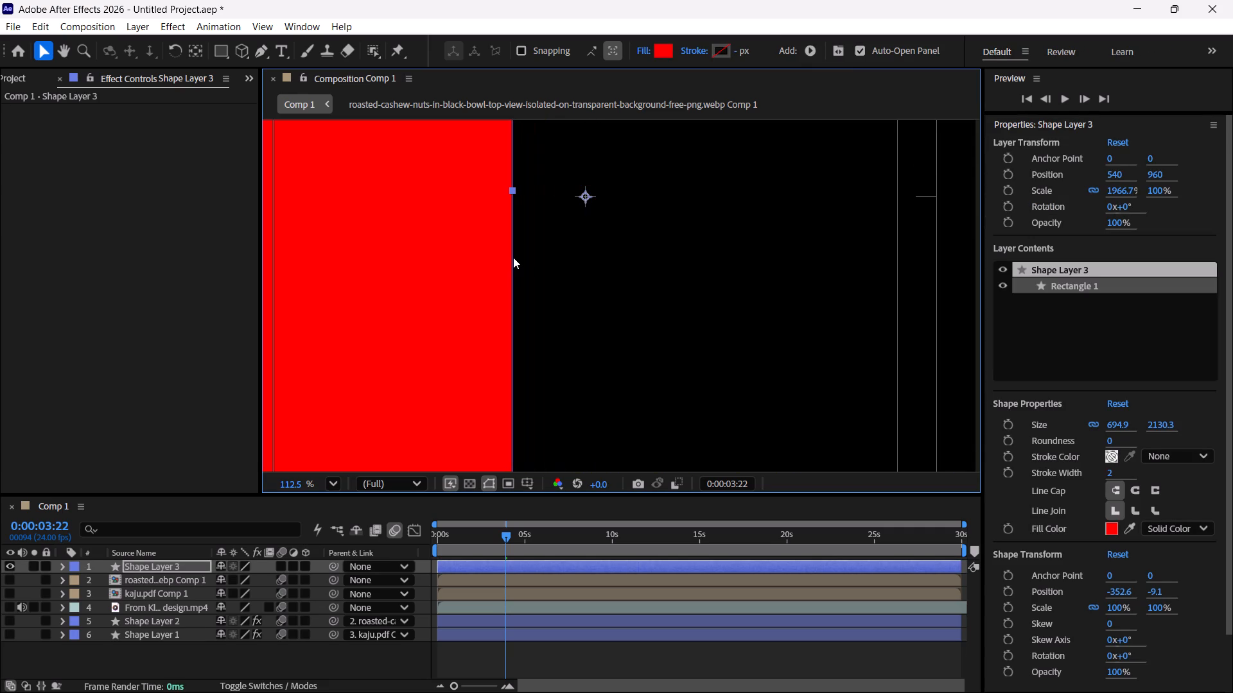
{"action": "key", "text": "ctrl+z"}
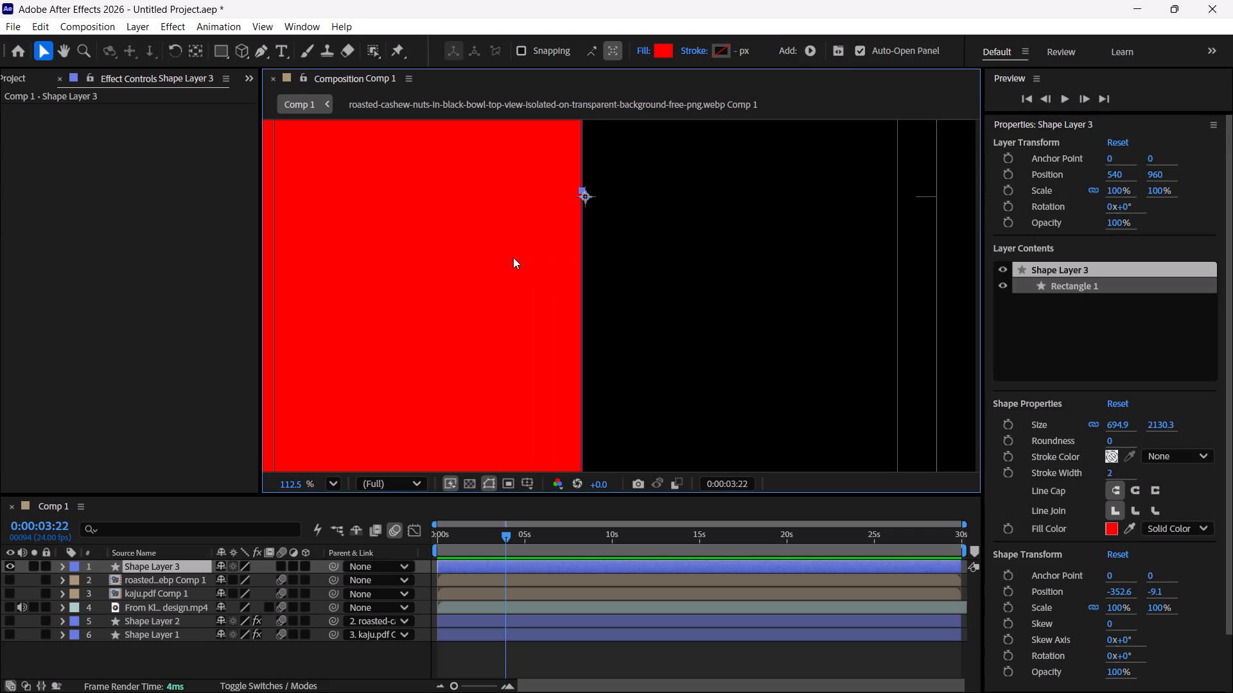
Shift Shape Layer 3 horizontally to an X position of about 545, aligning the rectangle's right edge with the centre line.
{"action": "scroll", "coordinate": [633, 205], "scroll_direction": "up", "scroll_amount": 1}
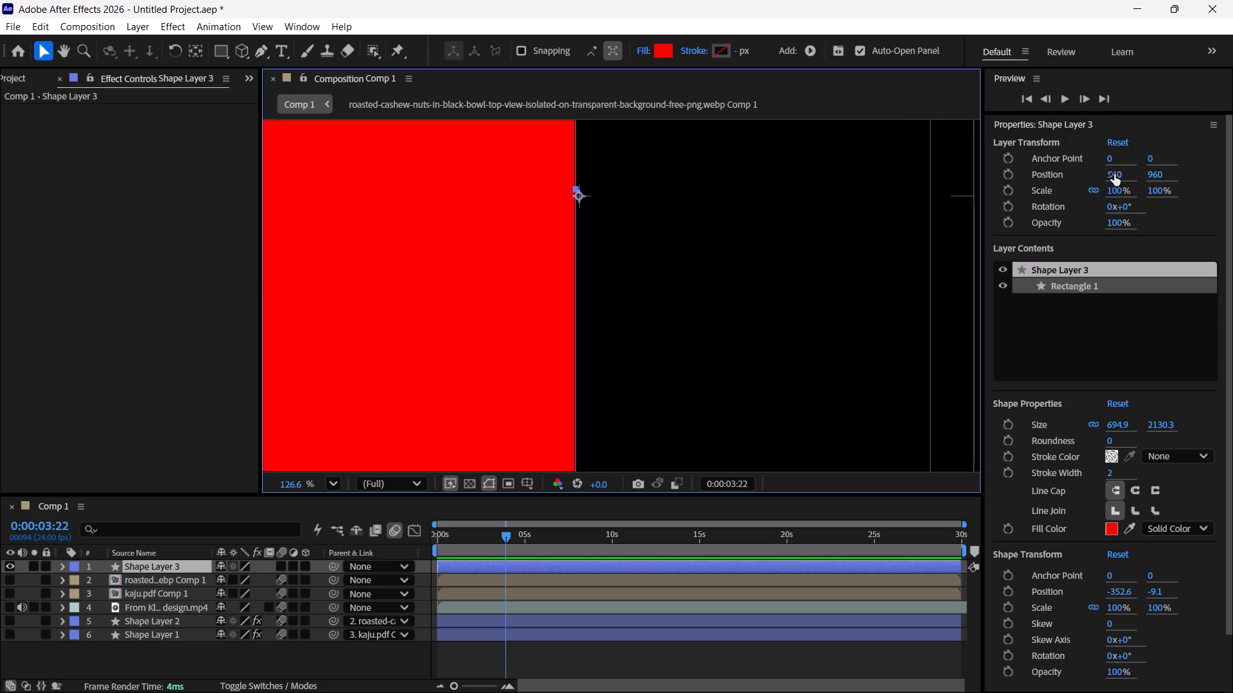
{"action": "left_click_drag", "start_coordinate": [1114, 174], "coordinate": [1119, 181]}
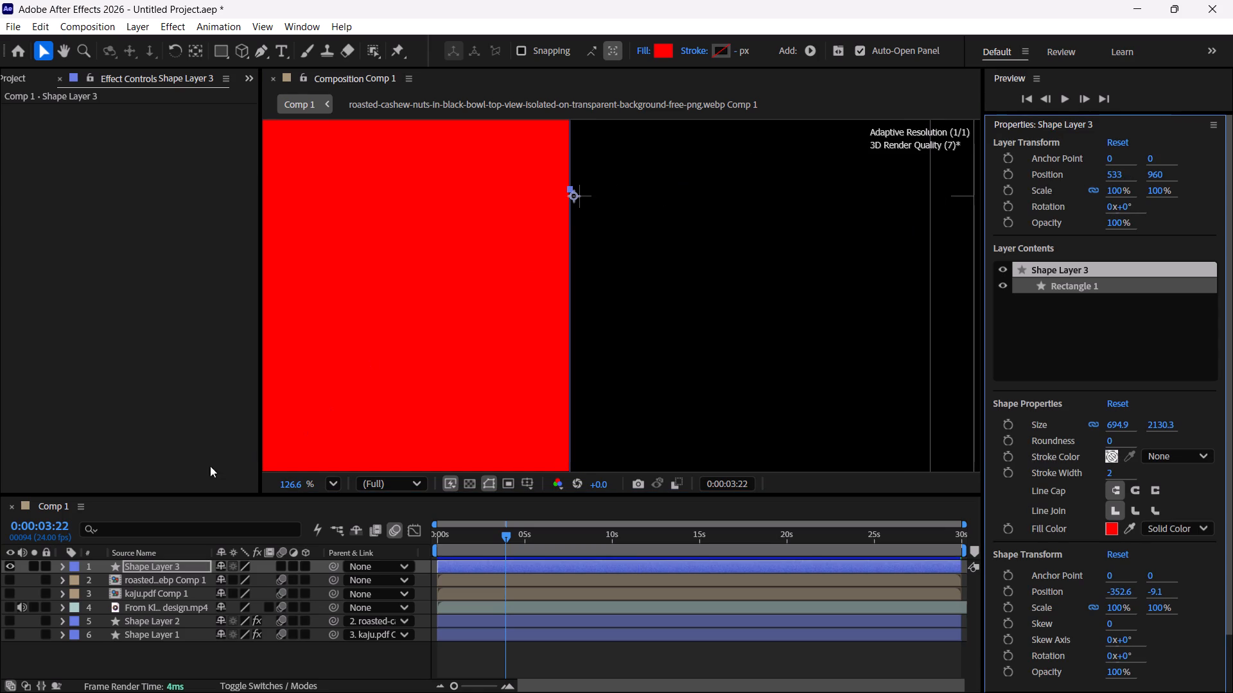
{"action": "left_click", "coordinate": [144, 427]}
{"action": "left_click", "coordinate": [222, 668]}
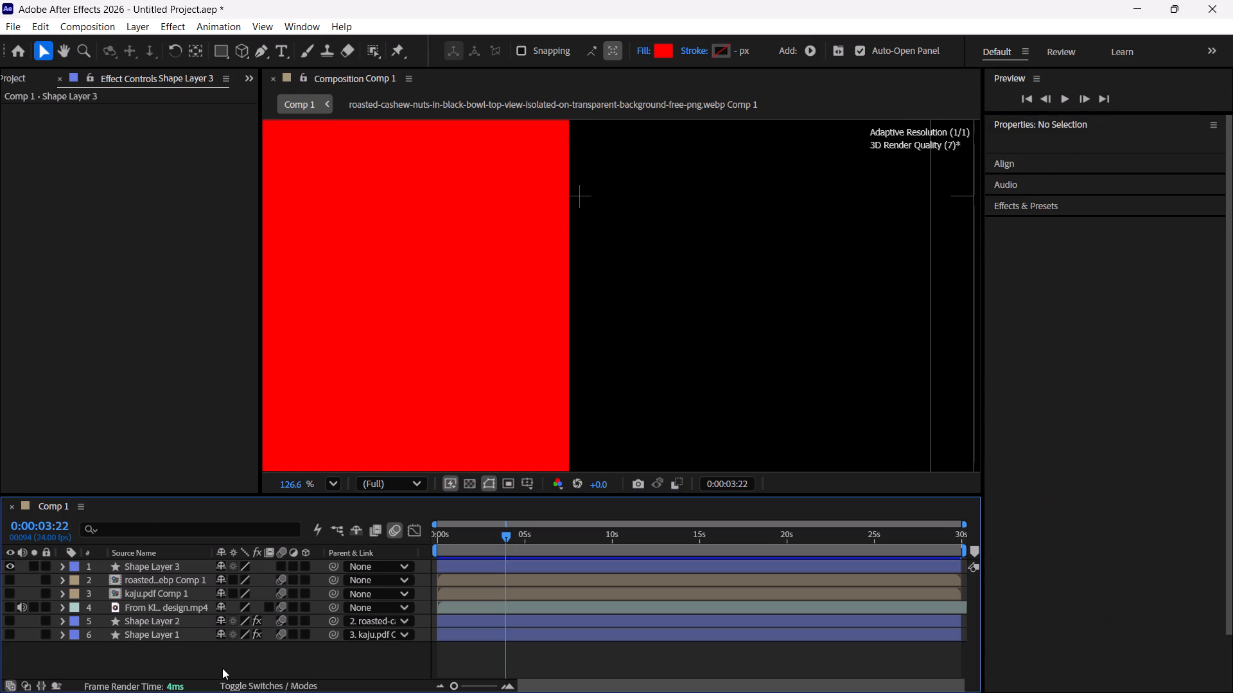
{"action": "left_click", "coordinate": [149, 562]}
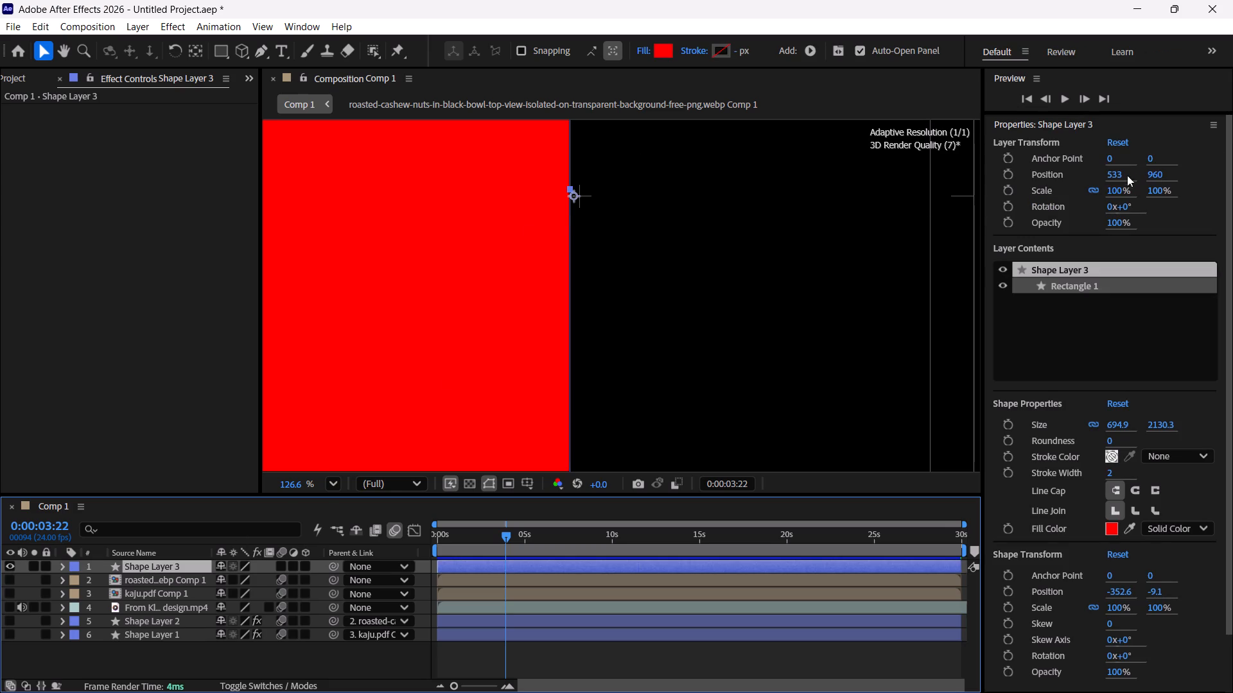
{"action": "left_click_drag", "start_coordinate": [1113, 174], "coordinate": [1133, 178]}
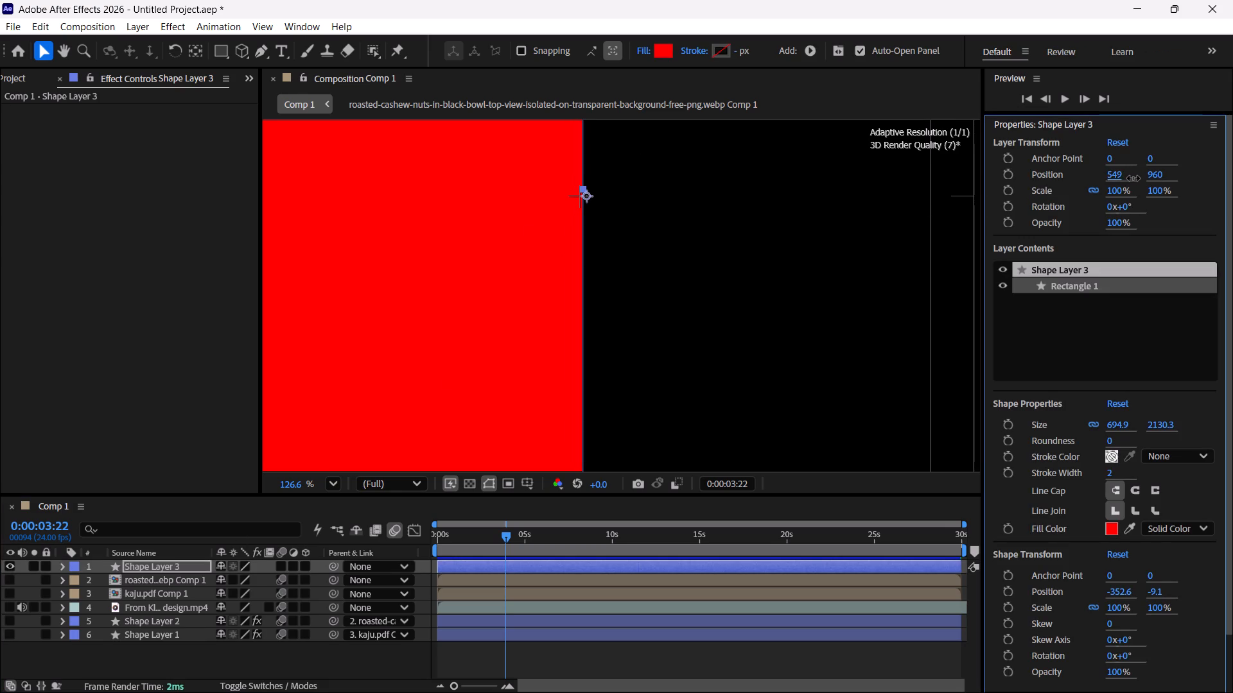
{"action": "left_click_drag", "start_coordinate": [1133, 178], "coordinate": [1133, 181]}
{"action": "left_click", "coordinate": [408, 653]}
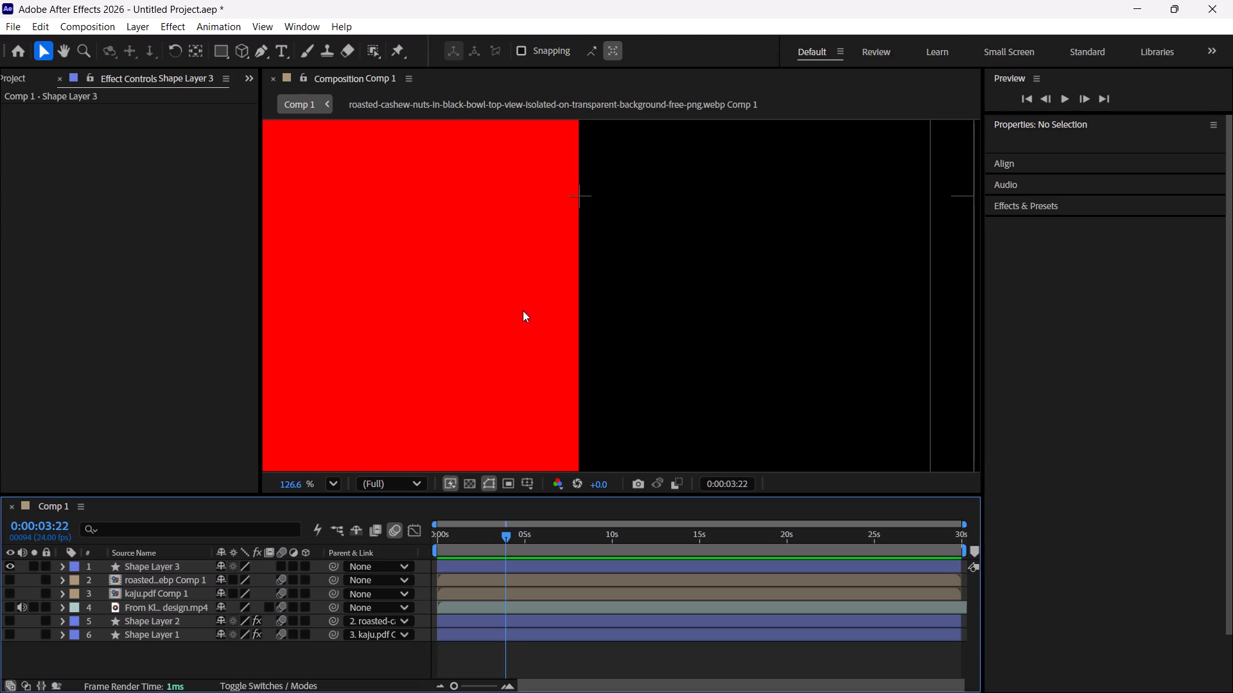
{"action": "left_click", "coordinate": [523, 311]}
{"action": "left_click_drag", "start_coordinate": [1112, 175], "coordinate": [1115, 177]}
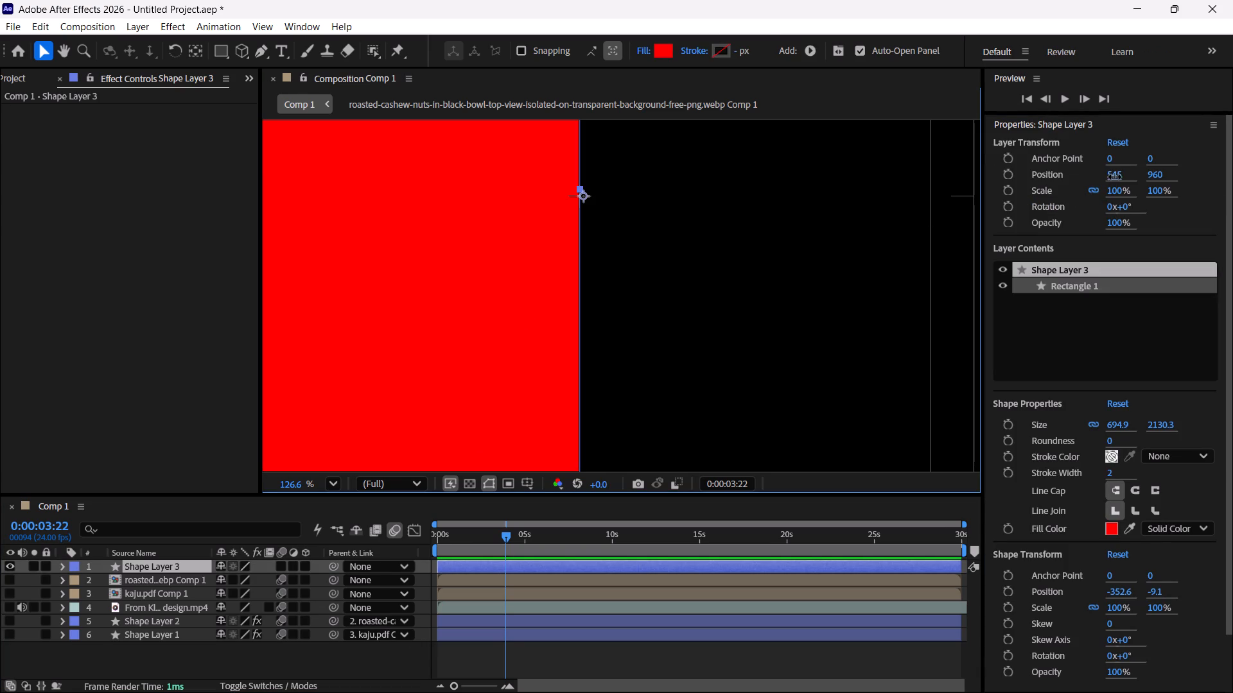
{"action": "left_click_drag", "start_coordinate": [1115, 177], "coordinate": [1123, 182]}
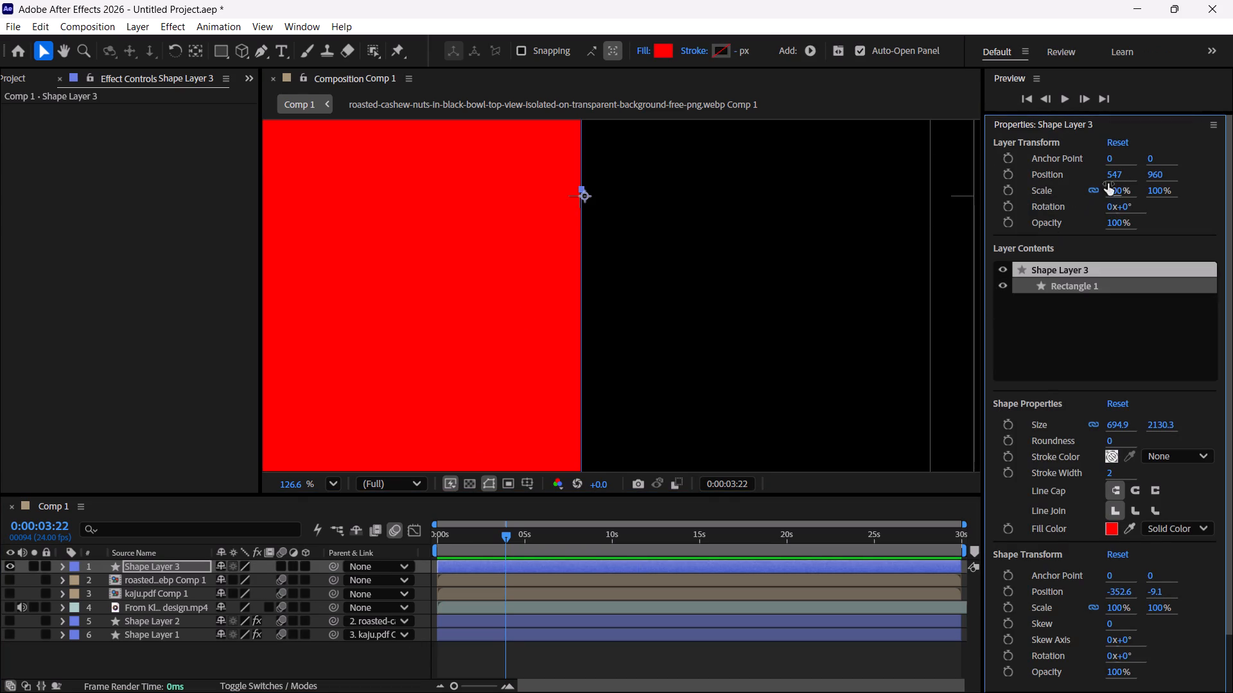
{"action": "left_click_drag", "start_coordinate": [1118, 176], "coordinate": [1118, 180]}
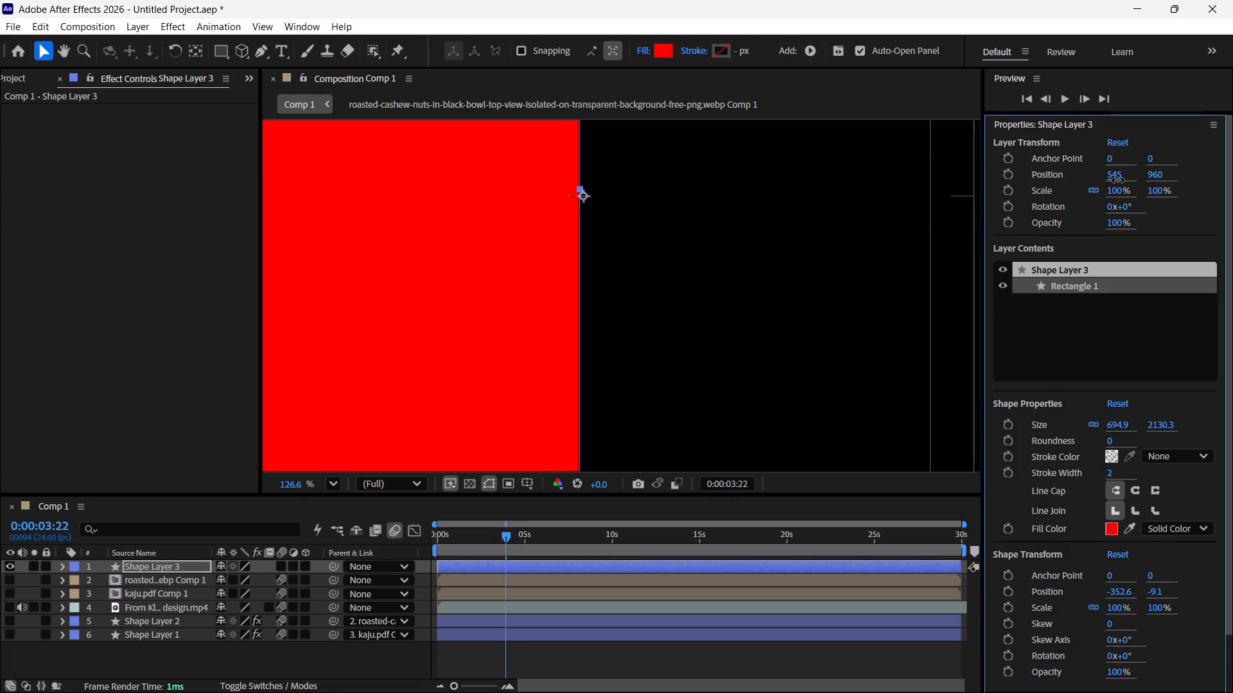
{"action": "left_click_drag", "start_coordinate": [1118, 180], "coordinate": [1120, 181]}
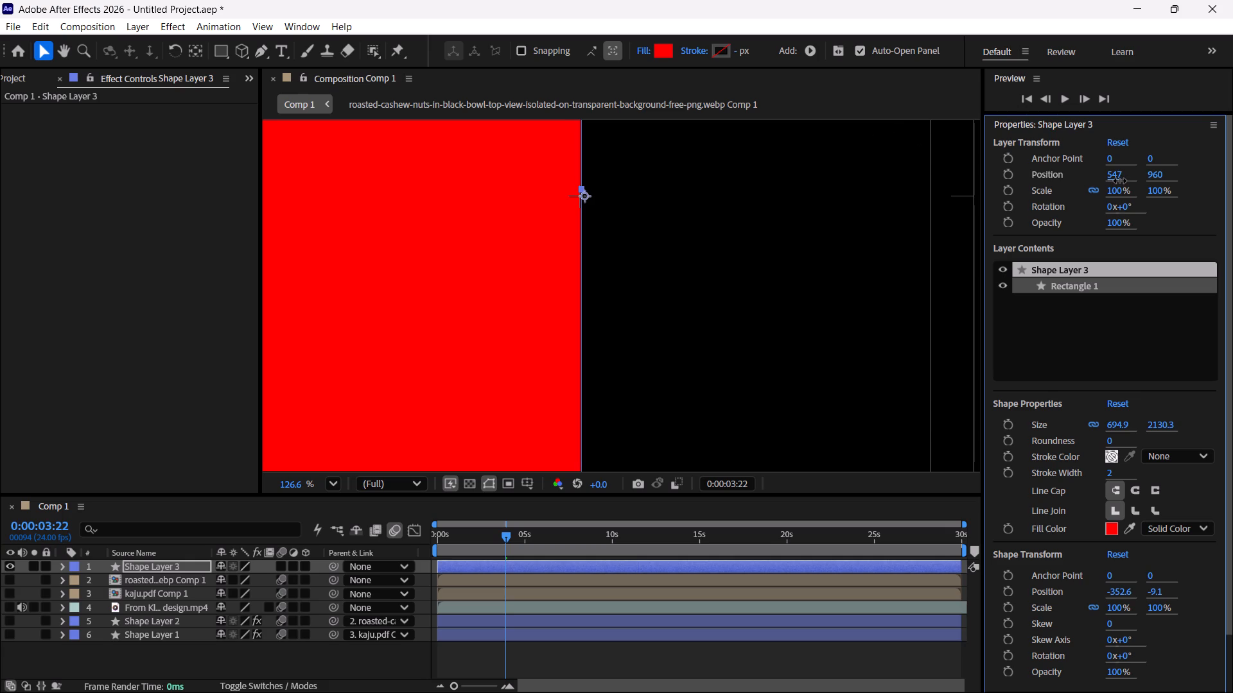
{"action": "left_click_drag", "start_coordinate": [1120, 181], "coordinate": [1120, 182]}
{"action": "left_click", "coordinate": [351, 657]}
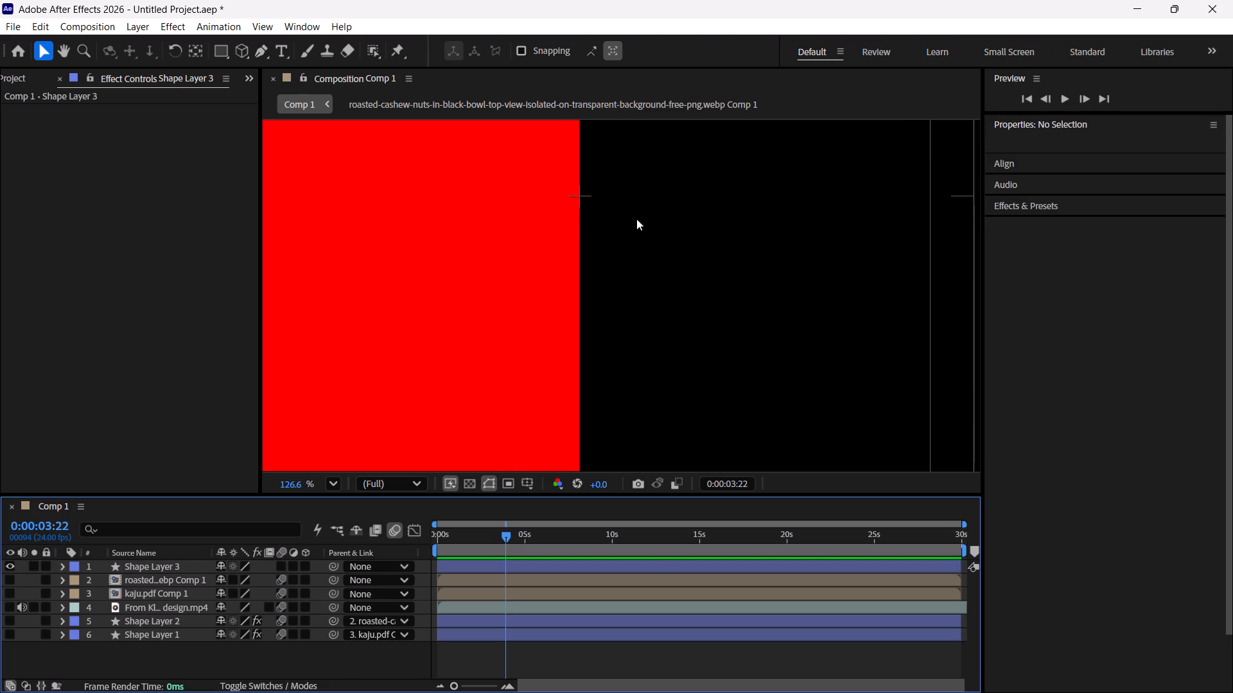
Draw a second red rectangle about 704 by 2208 px on its own layer, covering the right half from the centre line.
{"action": "scroll", "coordinate": [572, 221], "scroll_direction": "up", "scroll_amount": 4}
{"action": "scroll", "coordinate": [573, 224], "scroll_direction": "down", "scroll_amount": 11}
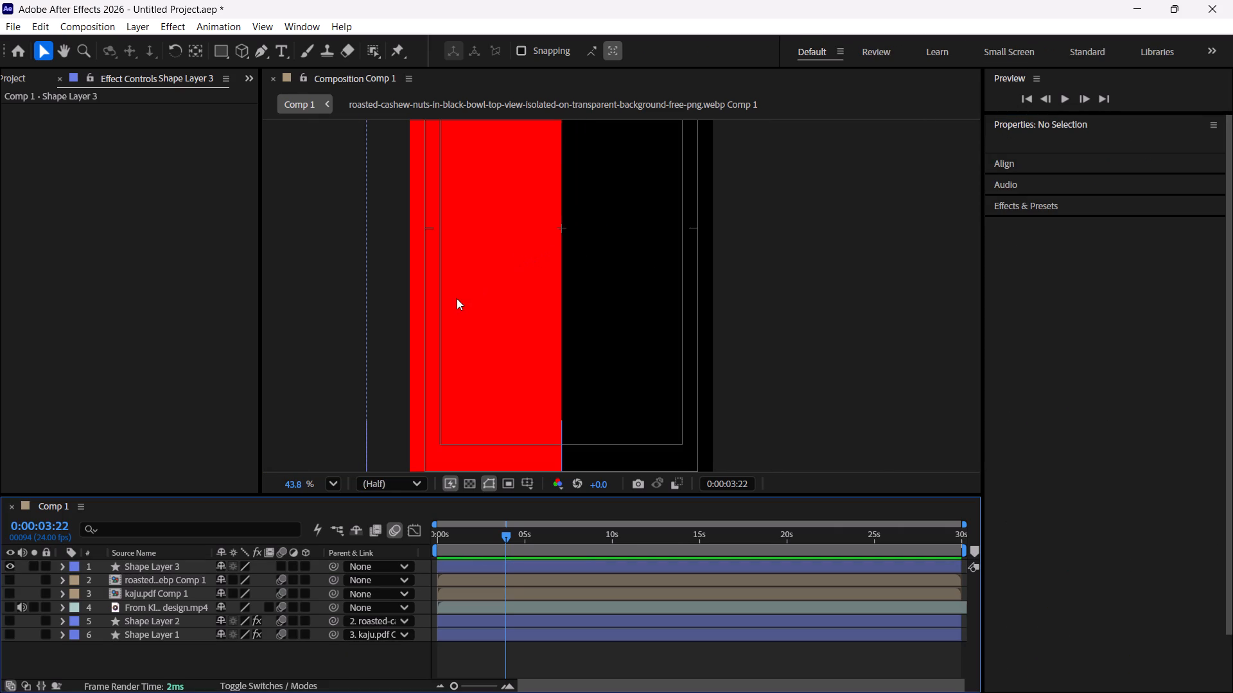
{"action": "scroll", "coordinate": [451, 304], "scroll_direction": "down", "scroll_amount": 6}
{"action": "scroll", "coordinate": [500, 282], "scroll_direction": "up", "scroll_amount": 4}
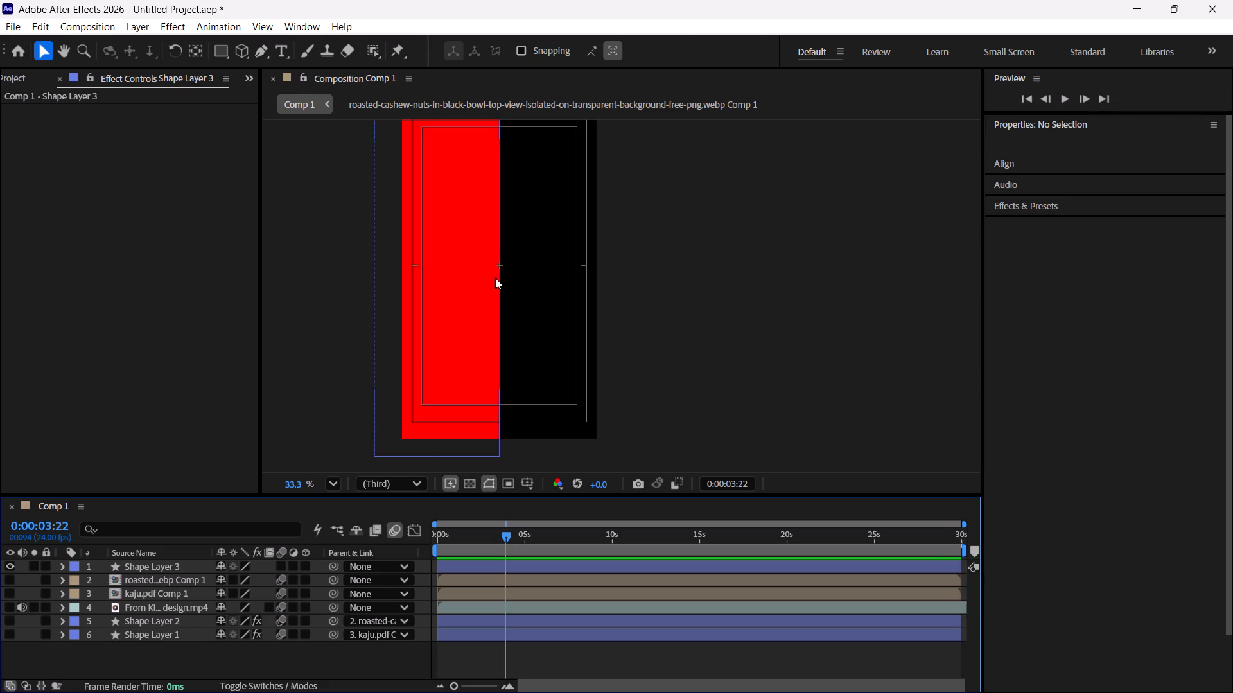
{"action": "scroll", "coordinate": [487, 271], "scroll_direction": "up", "scroll_amount": 1}
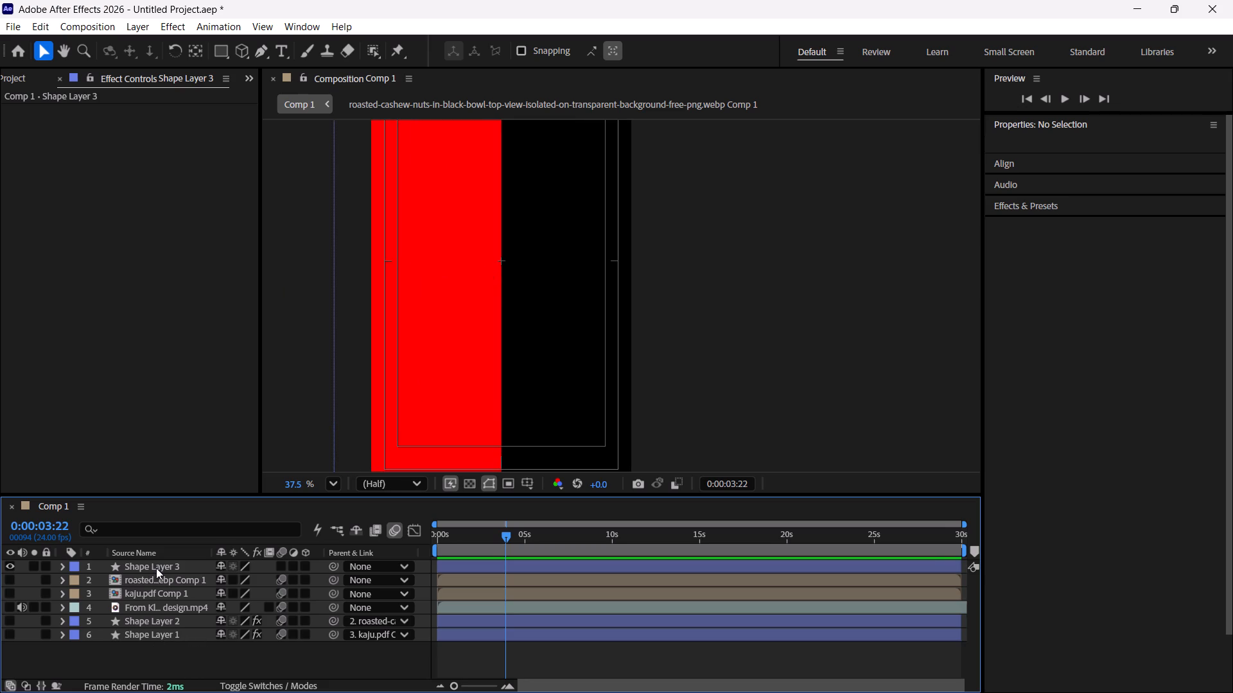
{"action": "left_click", "coordinate": [214, 44]}
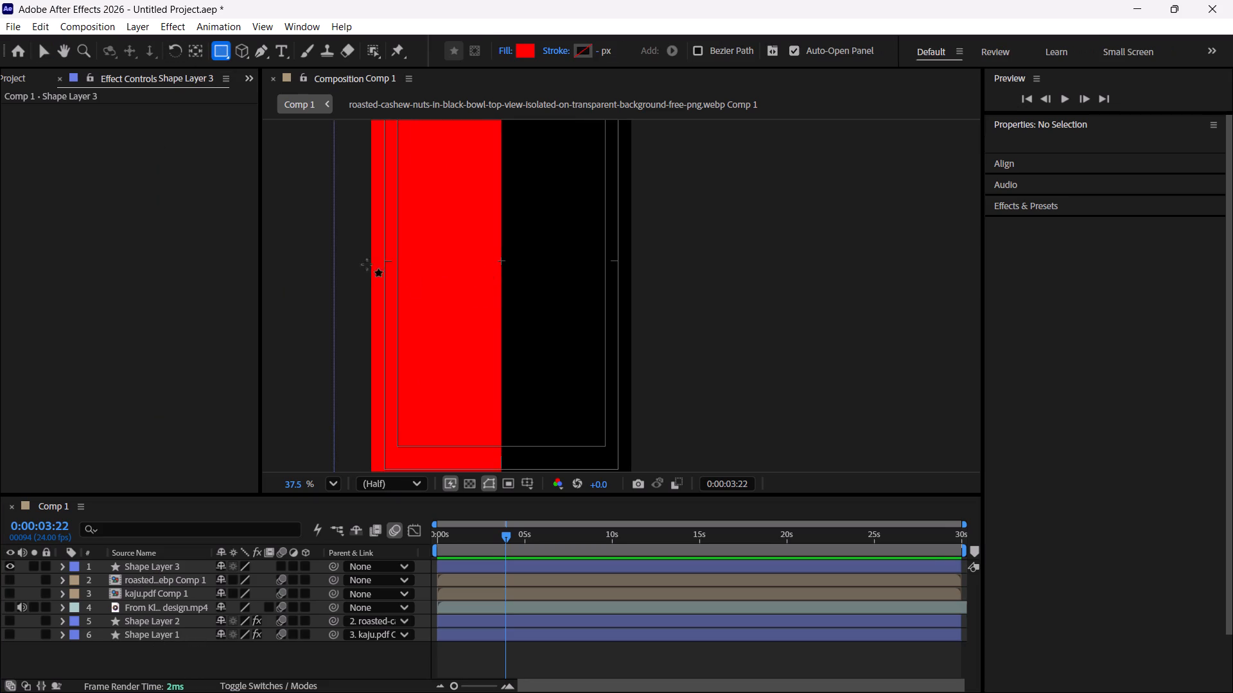
{"action": "scroll", "coordinate": [581, 368], "scroll_direction": "down", "scroll_amount": 4}
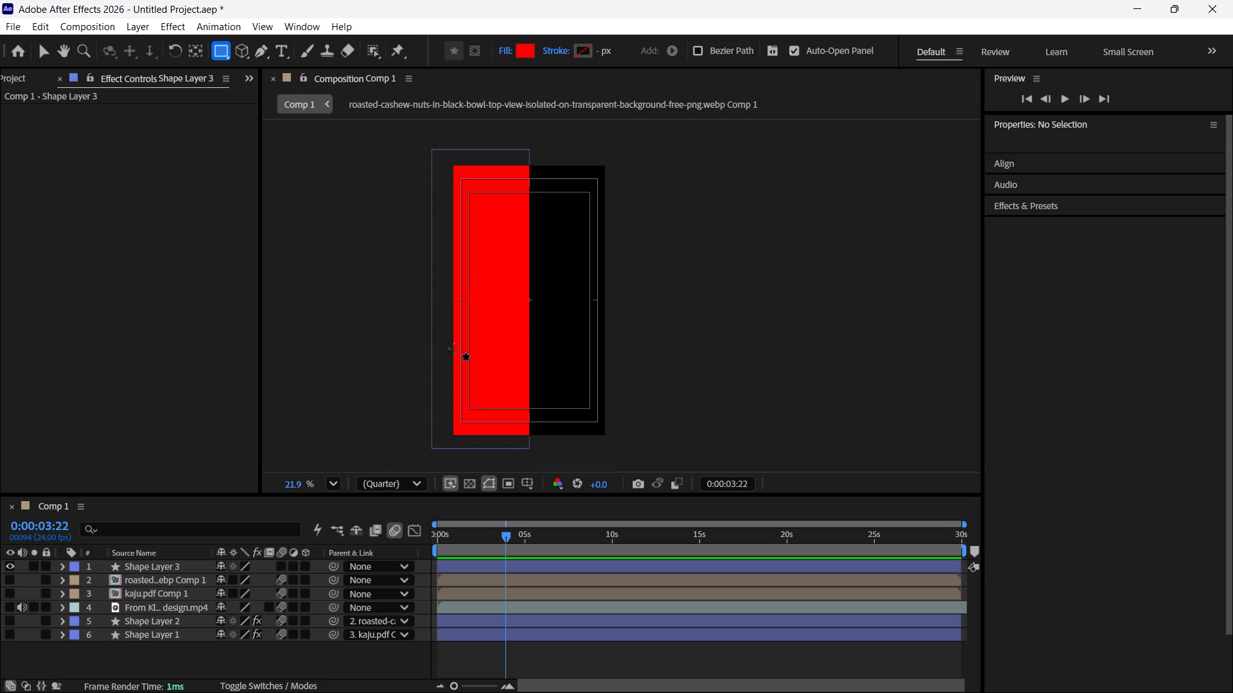
{"action": "left_click", "coordinate": [203, 662]}
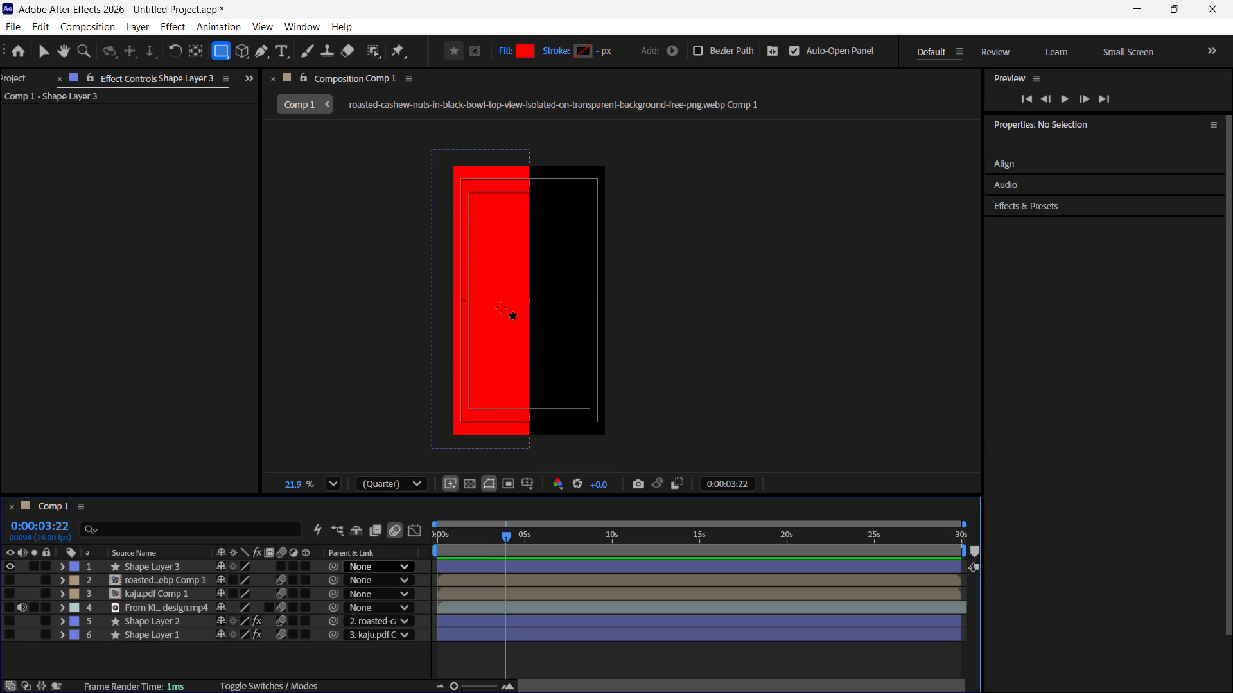
{"action": "left_click_drag", "start_coordinate": [628, 144], "coordinate": [544, 246]}
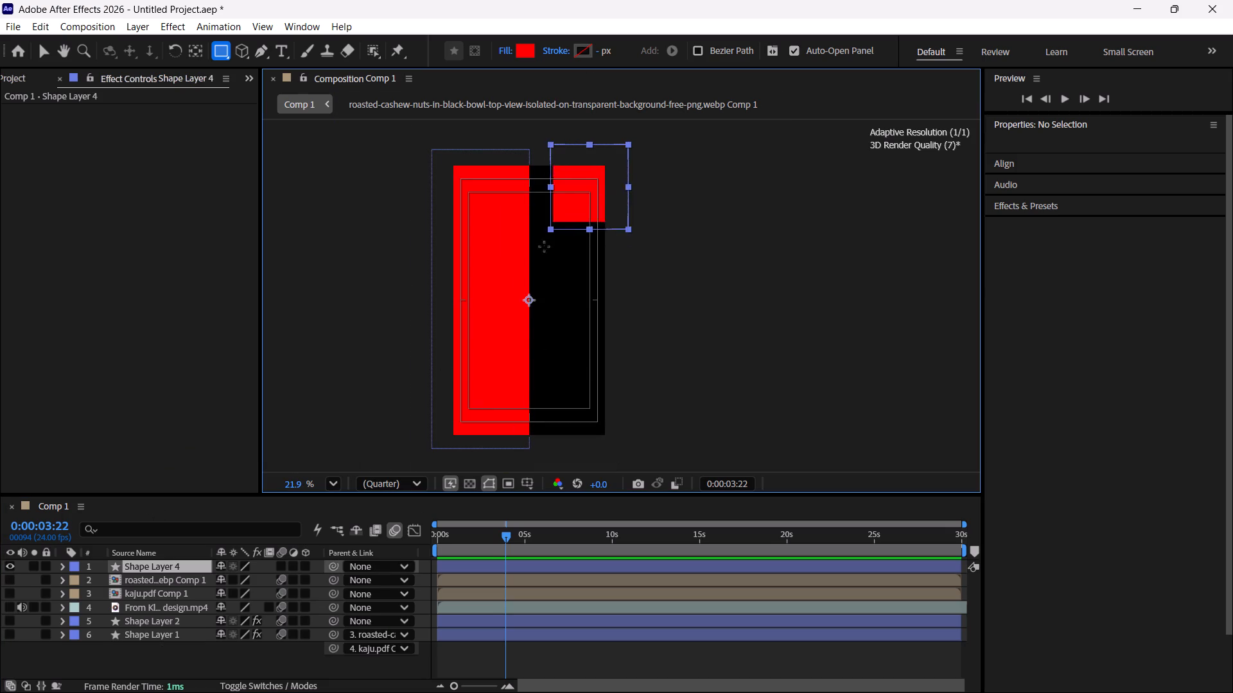
{"action": "left_click_drag", "start_coordinate": [544, 246], "coordinate": [535, 453]}
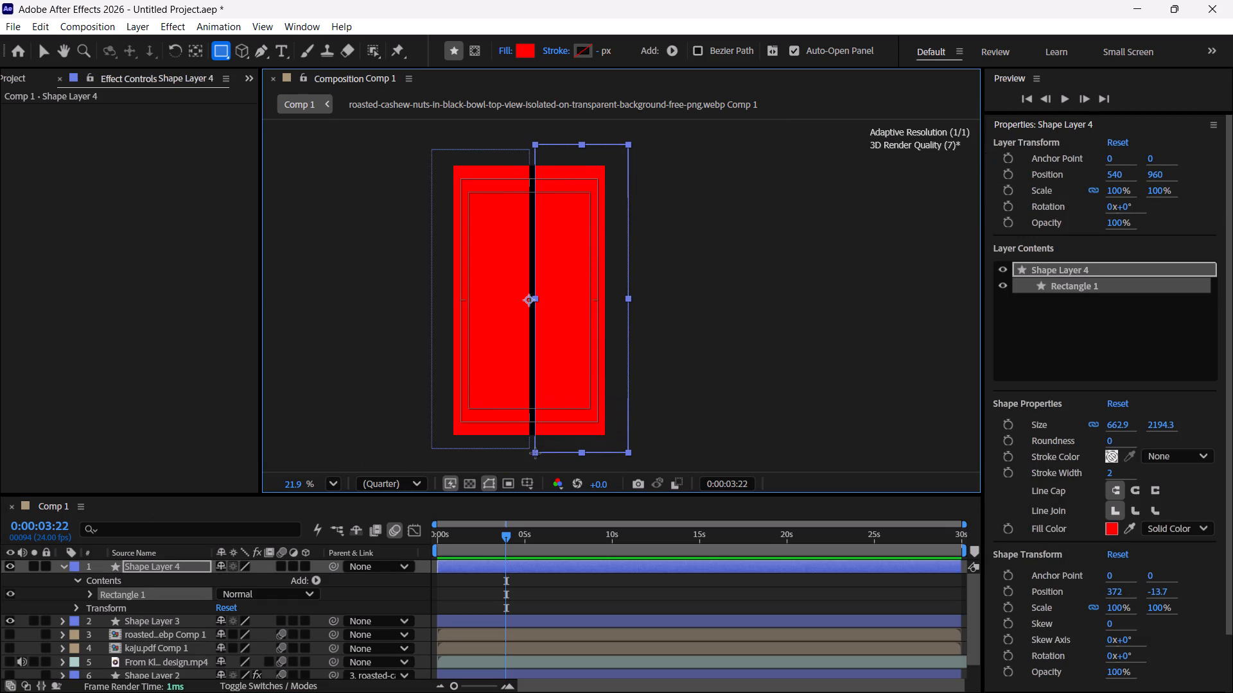
{"action": "left_click_drag", "start_coordinate": [535, 453], "coordinate": [529, 454]}
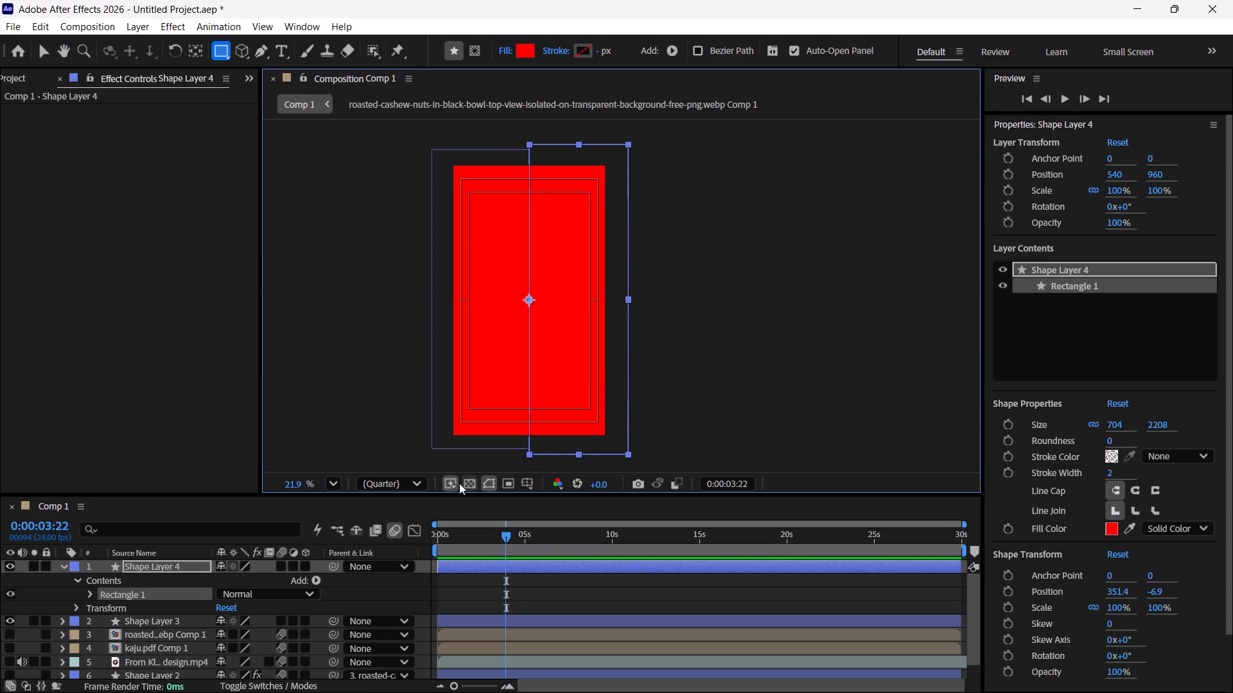
{"action": "left_click", "coordinate": [62, 564]}
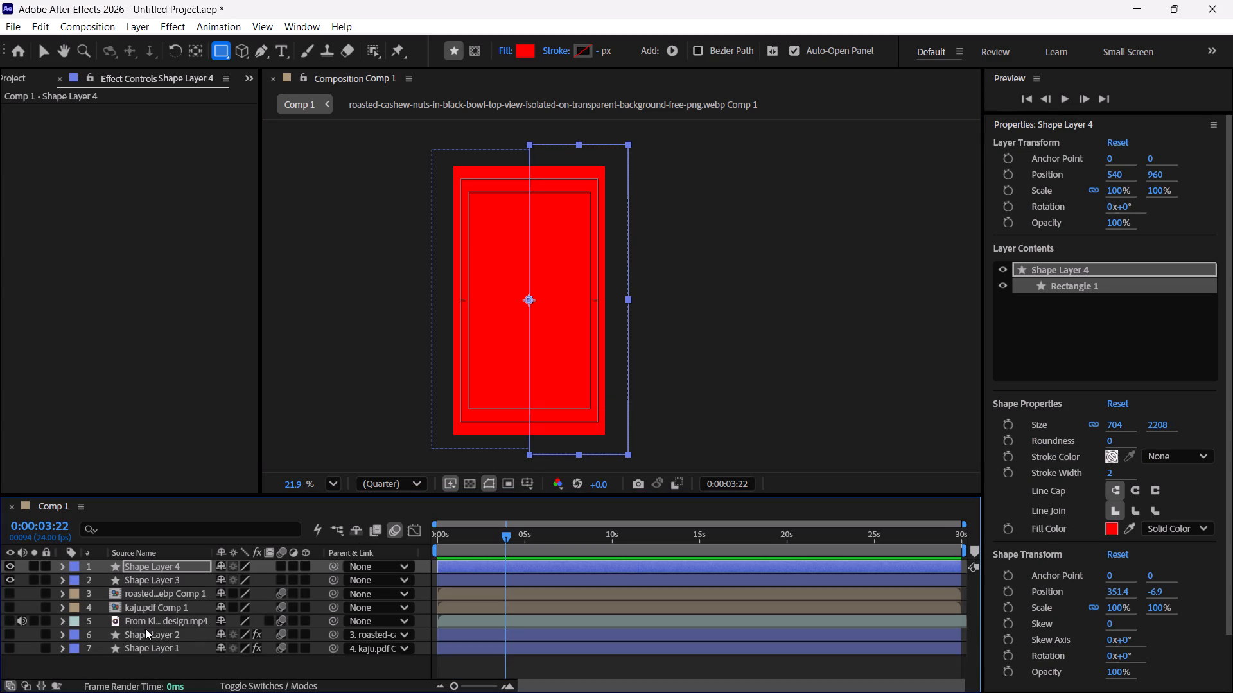
{"action": "left_click", "coordinate": [188, 669]}
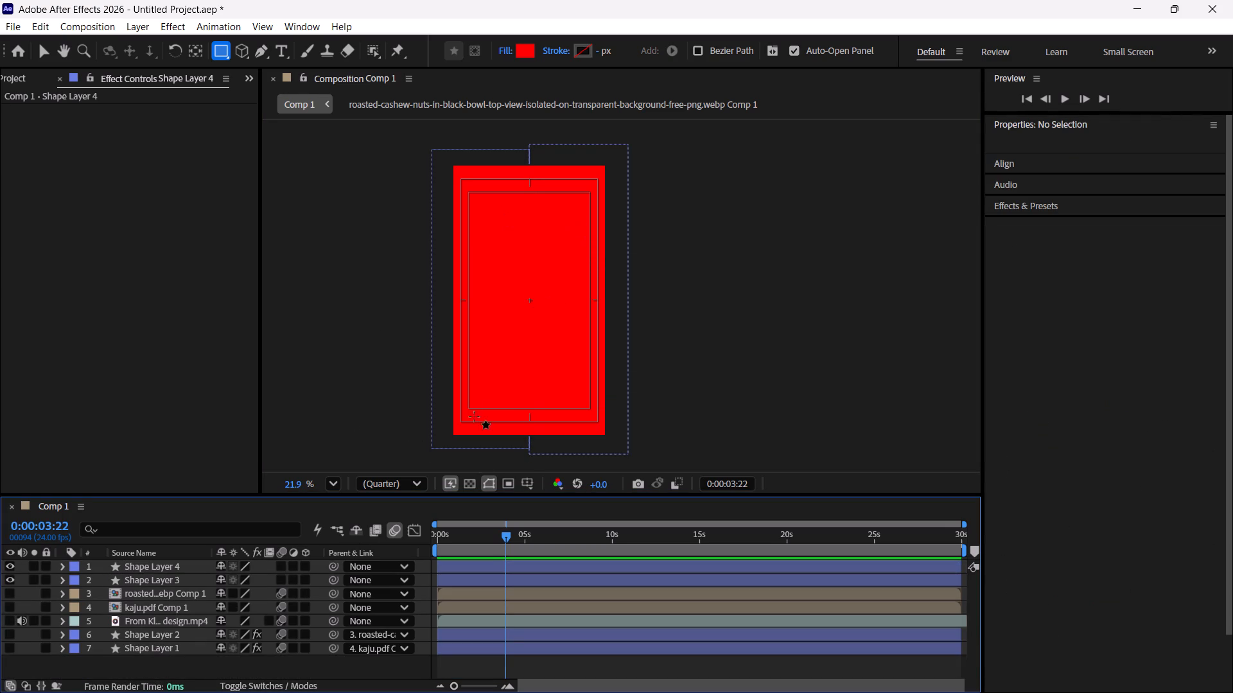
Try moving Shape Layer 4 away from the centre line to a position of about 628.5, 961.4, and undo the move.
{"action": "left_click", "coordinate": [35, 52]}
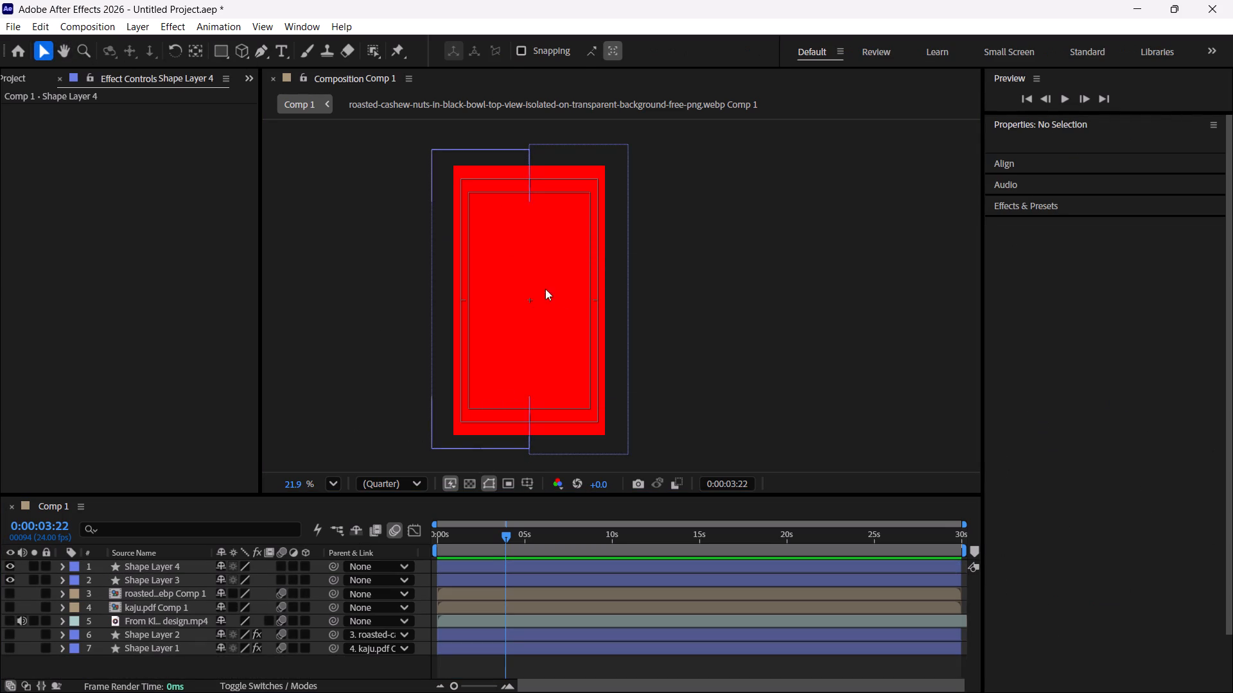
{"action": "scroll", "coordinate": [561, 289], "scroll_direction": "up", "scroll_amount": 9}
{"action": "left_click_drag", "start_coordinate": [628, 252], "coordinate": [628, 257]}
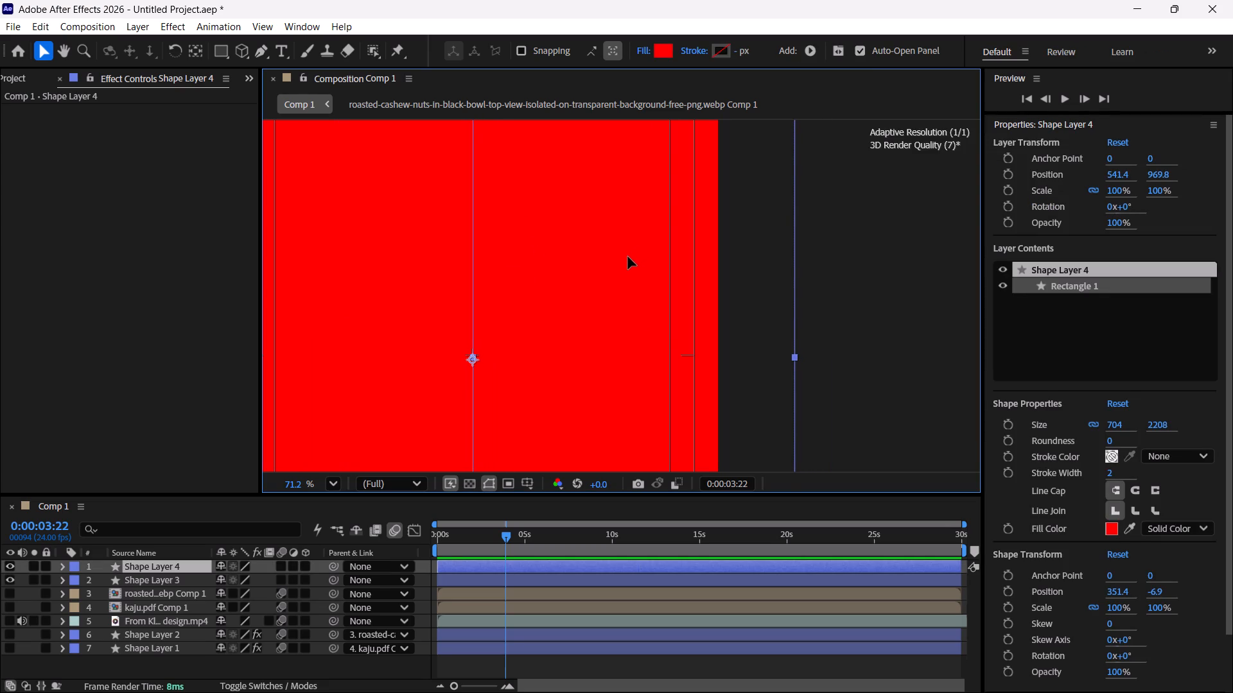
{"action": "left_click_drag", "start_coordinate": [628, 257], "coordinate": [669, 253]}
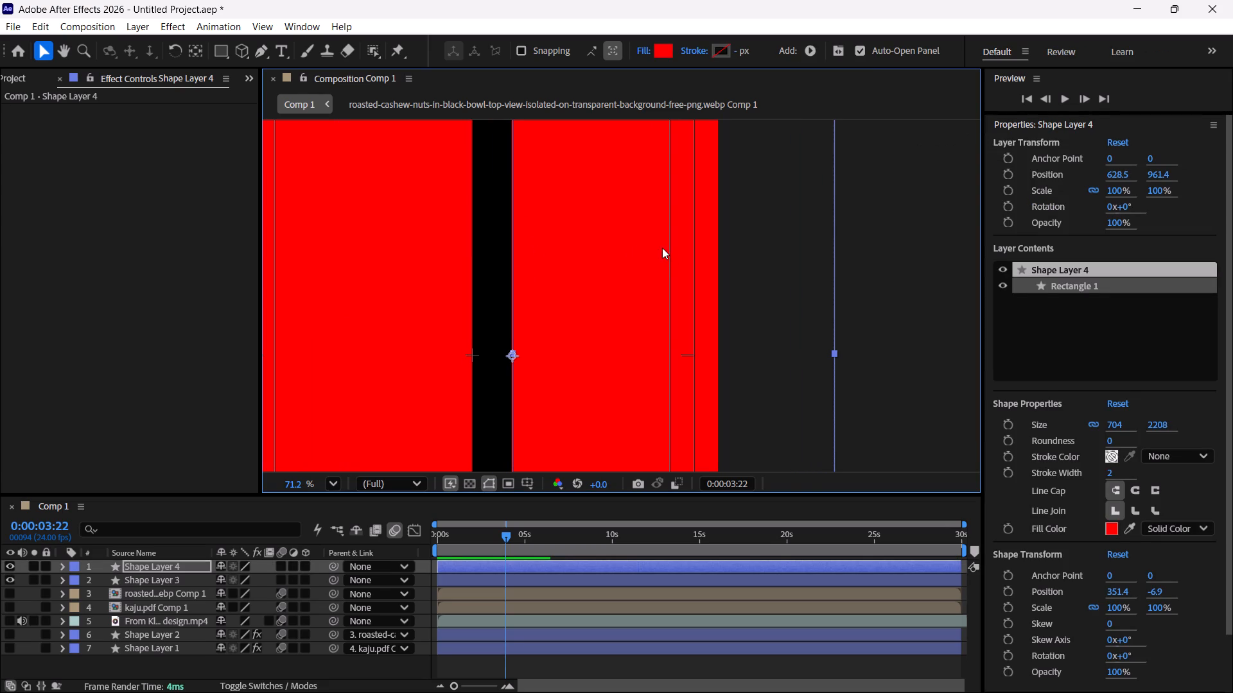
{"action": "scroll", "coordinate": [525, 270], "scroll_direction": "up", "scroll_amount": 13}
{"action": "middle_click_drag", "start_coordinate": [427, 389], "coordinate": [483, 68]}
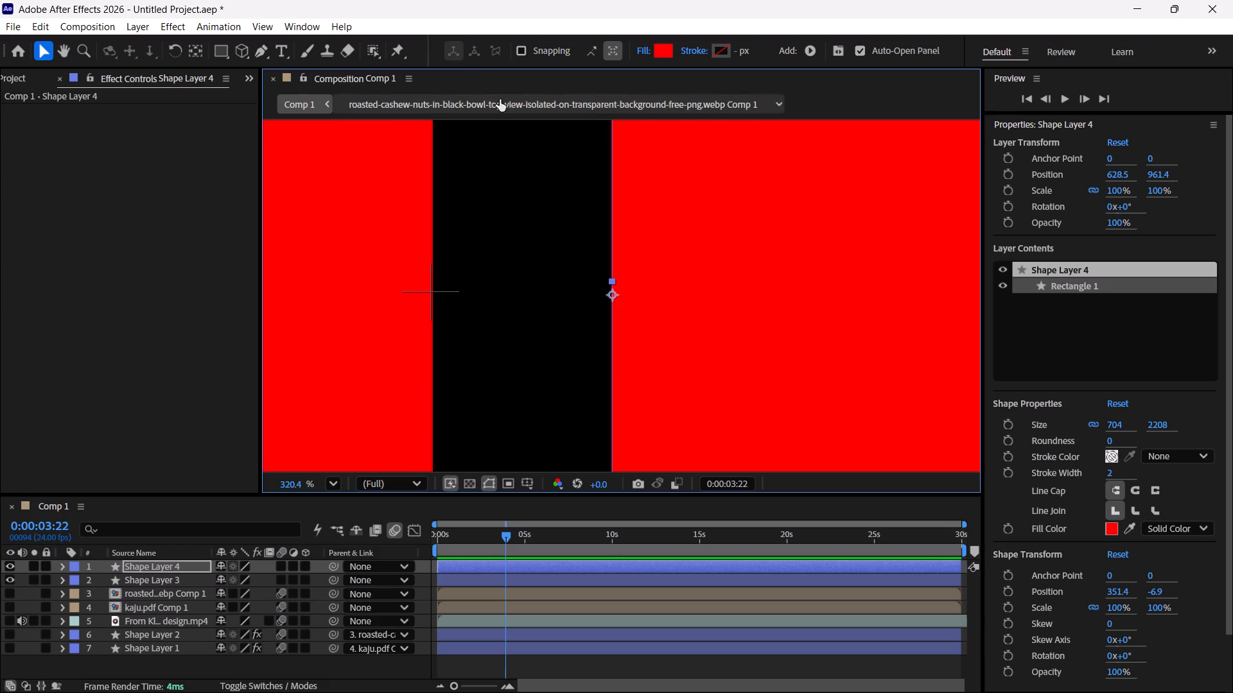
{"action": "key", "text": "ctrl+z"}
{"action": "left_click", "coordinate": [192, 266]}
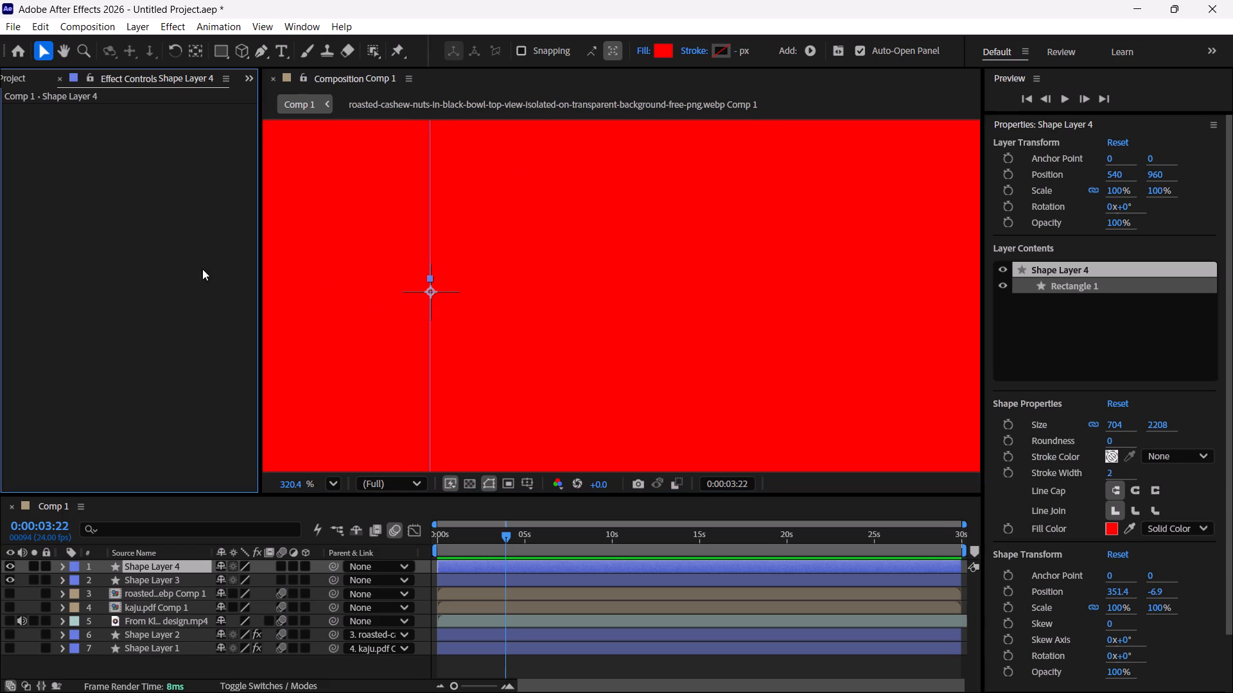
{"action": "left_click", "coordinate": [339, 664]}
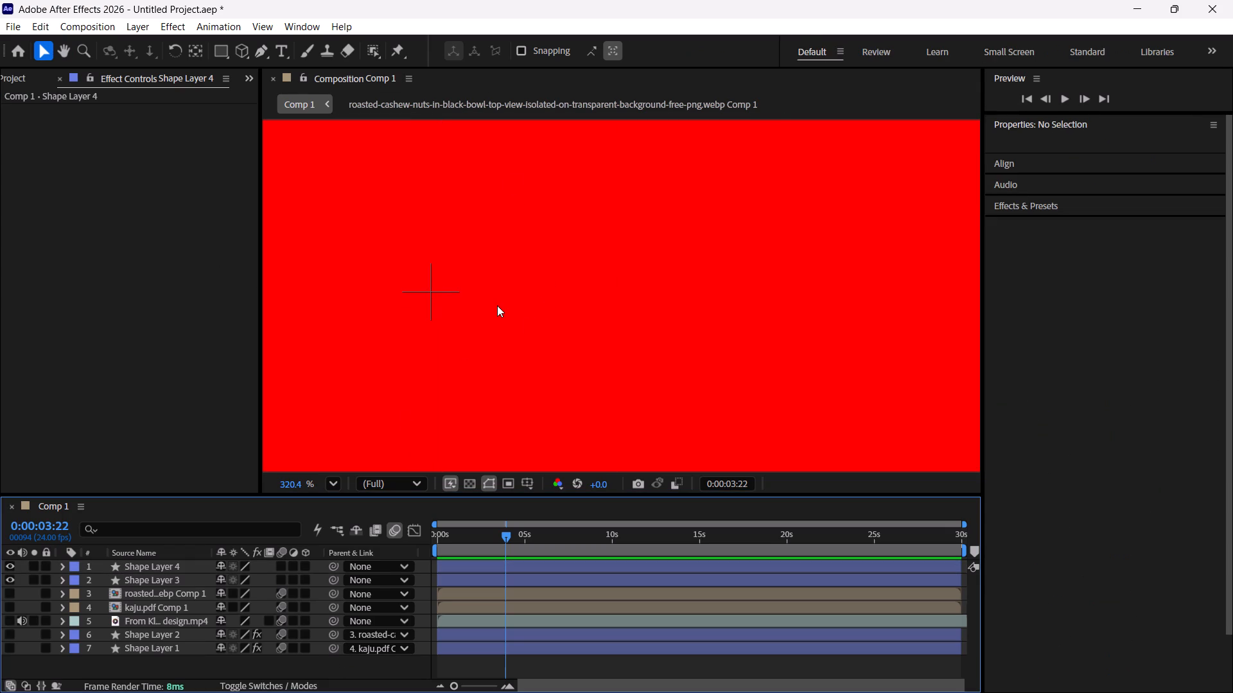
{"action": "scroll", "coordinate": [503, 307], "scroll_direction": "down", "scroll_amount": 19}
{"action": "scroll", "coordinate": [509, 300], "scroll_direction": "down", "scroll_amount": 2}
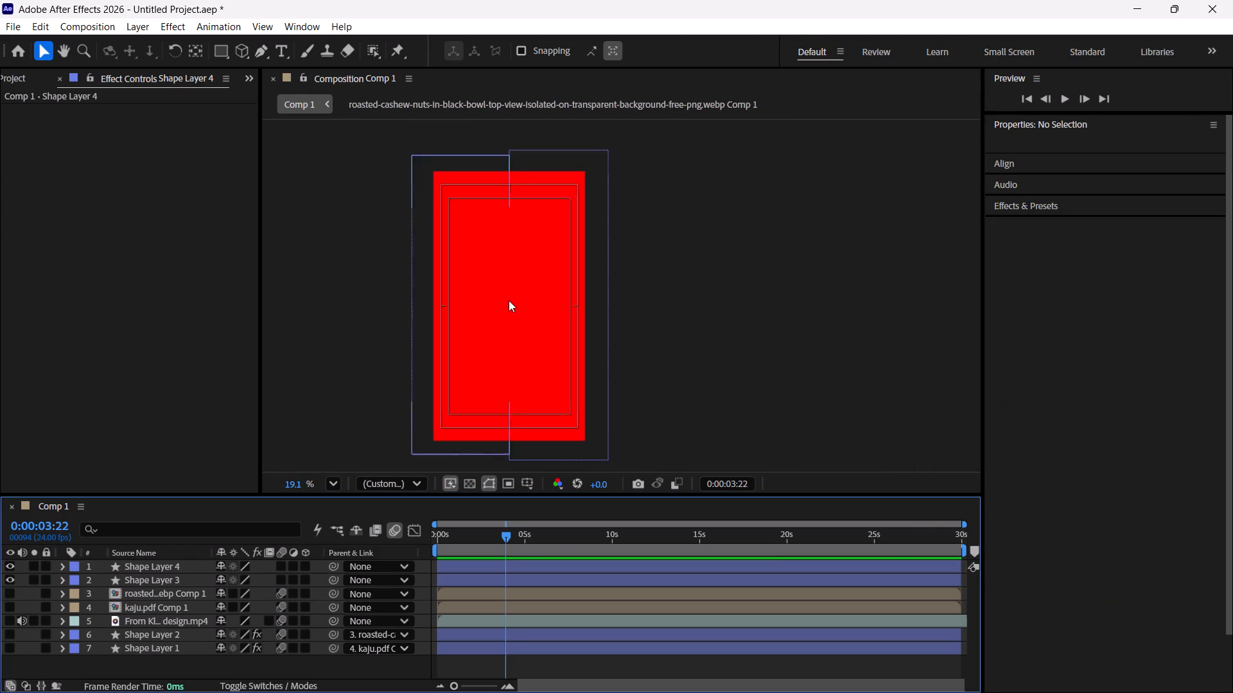
Switch to Microsoft Edge and run an image search for "raisins packet" in a new tab.
{"action": "left_click", "coordinate": [1141, 4]}
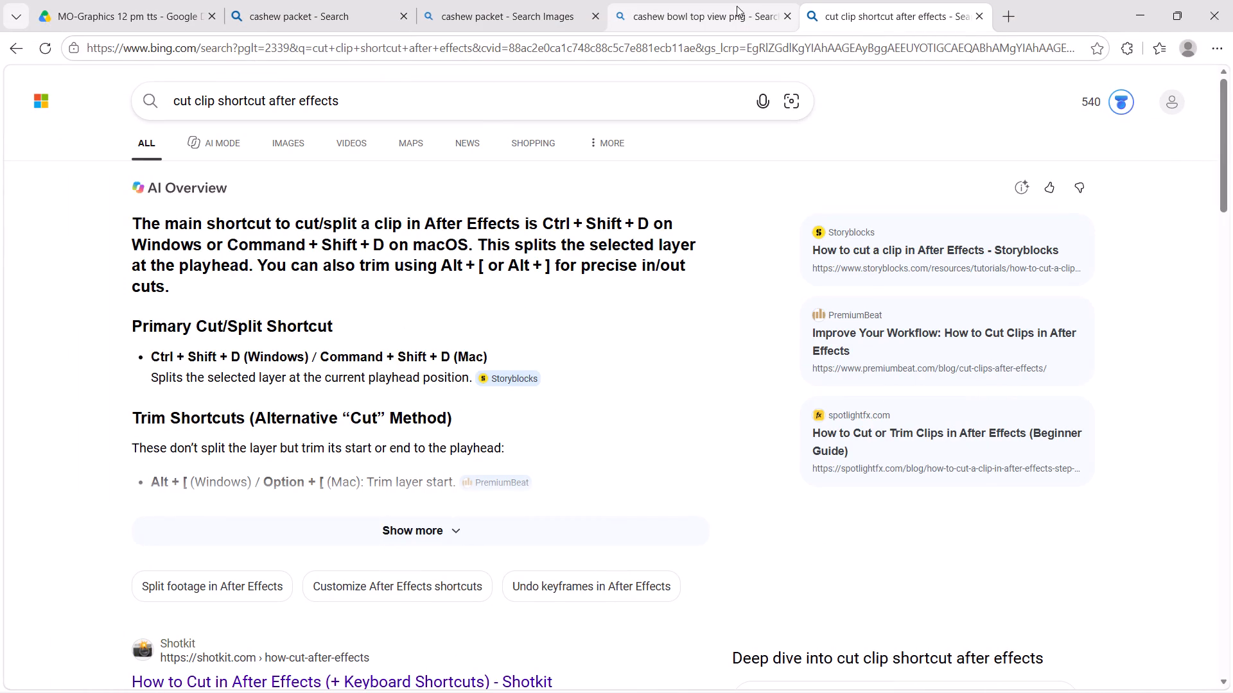
{"action": "left_click", "coordinate": [1004, 19]}
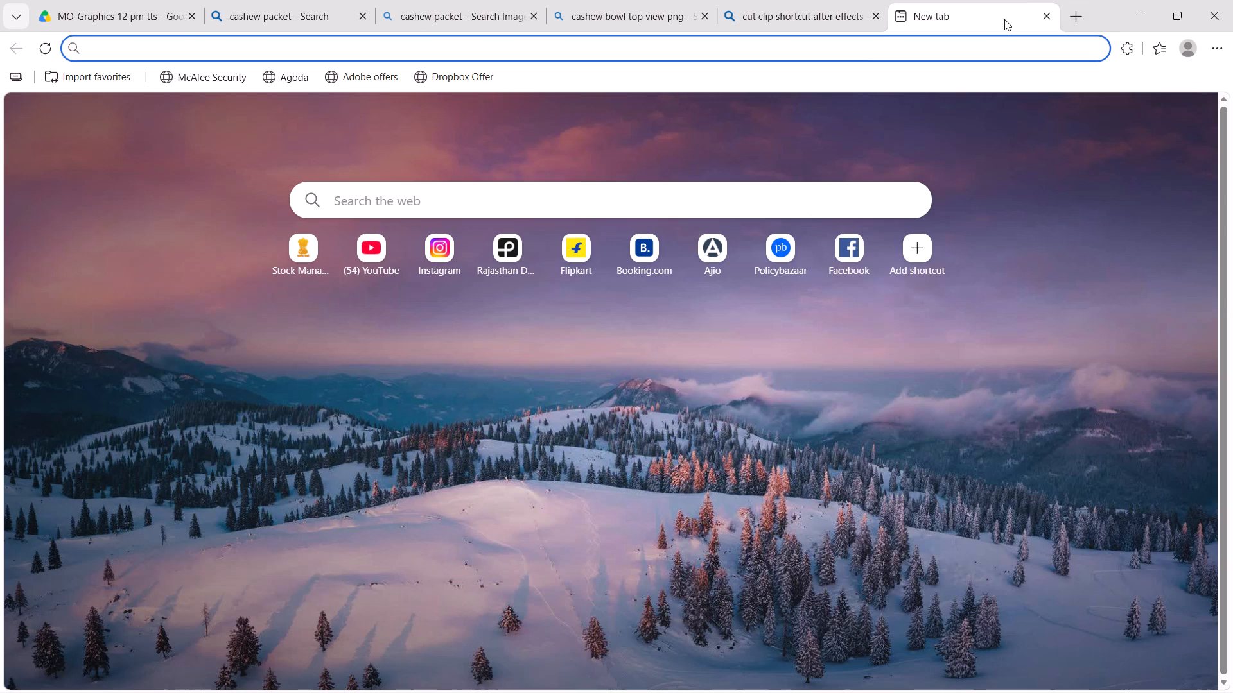
{"action": "type", "text": "raisins"}
{"action": "key", "text": "space"}
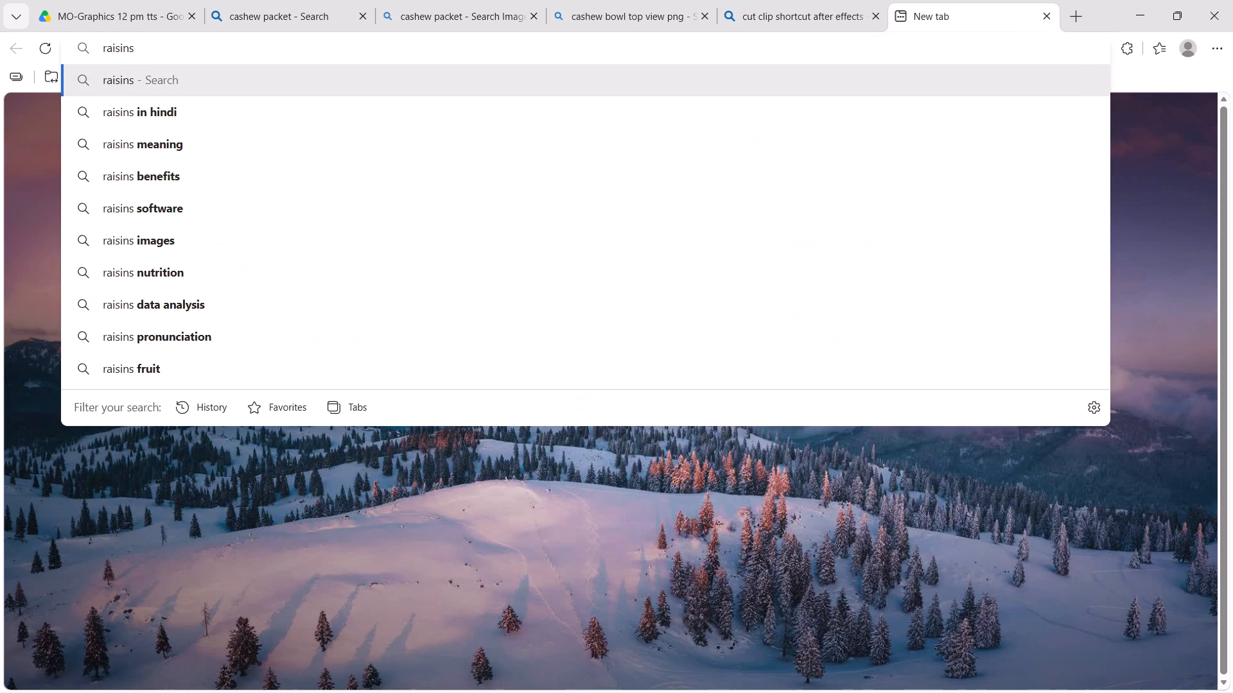
{"action": "type", "text": "packet"}
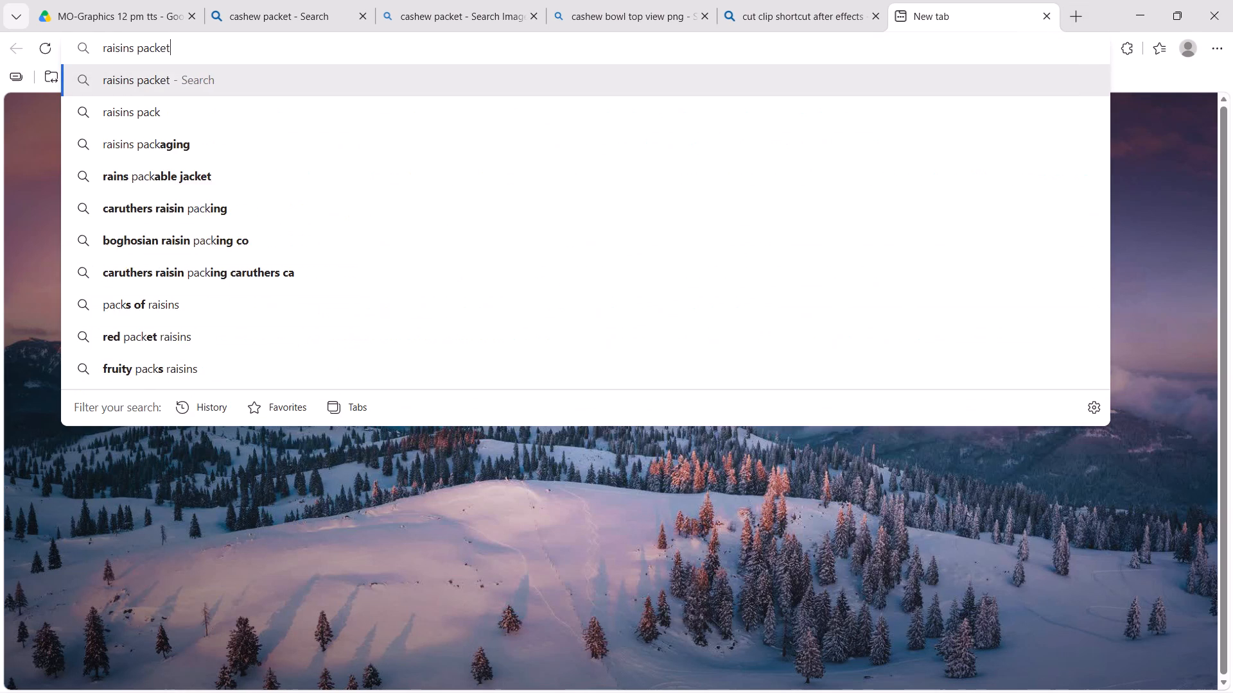
{"action": "key", "text": "Return"}
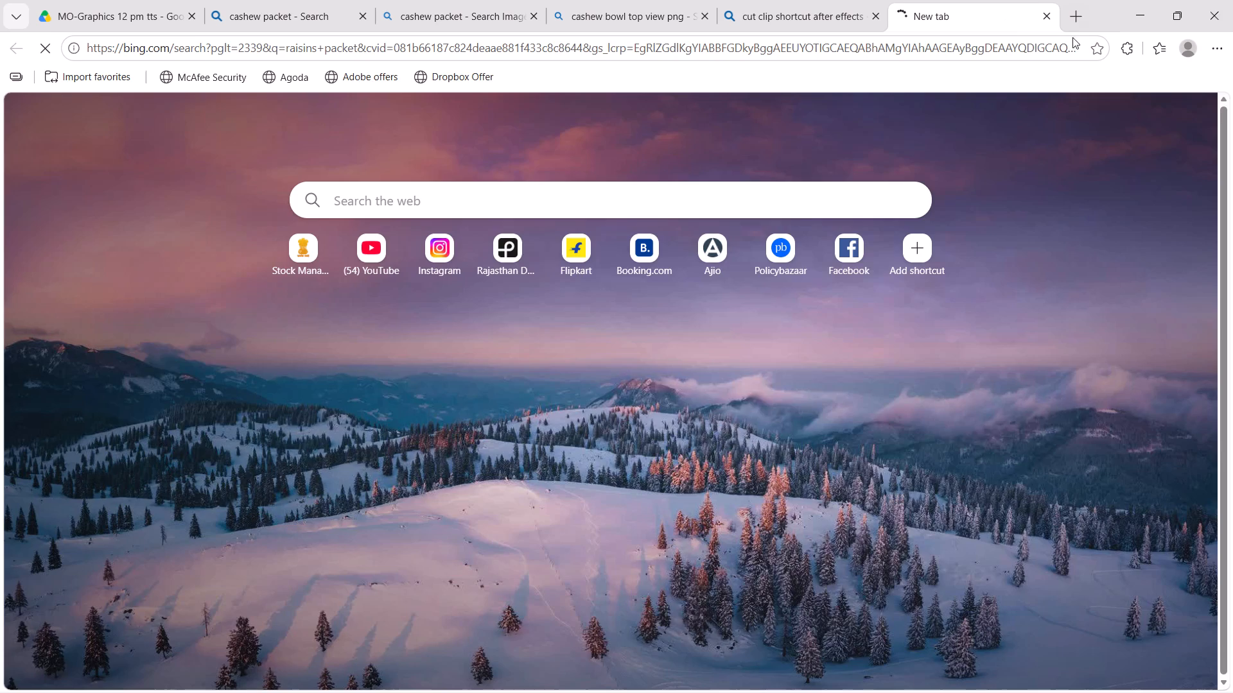
{"action": "left_click", "coordinate": [347, 145]}
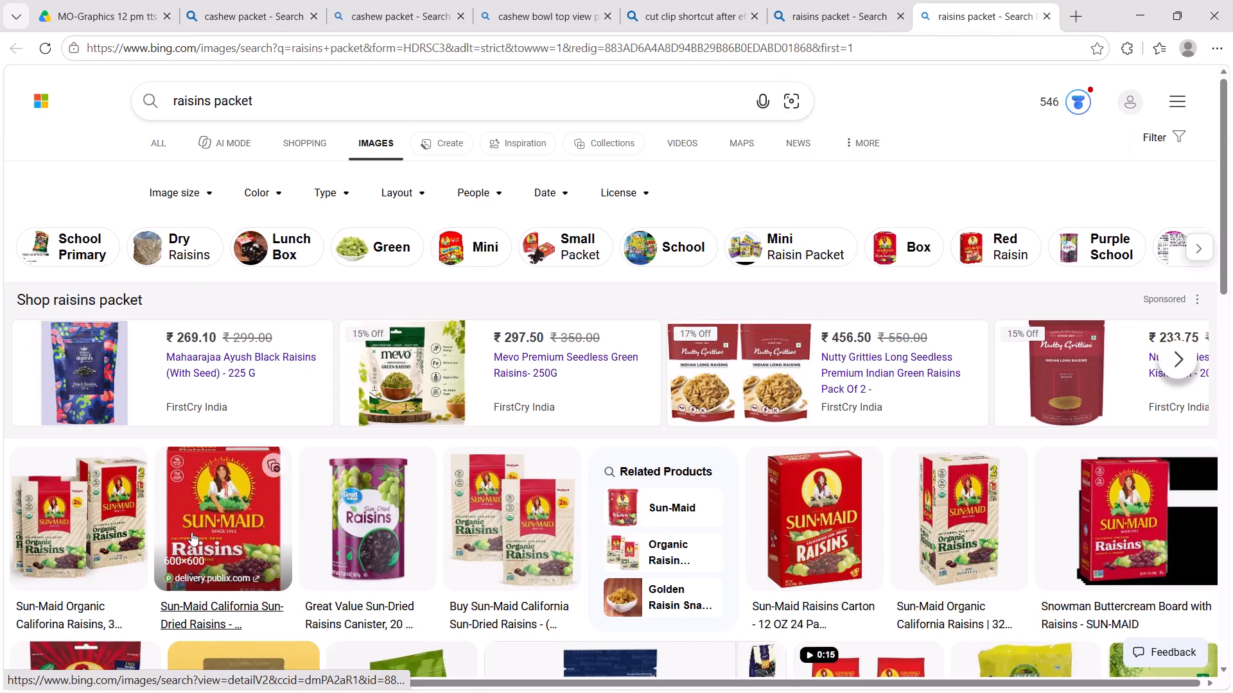
Filter the raisins packet image results by type to Transparent.
{"action": "scroll", "coordinate": [362, 533], "scroll_direction": "down", "scroll_amount": 4}
{"action": "scroll", "coordinate": [568, 496], "scroll_direction": "up", "scroll_amount": 4}
{"action": "scroll", "coordinate": [627, 514], "scroll_direction": "up", "scroll_amount": 4}
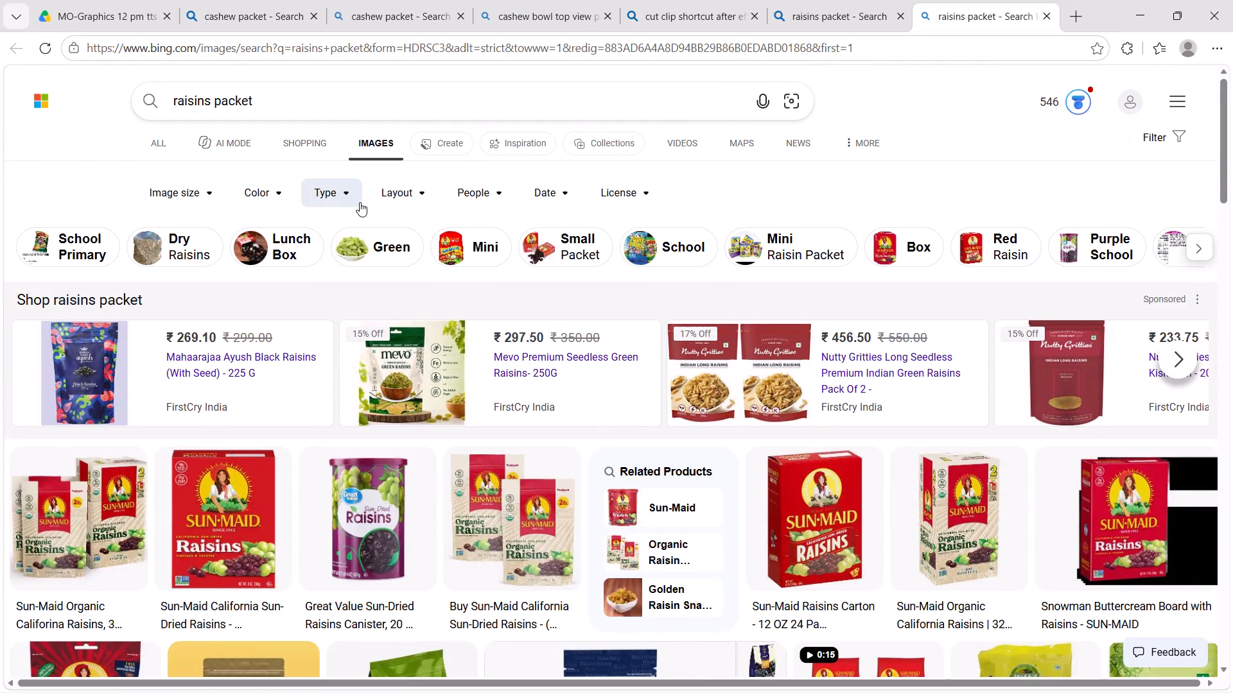
{"action": "left_click", "coordinate": [342, 192]}
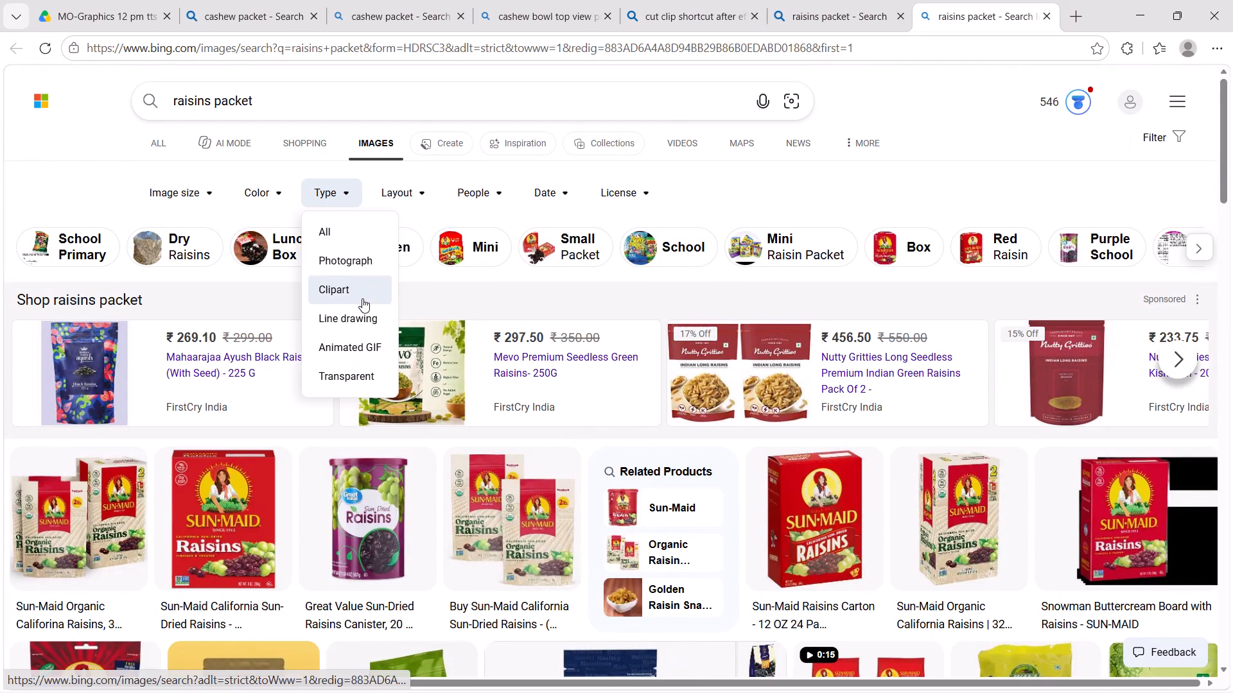
{"action": "left_click", "coordinate": [353, 376]}
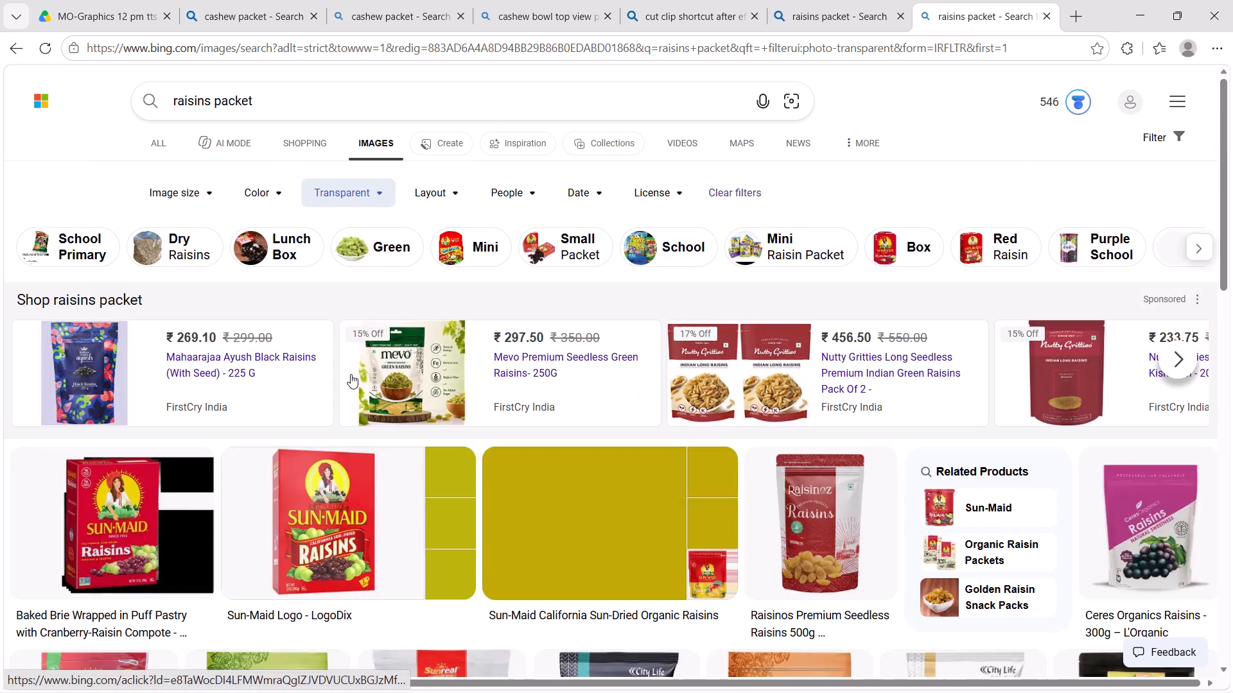
Save the white and orange City Life Black Raisins Regular packet image to Downloads under its suggested name, and close its preview.
{"action": "scroll", "coordinate": [442, 433], "scroll_direction": "down", "scroll_amount": 5}
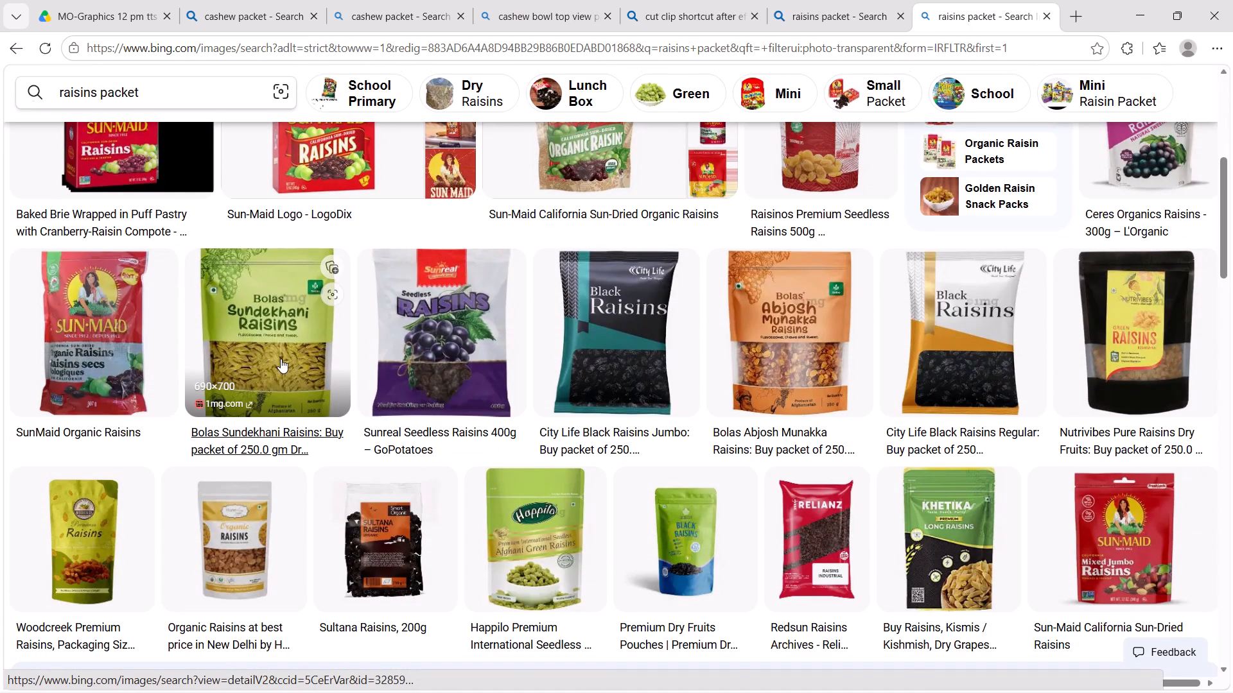
{"action": "left_click", "coordinate": [940, 328]}
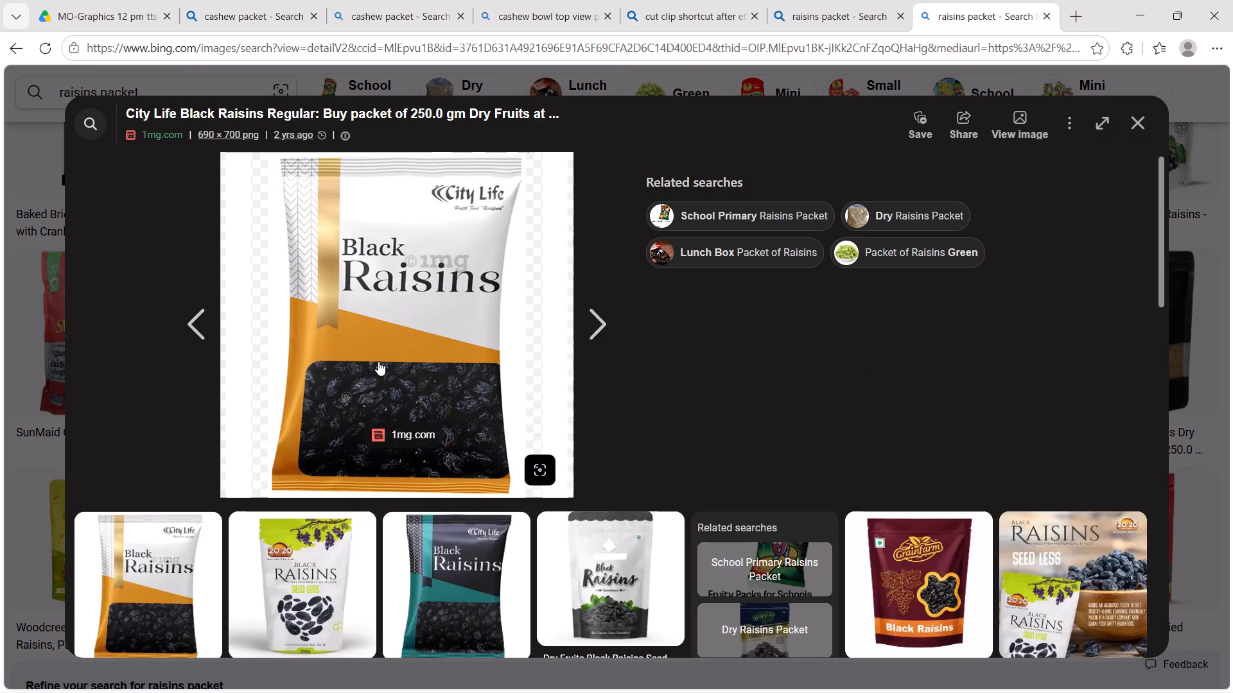
{"action": "right_click", "coordinate": [372, 326]}
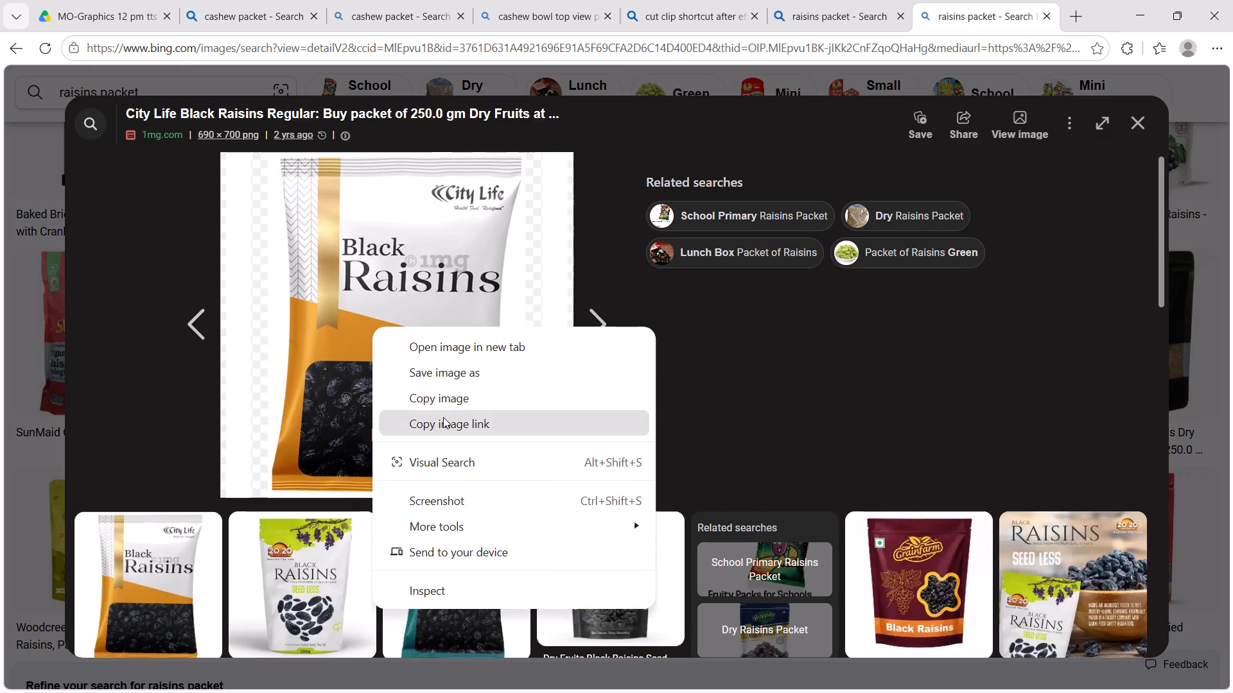
{"action": "left_click", "coordinate": [450, 378]}
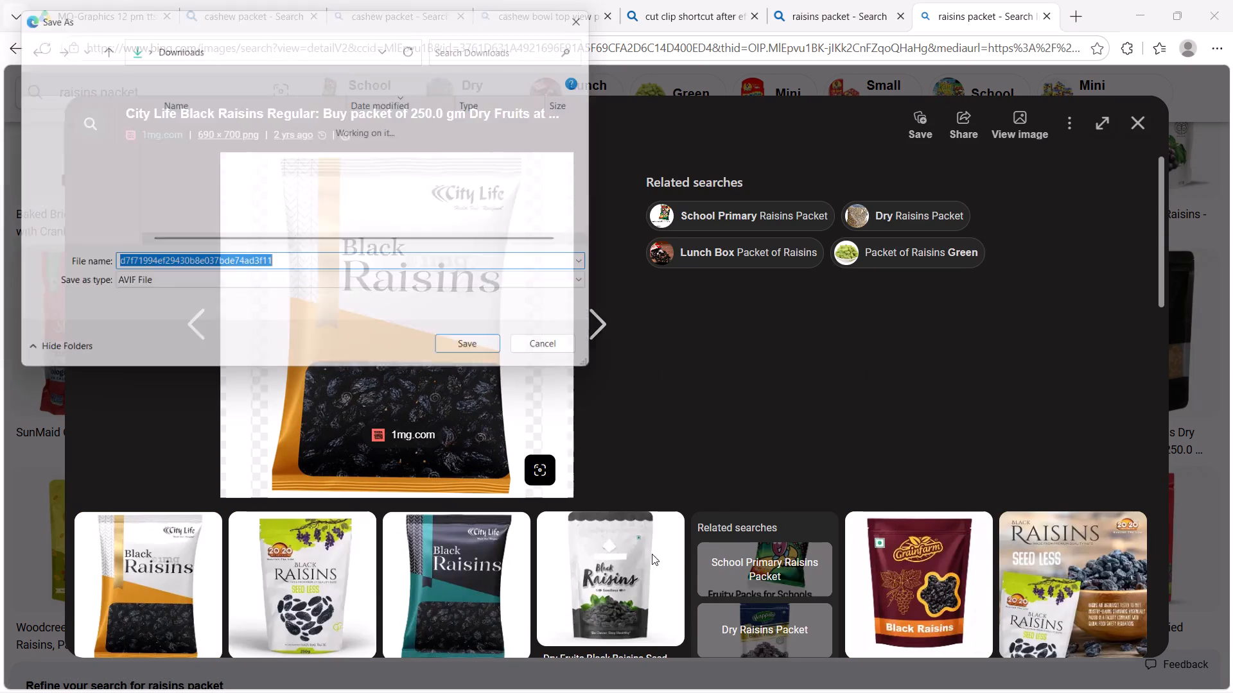
{"action": "left_click", "coordinate": [470, 357]}
{"action": "left_click", "coordinate": [1132, 121]}
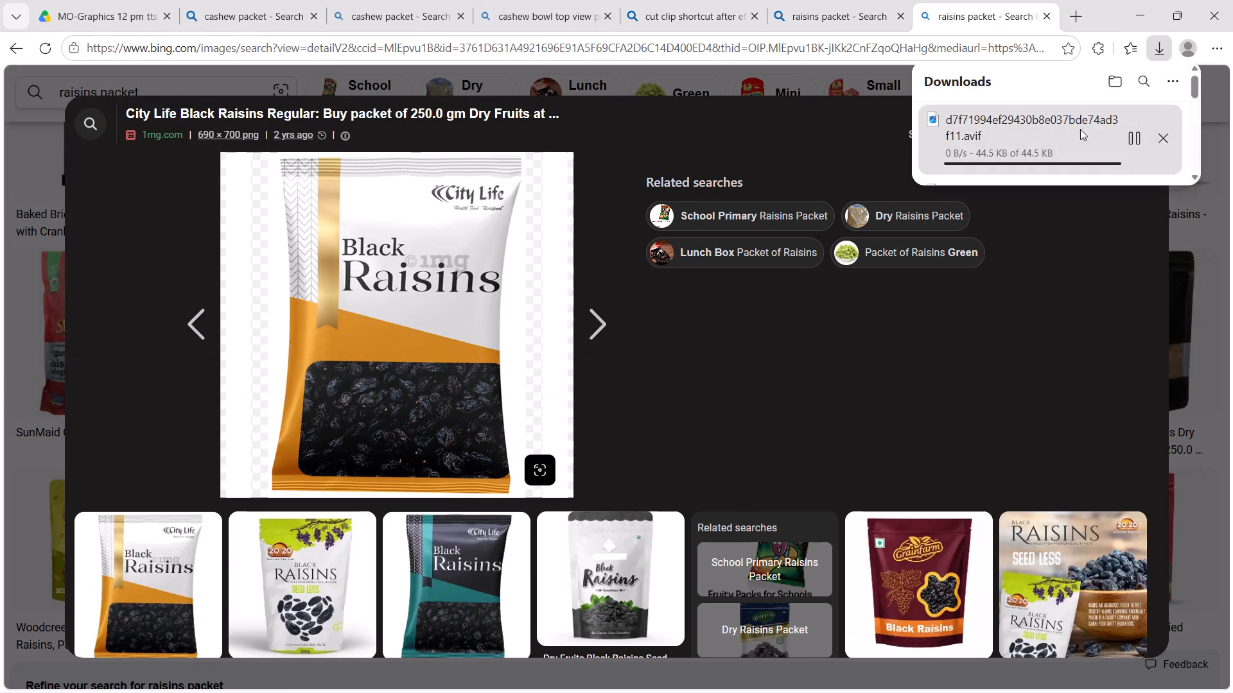
{"action": "left_click", "coordinate": [700, 392]}
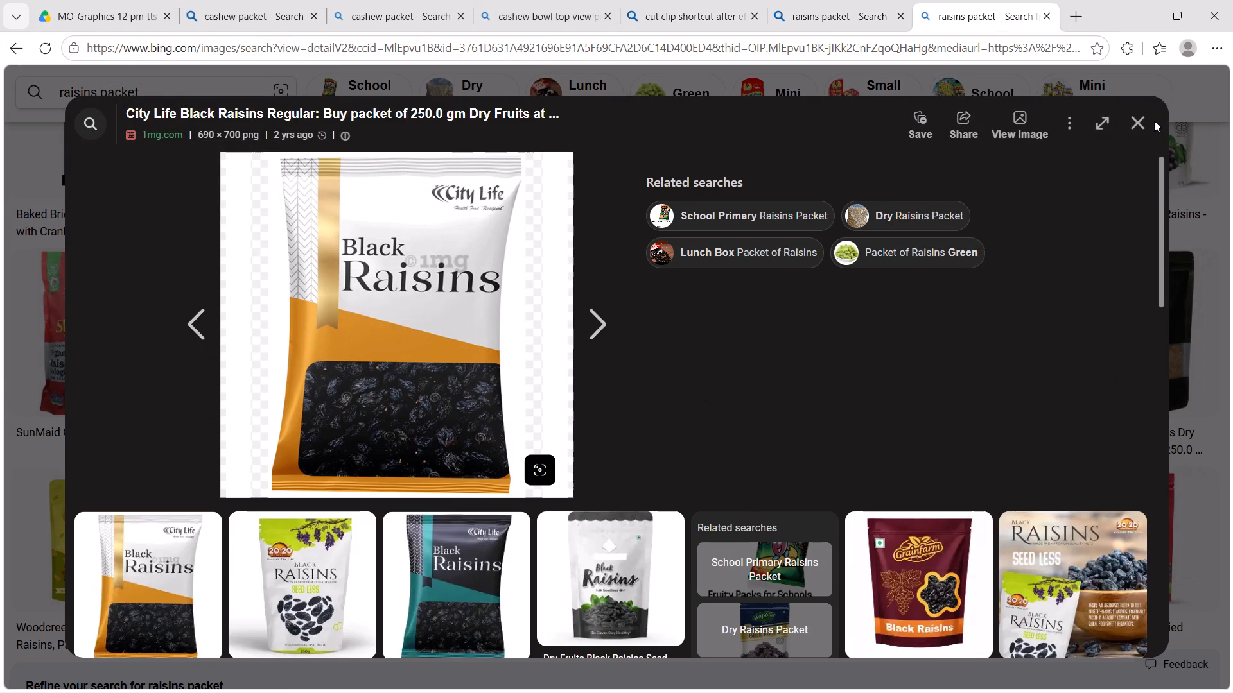
{"action": "left_click", "coordinate": [1153, 122]}
{"action": "left_click", "coordinate": [1133, 127]}
Change the image search query to "raisins bowl top view".
{"action": "scroll", "coordinate": [666, 206], "scroll_direction": "up", "scroll_amount": 4}
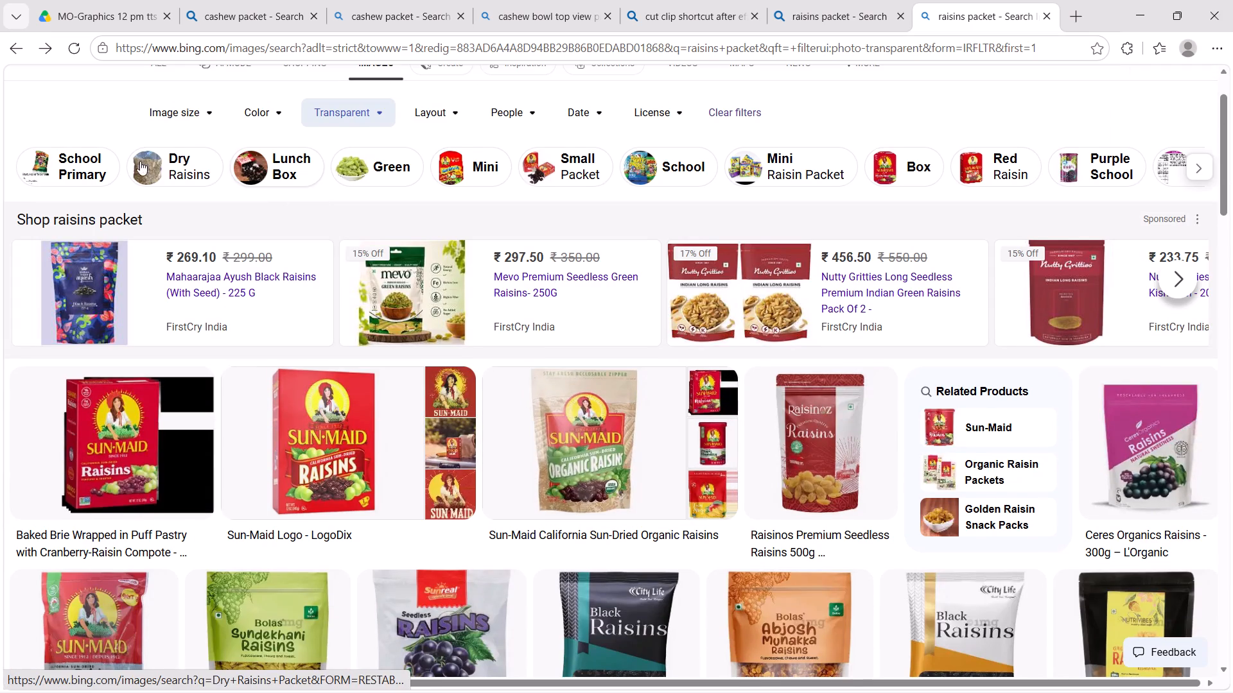
{"action": "scroll", "coordinate": [573, 263], "scroll_direction": "up", "scroll_amount": 5}
{"action": "left_click_drag", "start_coordinate": [286, 95], "coordinate": [220, 126]}
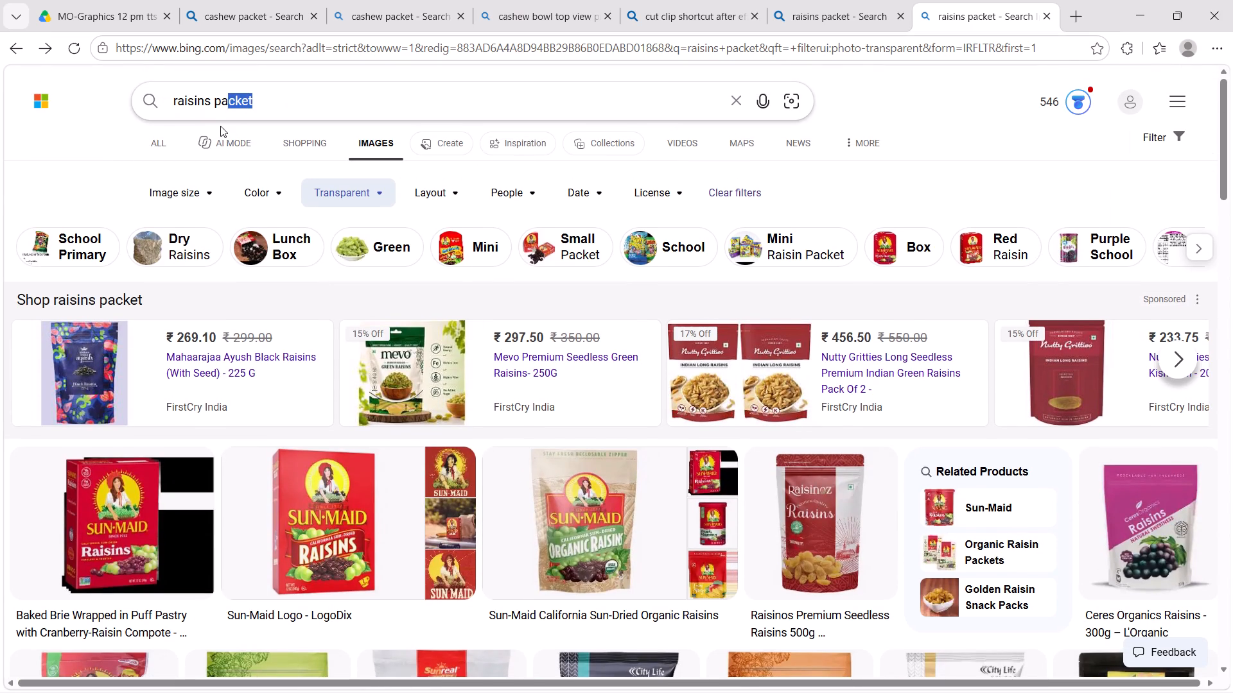
{"action": "left_click_drag", "start_coordinate": [220, 126], "coordinate": [216, 121]}
{"action": "type", "text": "bowl top view"}
{"action": "key", "text": "Return"}
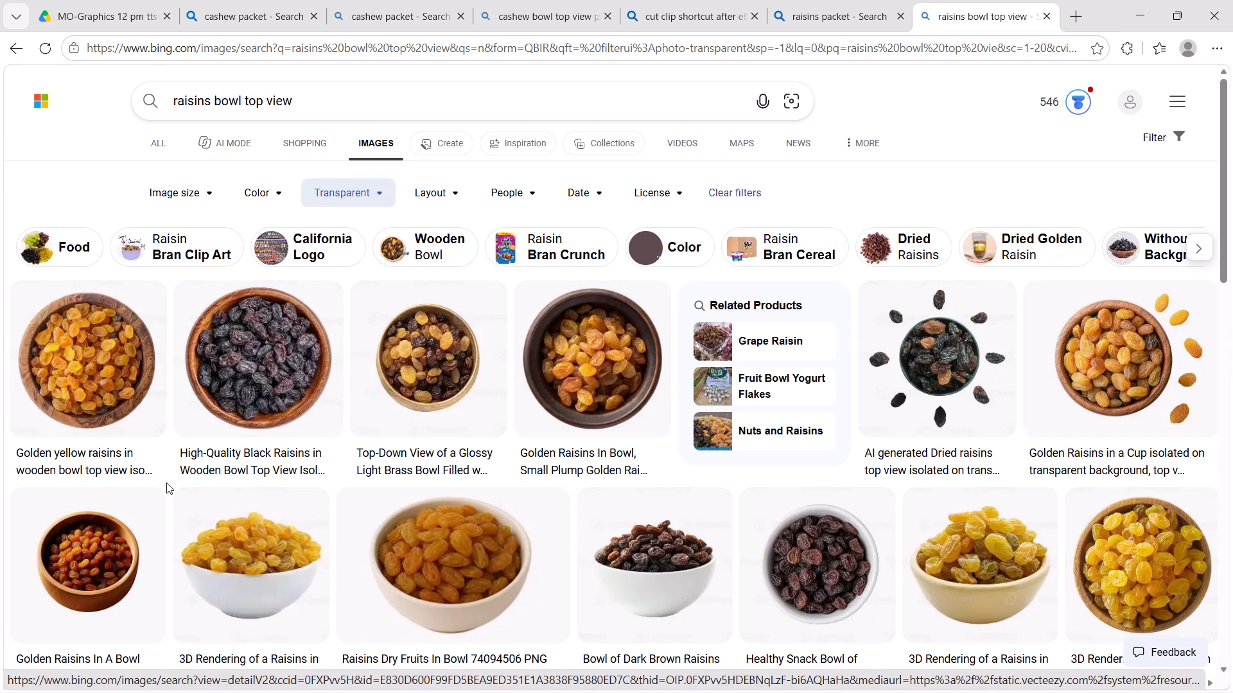
Preview the golden yellow raisins in wooden bowl and 3D-rendered raisins bowl images as candidates for the raisins bowl.
{"action": "left_click", "coordinate": [104, 370]}
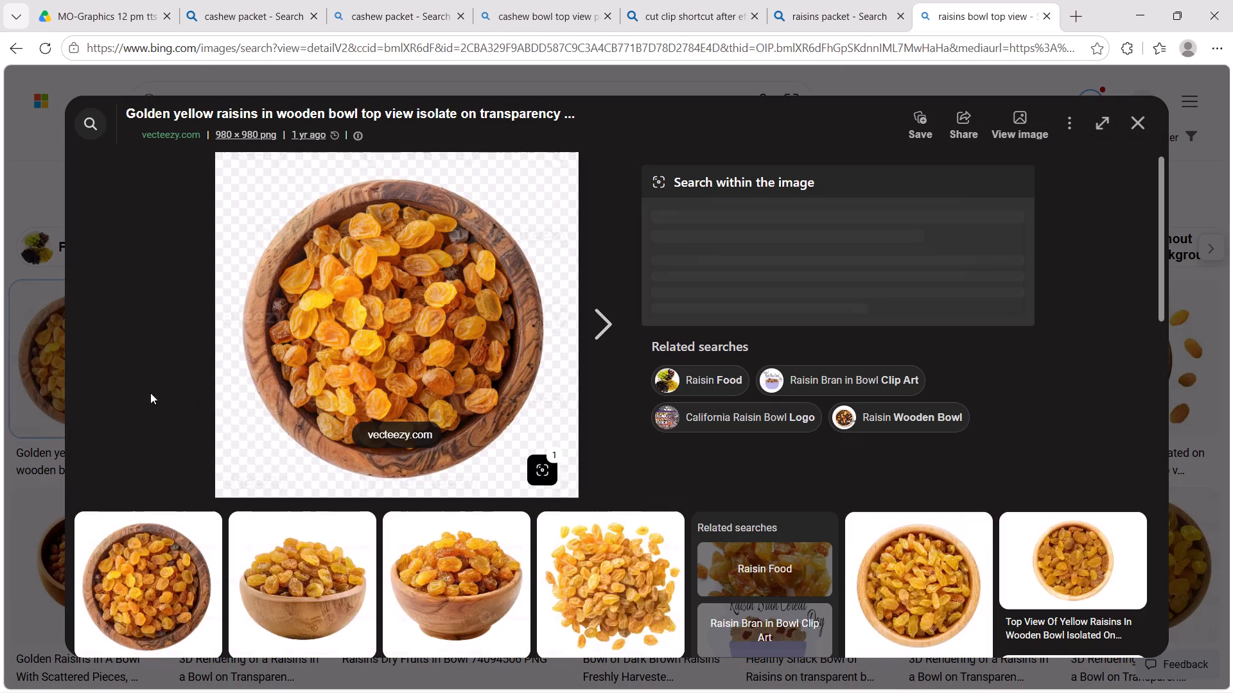
{"action": "right_click", "coordinate": [332, 337]}
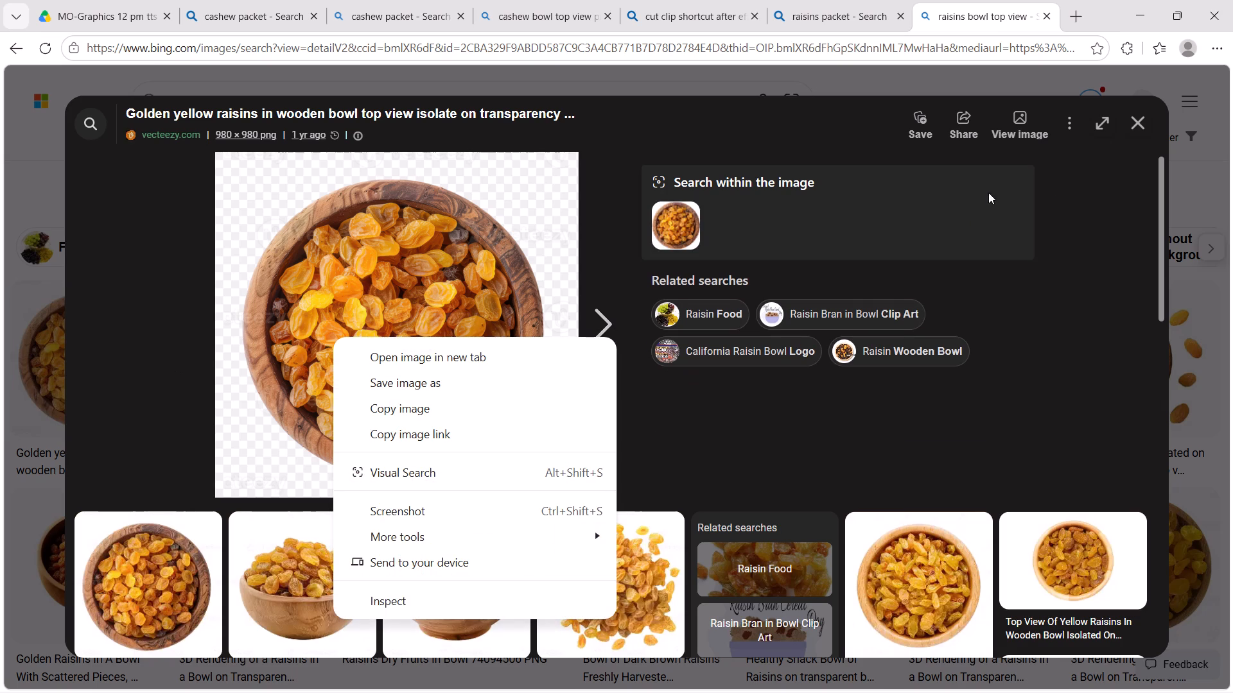
{"action": "left_click", "coordinate": [1132, 123]}
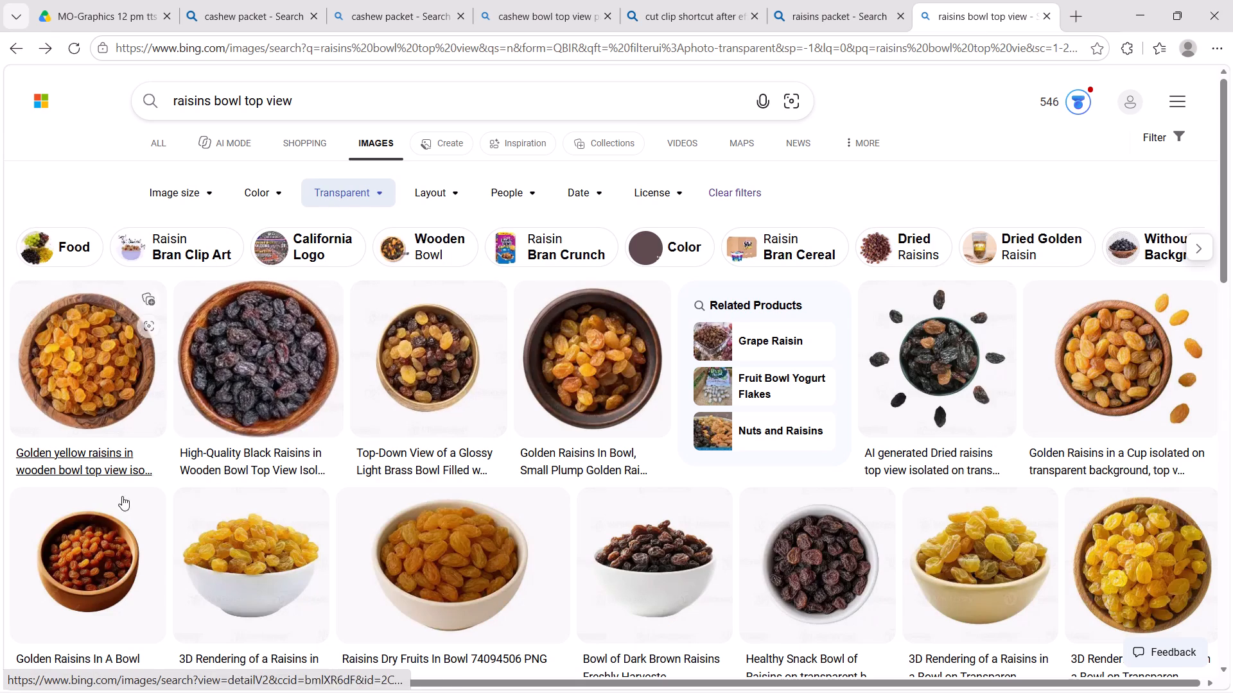
{"action": "scroll", "coordinate": [282, 477], "scroll_direction": "down", "scroll_amount": 3}
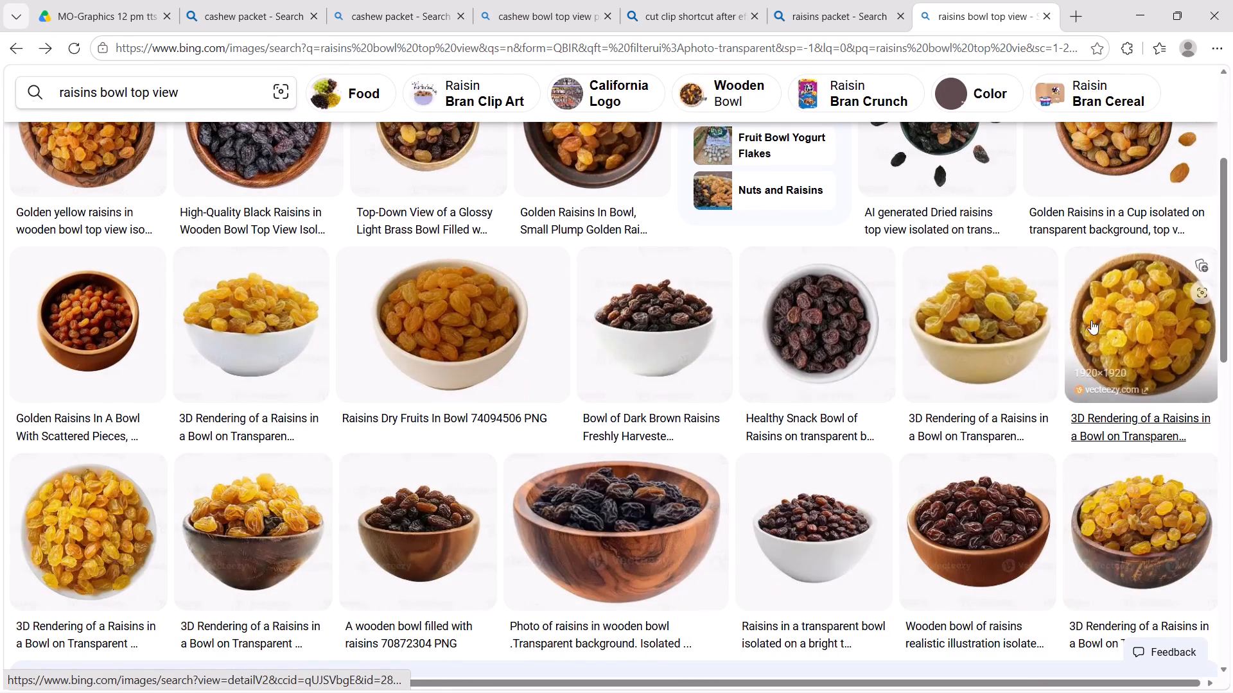
{"action": "left_click", "coordinate": [1114, 317]}
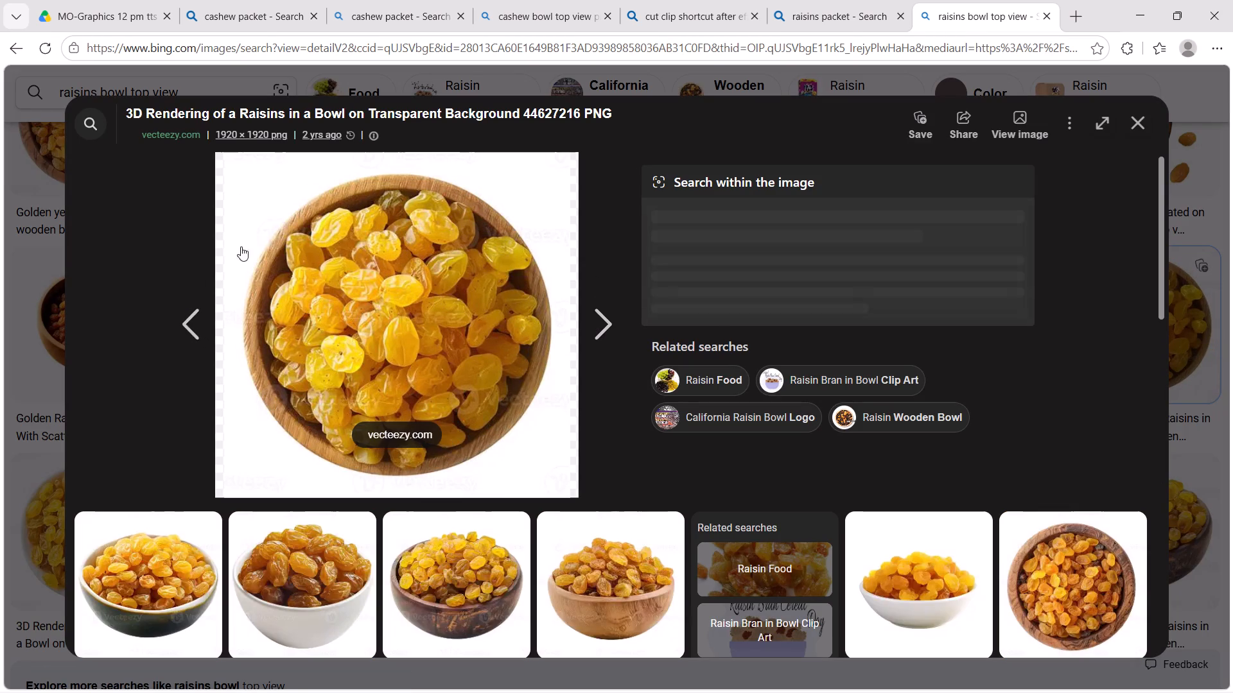
{"action": "left_click", "coordinate": [335, 343]}
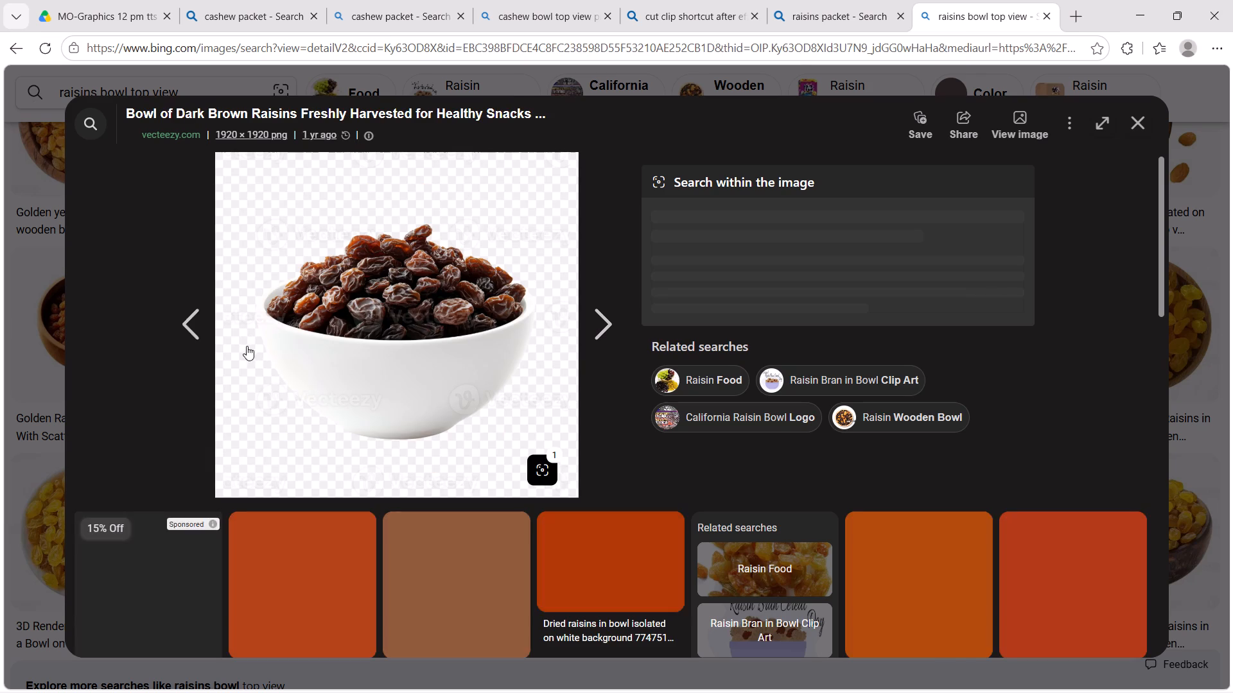
{"action": "left_click", "coordinate": [1133, 112]}
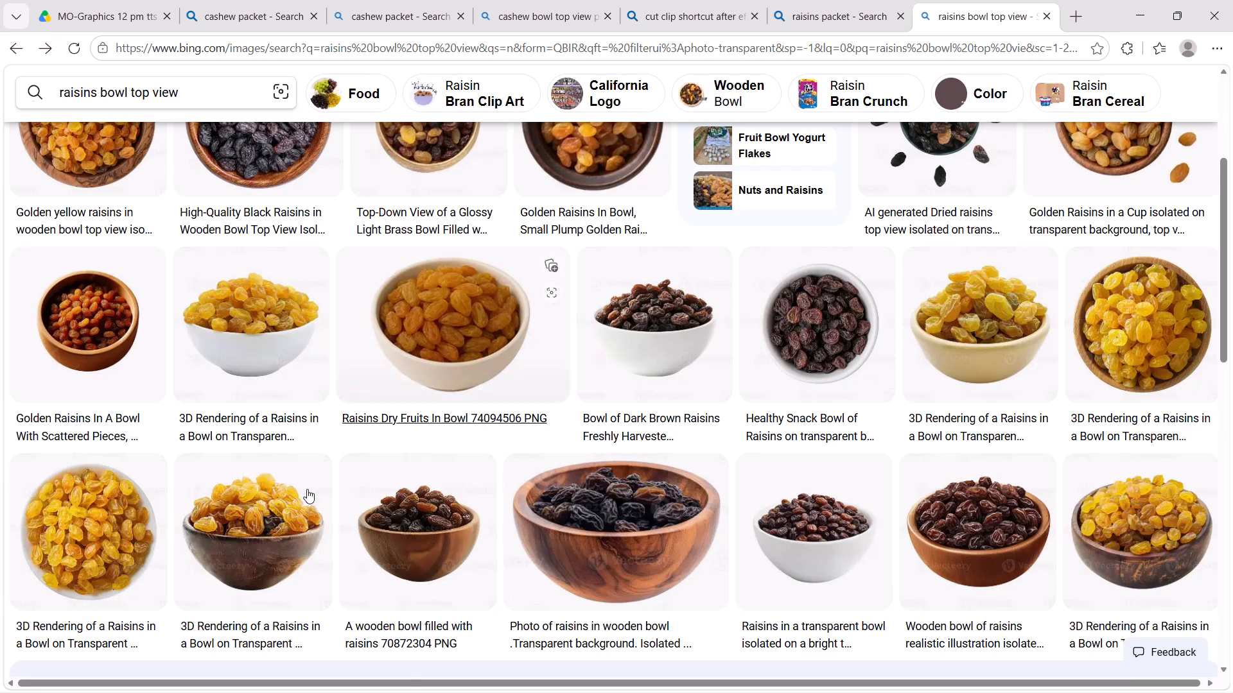
Browse further through the raisins bowl results for other top-view bowls with transparent backgrounds.
{"action": "scroll", "coordinate": [301, 509], "scroll_direction": "up", "scroll_amount": 9}
{"action": "scroll", "coordinate": [331, 549], "scroll_direction": "down", "scroll_amount": 4}
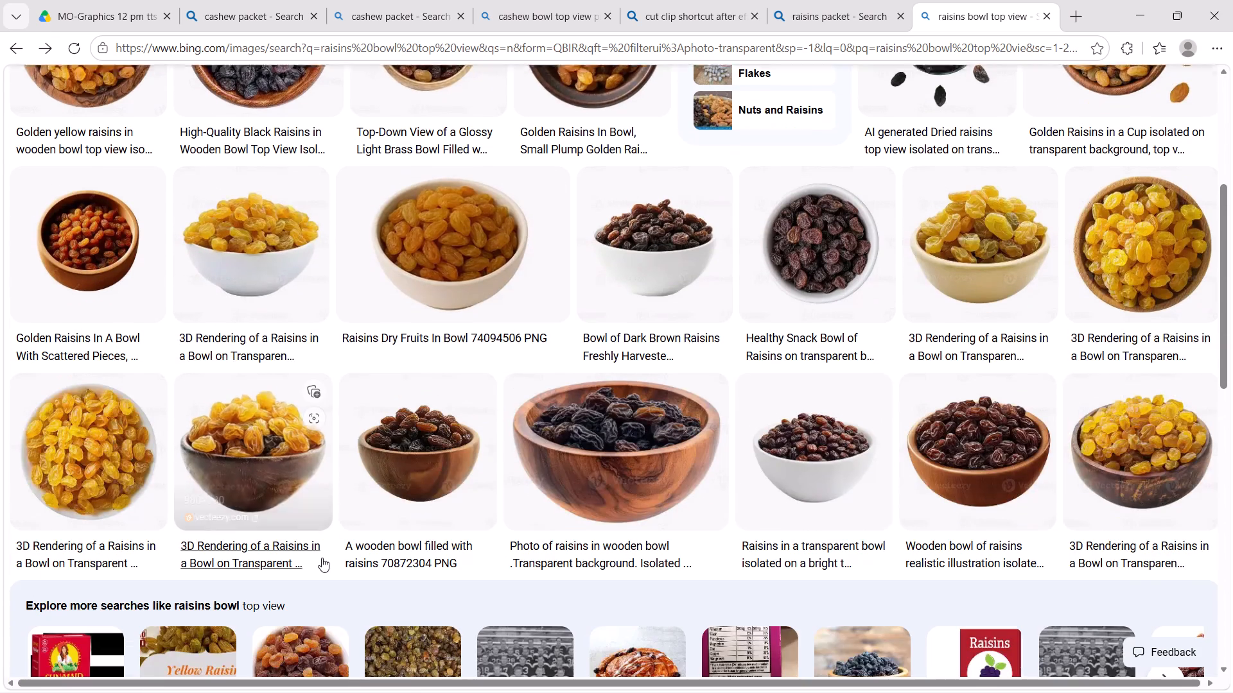
{"action": "scroll", "coordinate": [295, 454], "scroll_direction": "down", "scroll_amount": 5}
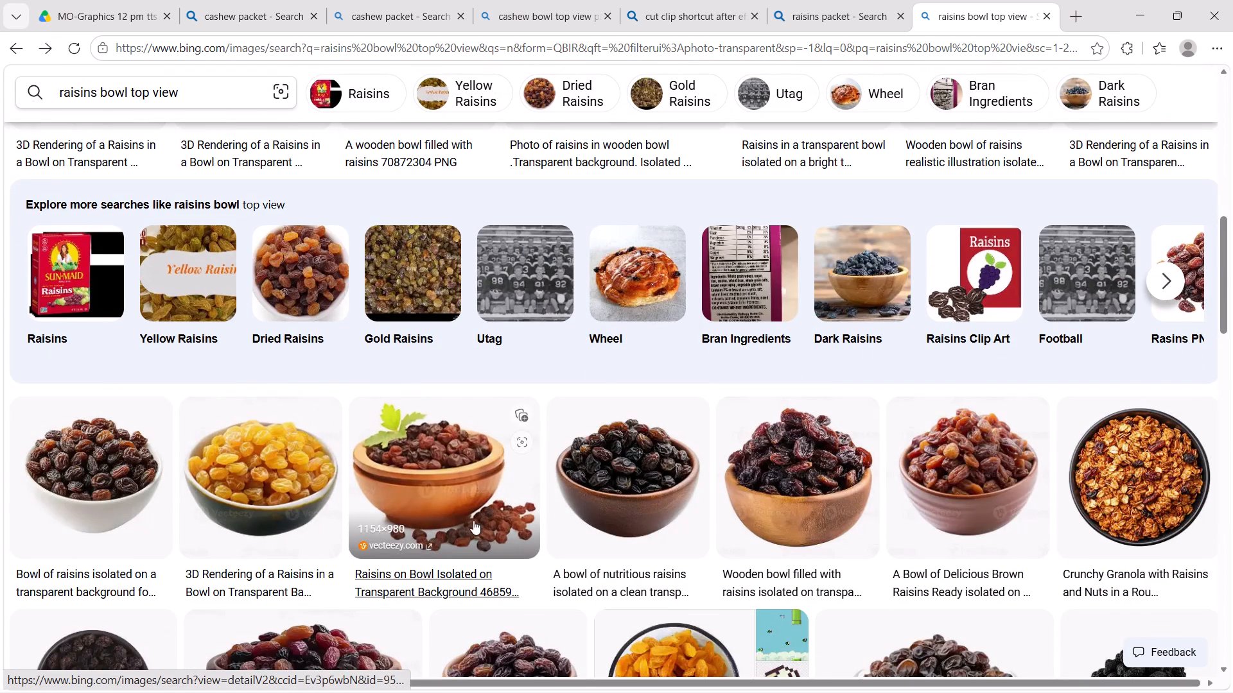
{"action": "scroll", "coordinate": [413, 515], "scroll_direction": "down", "scroll_amount": 4}
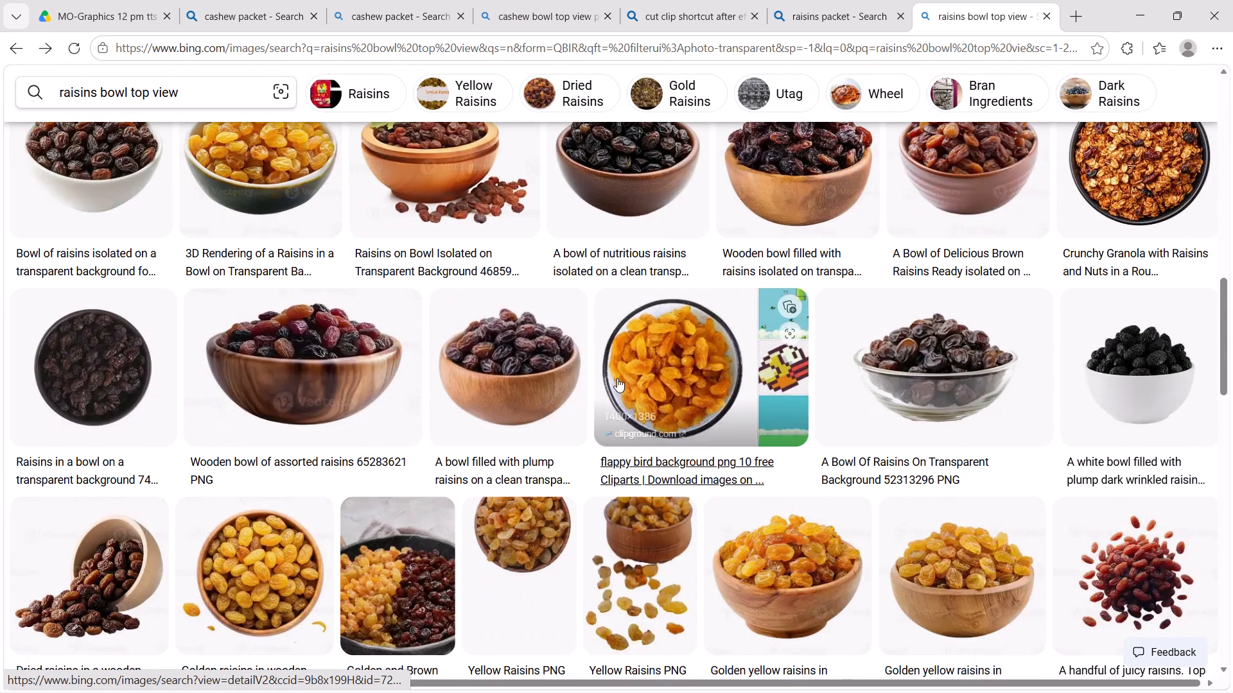
{"action": "scroll", "coordinate": [643, 481], "scroll_direction": "down", "scroll_amount": 3}
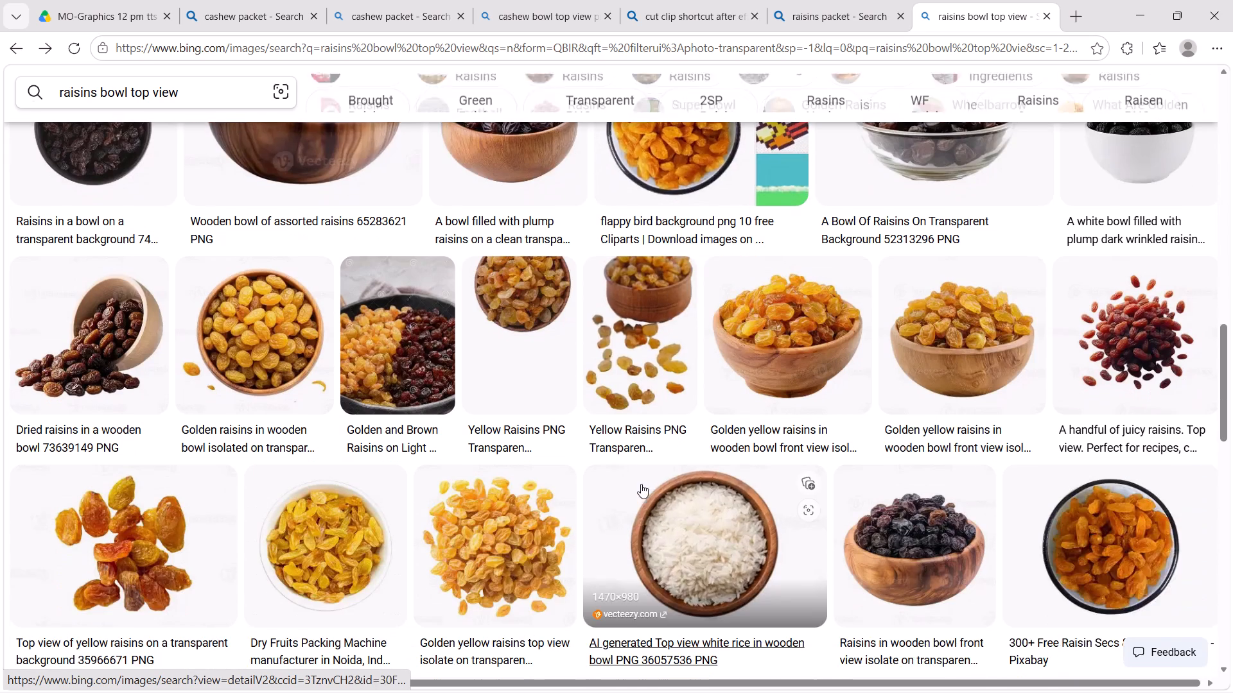
{"action": "scroll", "coordinate": [641, 484], "scroll_direction": "down", "scroll_amount": 1}
{"action": "left_click", "coordinate": [348, 465]}
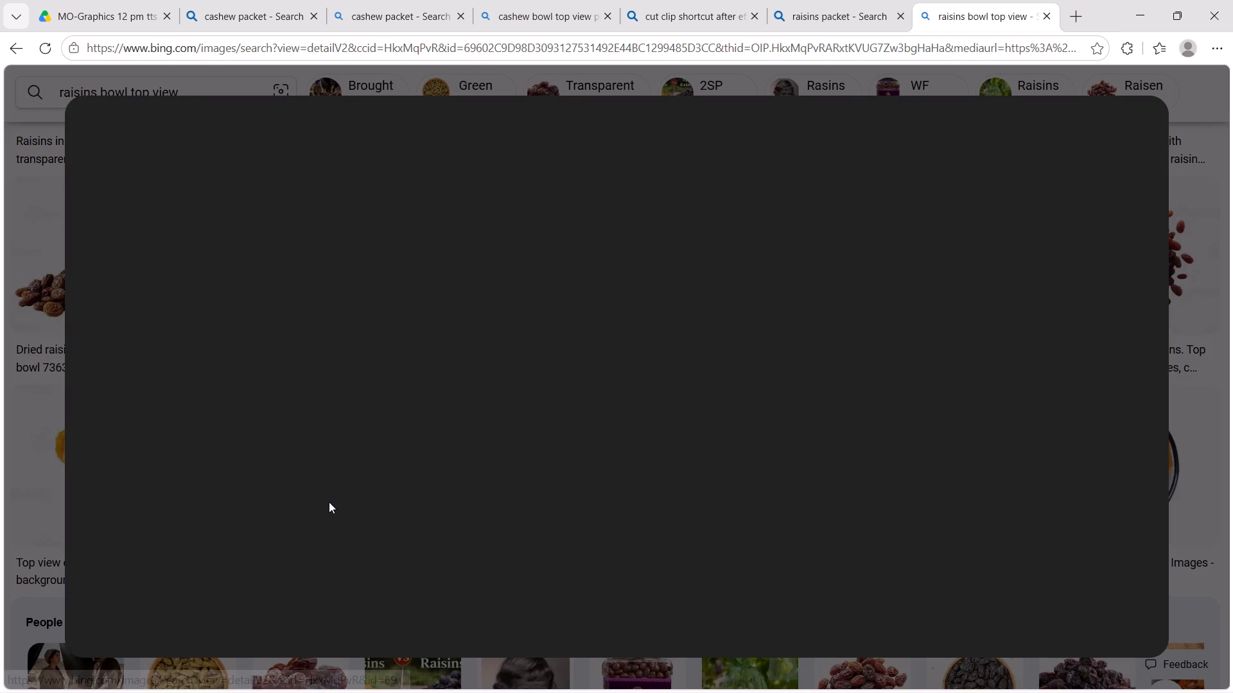
{"action": "left_click", "coordinate": [1146, 124]}
{"action": "scroll", "coordinate": [459, 675], "scroll_direction": "up", "scroll_amount": 5}
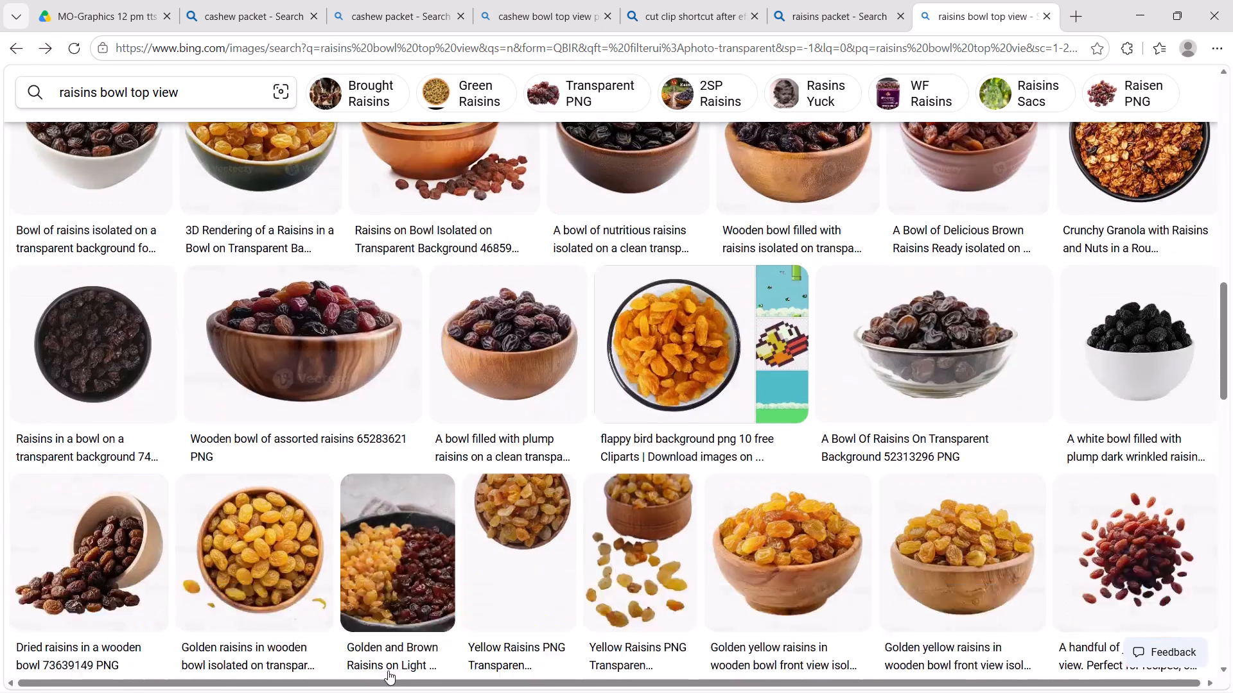
{"action": "scroll", "coordinate": [387, 669], "scroll_direction": "up", "scroll_amount": 4}
{"action": "scroll", "coordinate": [399, 665], "scroll_direction": "down", "scroll_amount": 9}
{"action": "left_click", "coordinate": [1115, 466]}
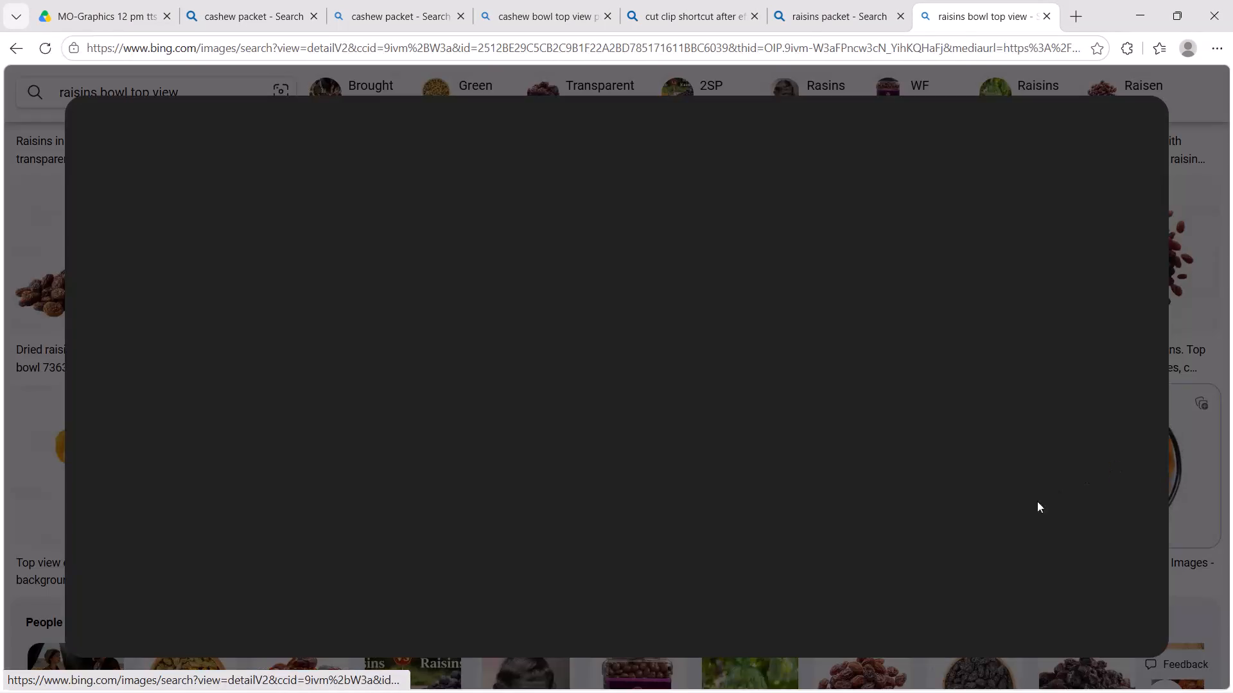
{"action": "left_click", "coordinate": [1141, 118]}
{"action": "scroll", "coordinate": [571, 548], "scroll_direction": "up", "scroll_amount": 4}
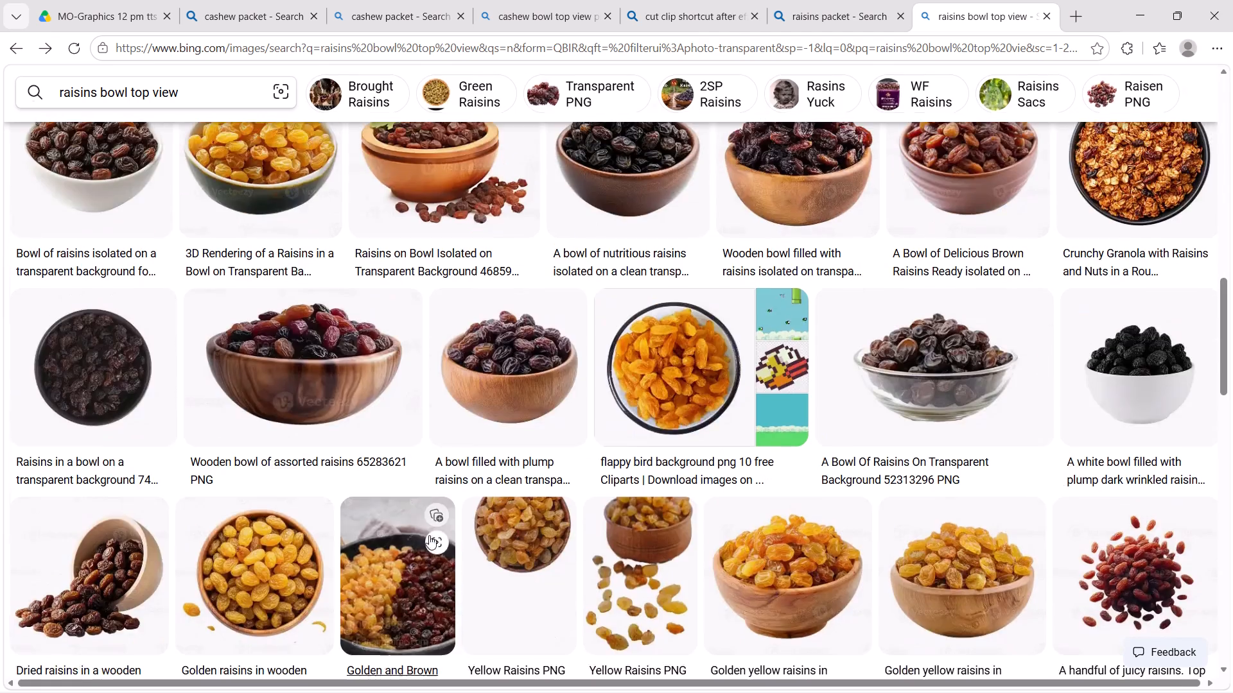
{"action": "scroll", "coordinate": [425, 528], "scroll_direction": "up", "scroll_amount": 9}
{"action": "scroll", "coordinate": [410, 477], "scroll_direction": "up", "scroll_amount": 10}
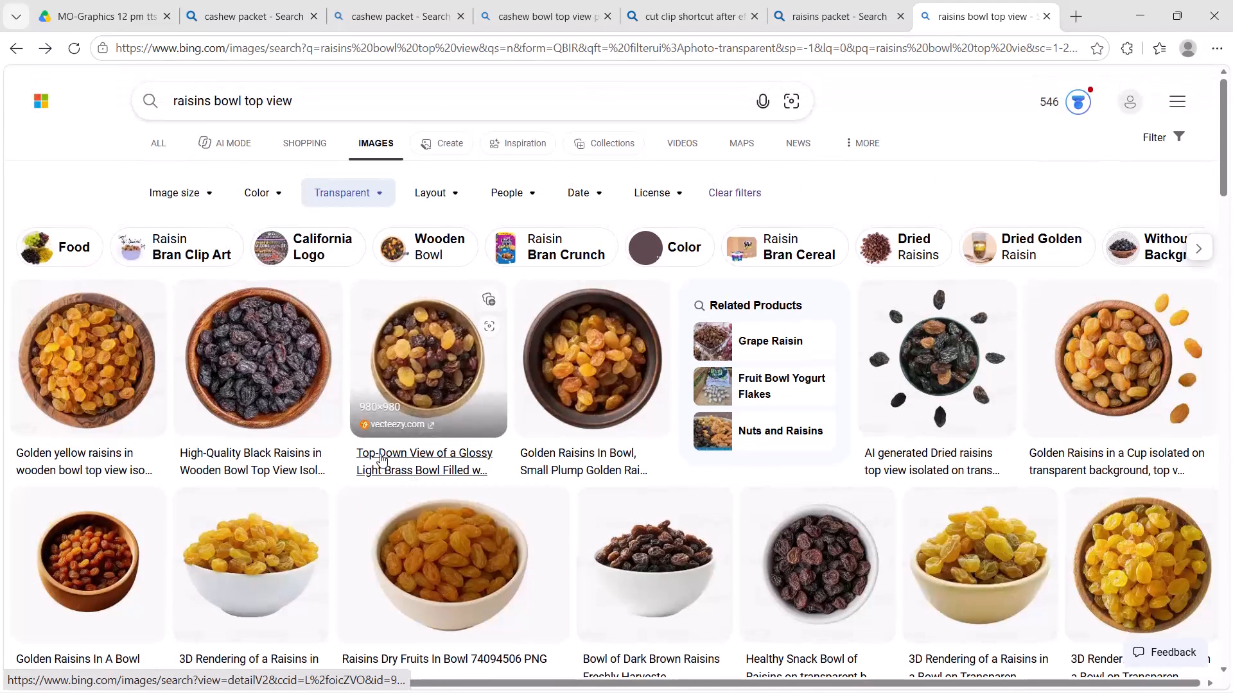
Save the "3D Rendering of a Raisins in a Bowl on Transparent Background" image of golden raisins to Downloads under its suggested name.
{"action": "left_click", "coordinate": [1100, 546]}
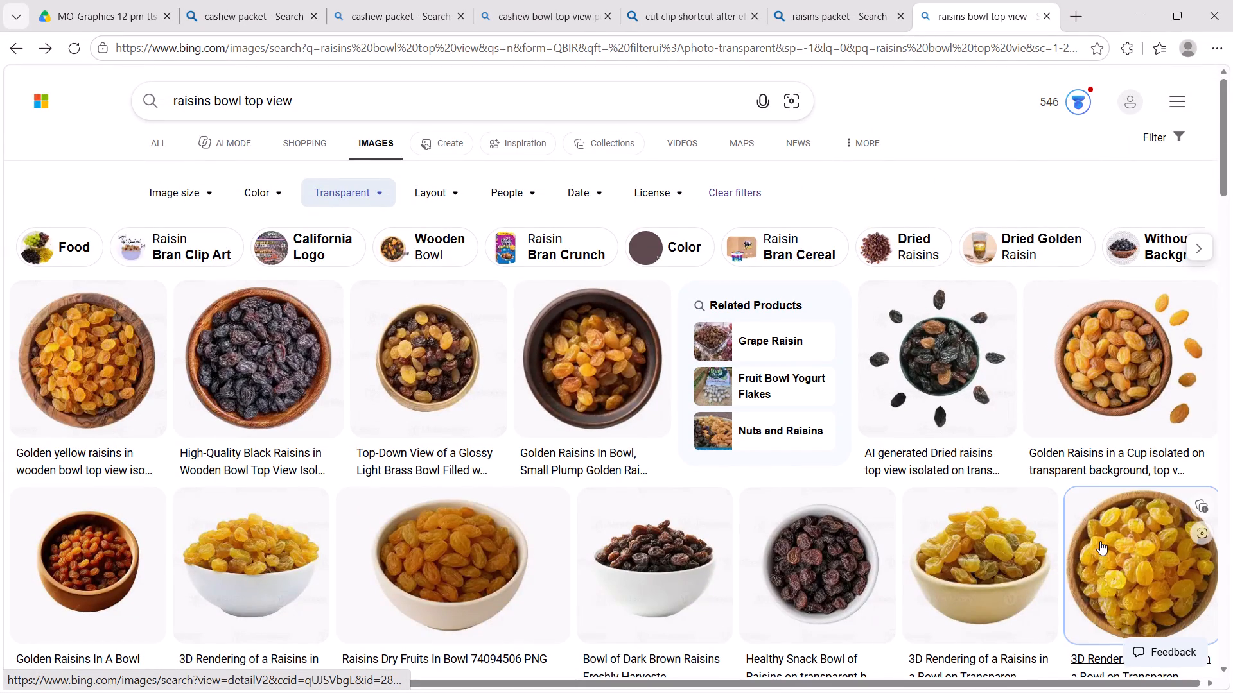
{"action": "left_click", "coordinate": [1151, 543]}
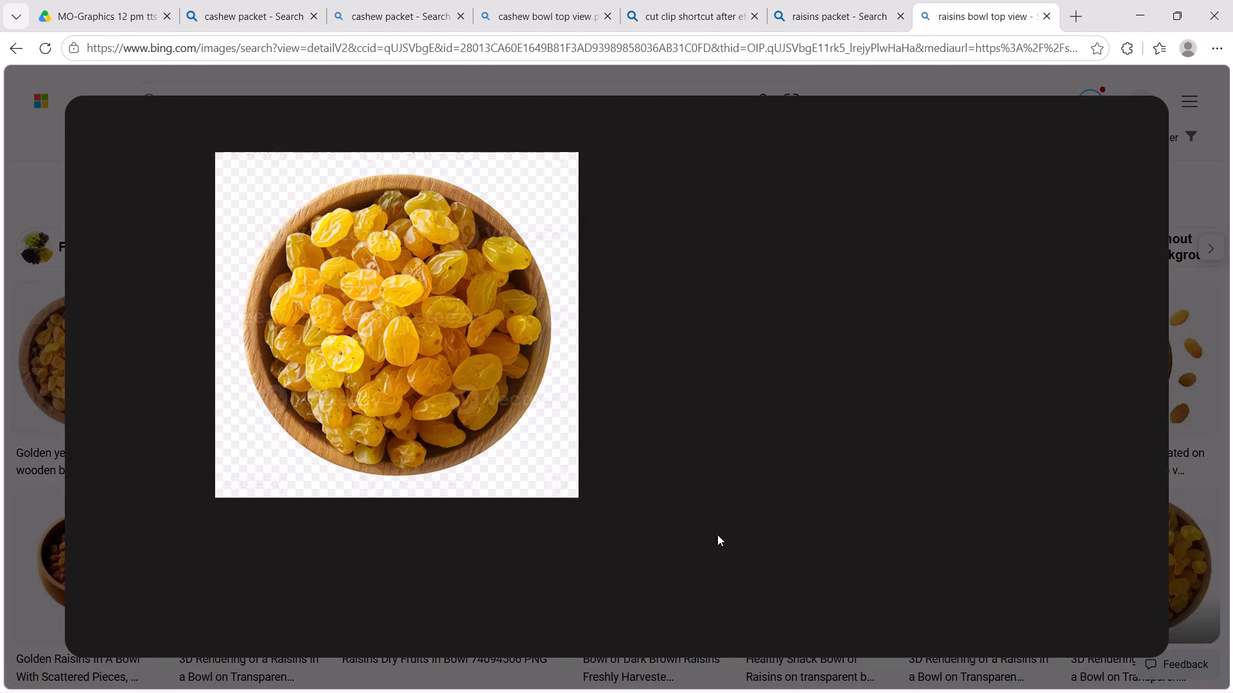
{"action": "right_click", "coordinate": [398, 332]}
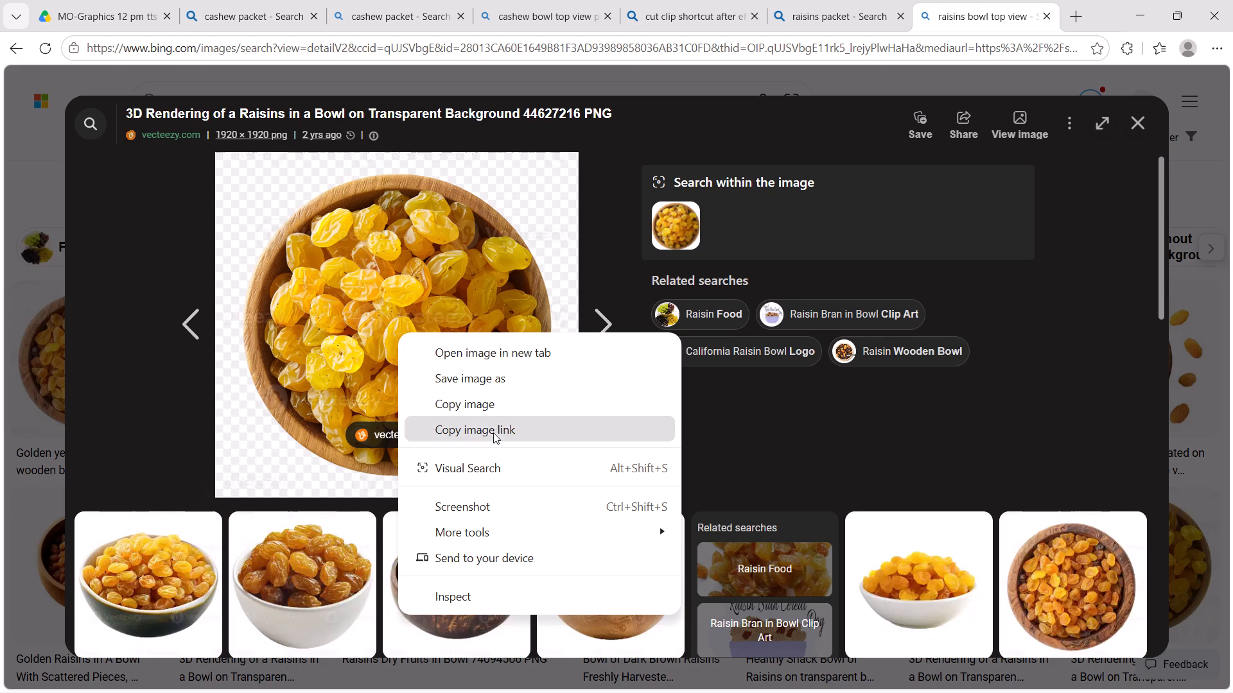
{"action": "left_click", "coordinate": [471, 381]}
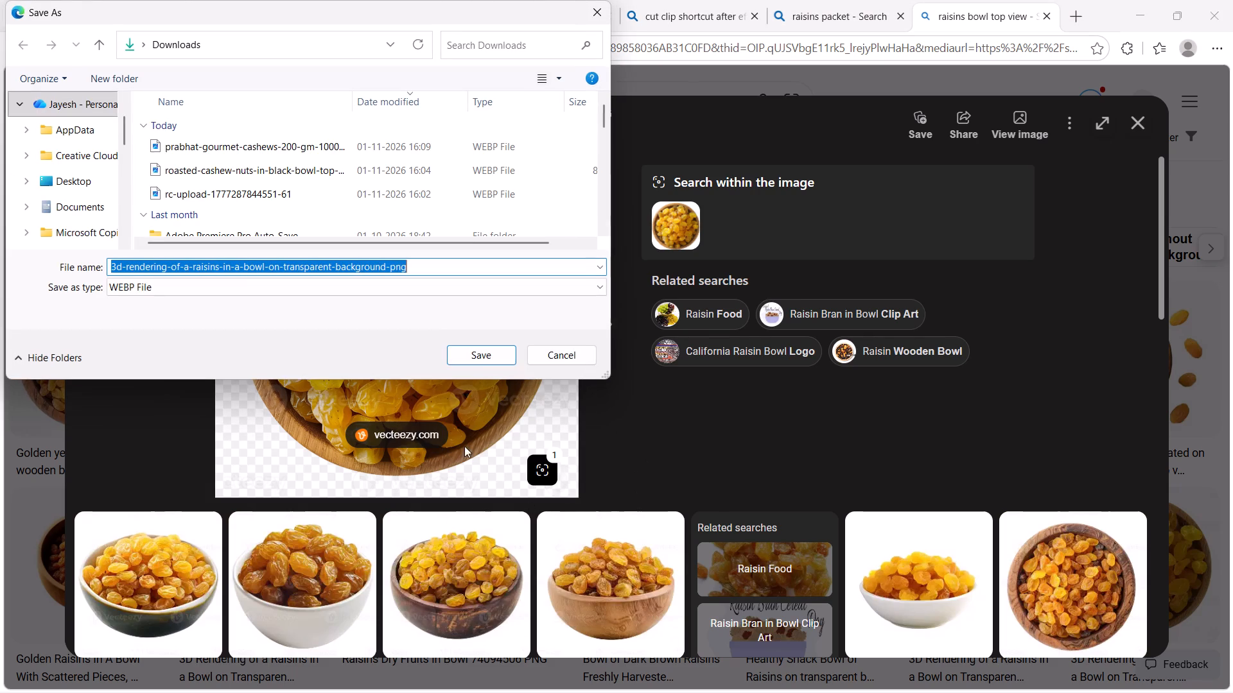
{"action": "left_click", "coordinate": [488, 355]}
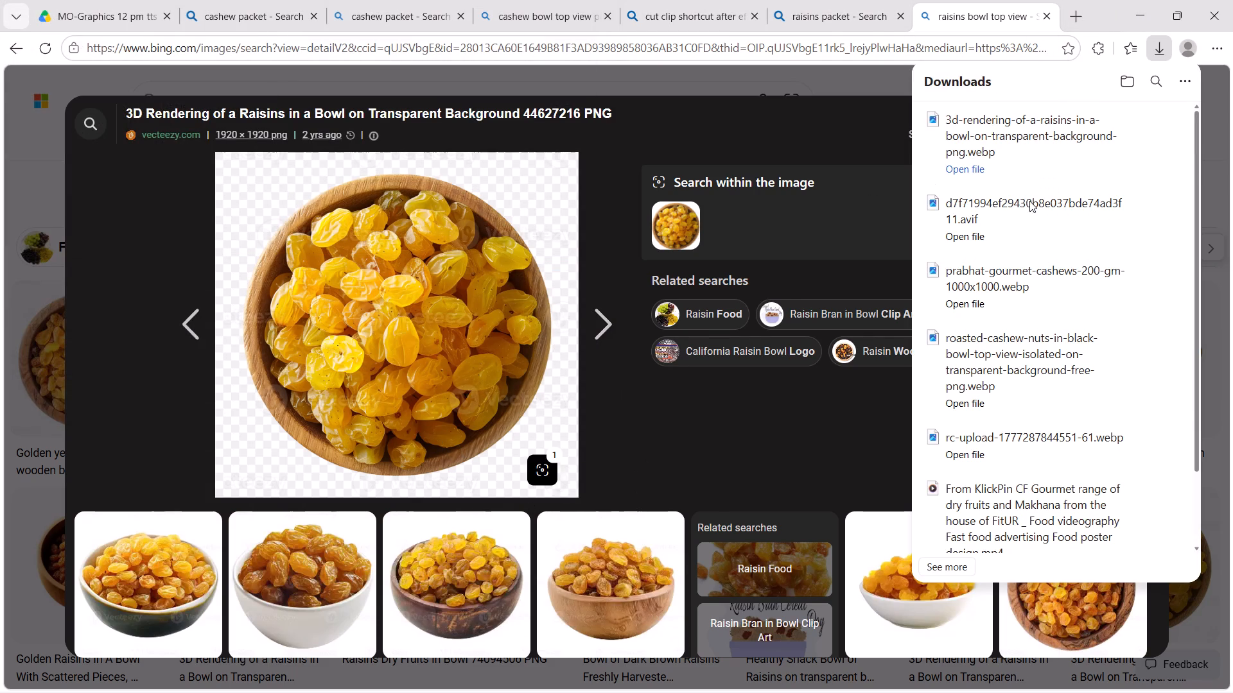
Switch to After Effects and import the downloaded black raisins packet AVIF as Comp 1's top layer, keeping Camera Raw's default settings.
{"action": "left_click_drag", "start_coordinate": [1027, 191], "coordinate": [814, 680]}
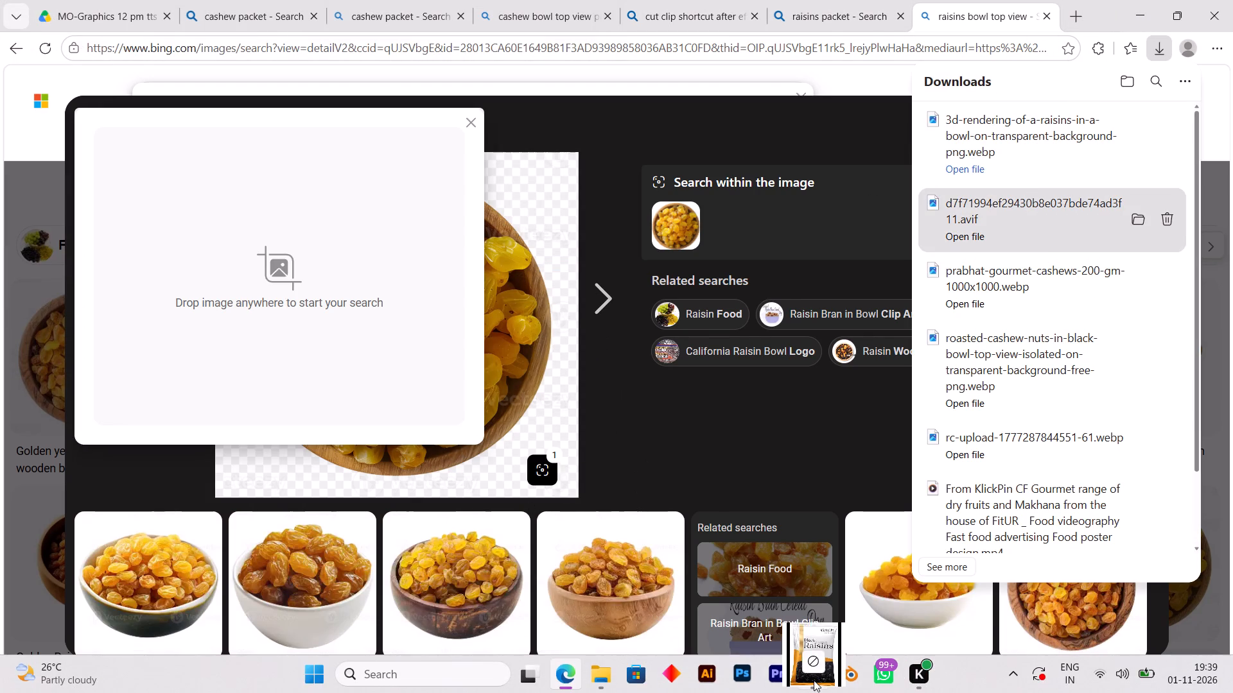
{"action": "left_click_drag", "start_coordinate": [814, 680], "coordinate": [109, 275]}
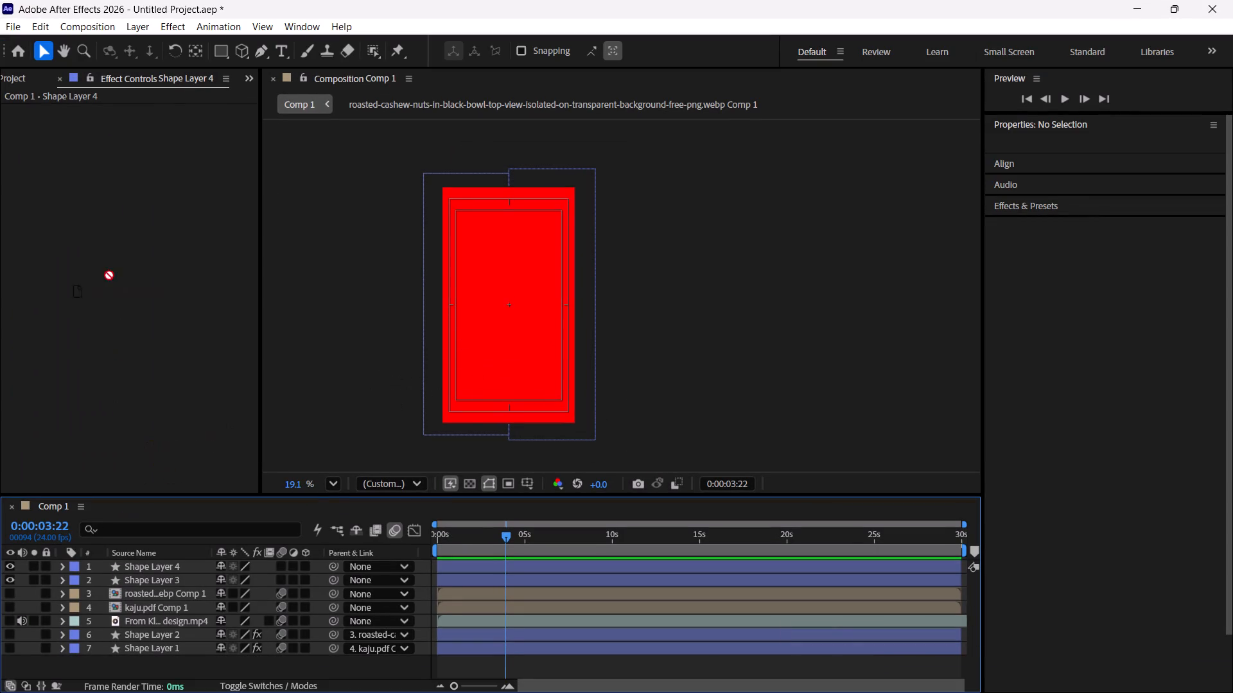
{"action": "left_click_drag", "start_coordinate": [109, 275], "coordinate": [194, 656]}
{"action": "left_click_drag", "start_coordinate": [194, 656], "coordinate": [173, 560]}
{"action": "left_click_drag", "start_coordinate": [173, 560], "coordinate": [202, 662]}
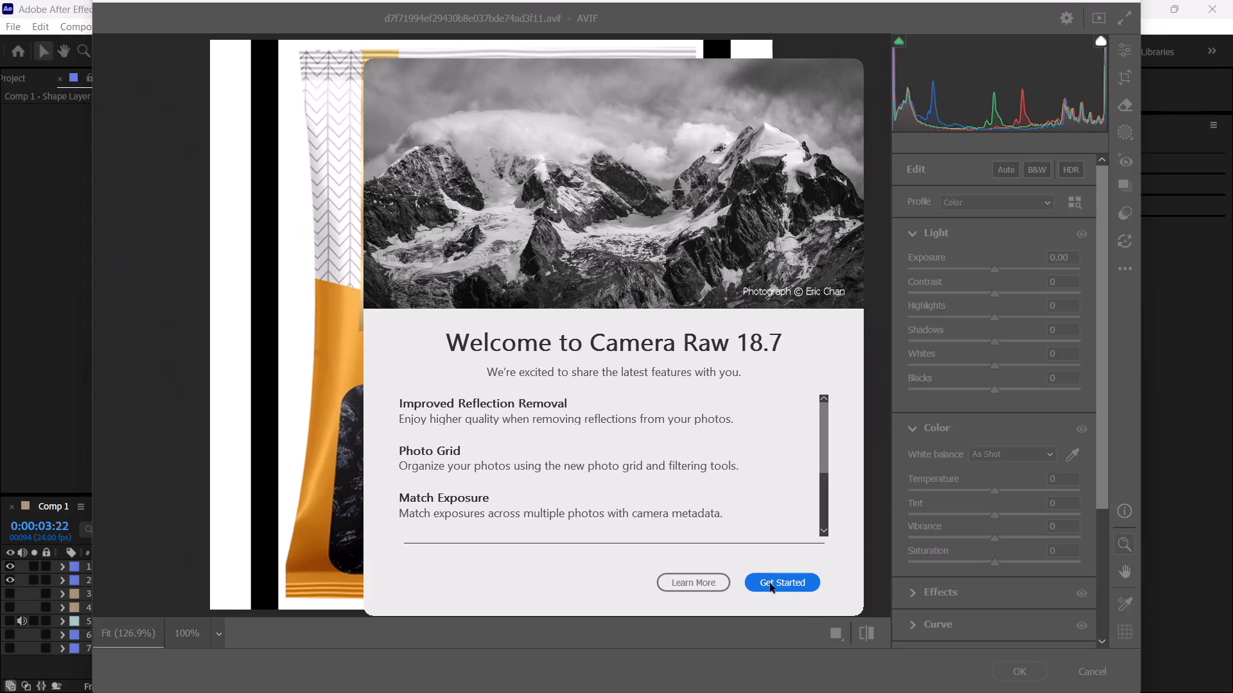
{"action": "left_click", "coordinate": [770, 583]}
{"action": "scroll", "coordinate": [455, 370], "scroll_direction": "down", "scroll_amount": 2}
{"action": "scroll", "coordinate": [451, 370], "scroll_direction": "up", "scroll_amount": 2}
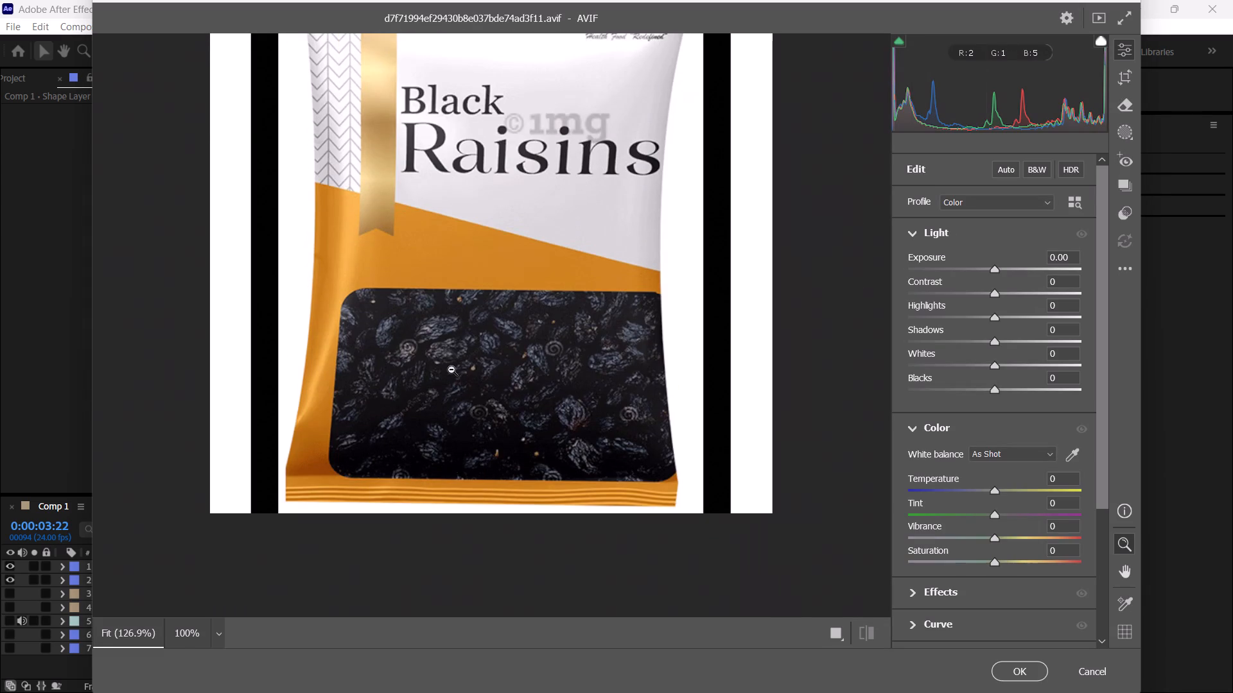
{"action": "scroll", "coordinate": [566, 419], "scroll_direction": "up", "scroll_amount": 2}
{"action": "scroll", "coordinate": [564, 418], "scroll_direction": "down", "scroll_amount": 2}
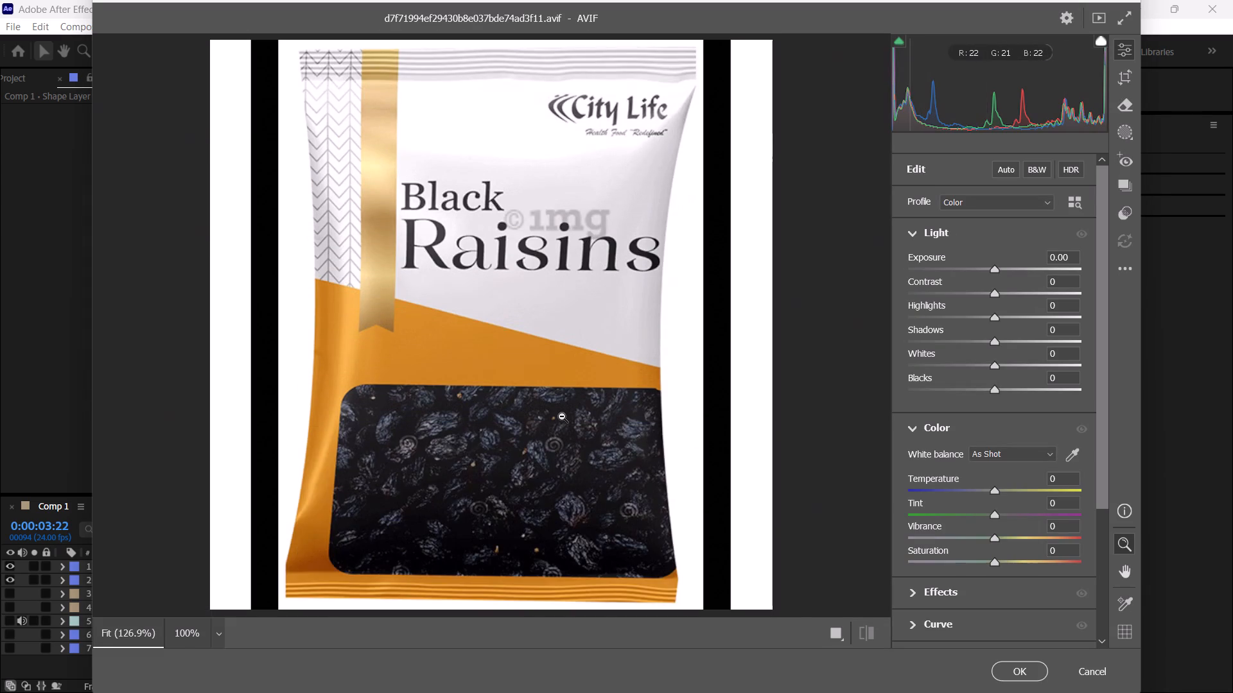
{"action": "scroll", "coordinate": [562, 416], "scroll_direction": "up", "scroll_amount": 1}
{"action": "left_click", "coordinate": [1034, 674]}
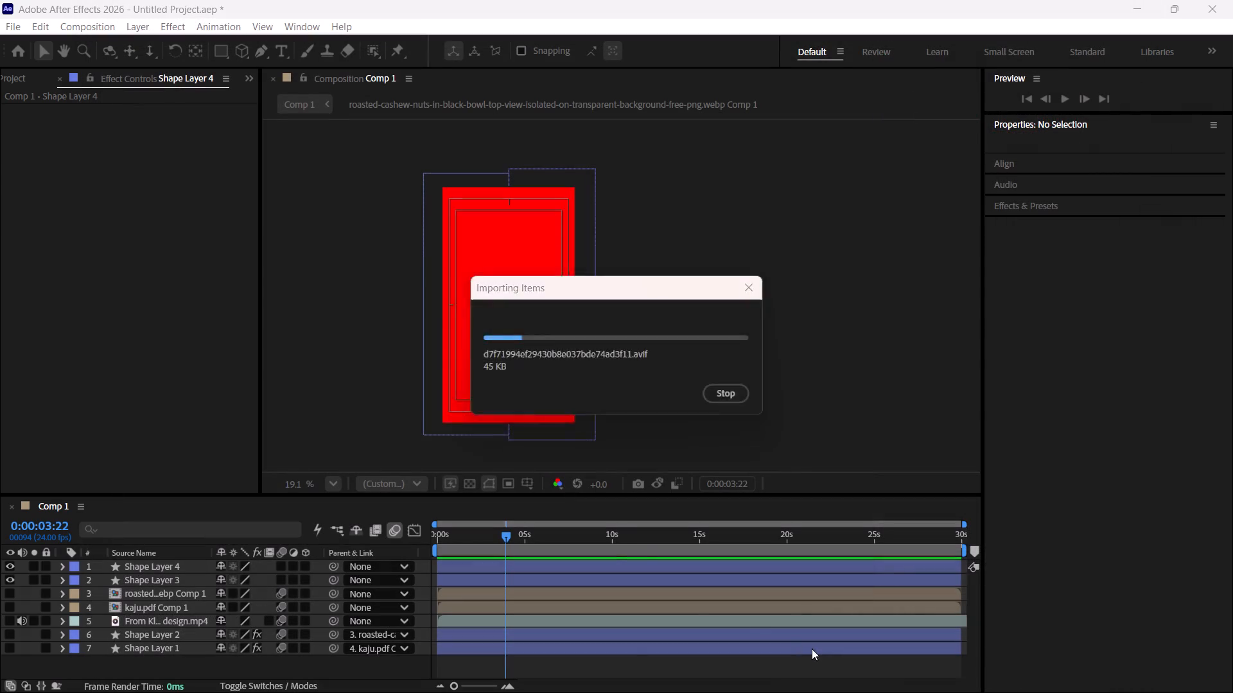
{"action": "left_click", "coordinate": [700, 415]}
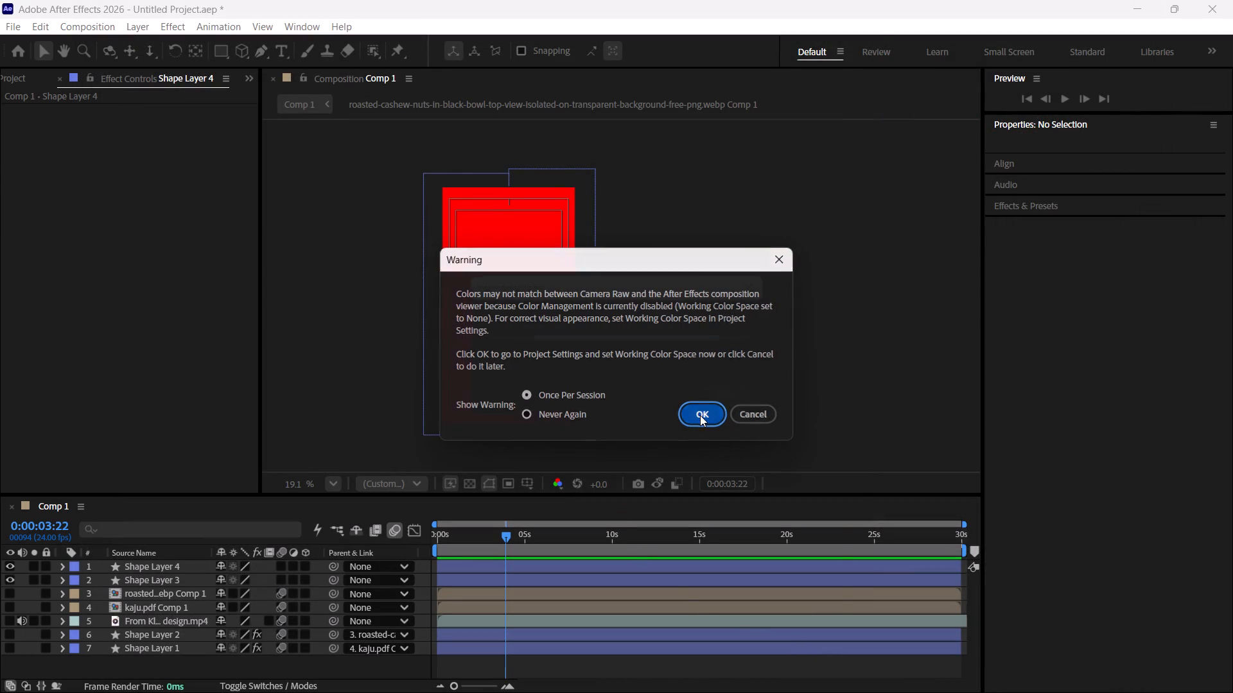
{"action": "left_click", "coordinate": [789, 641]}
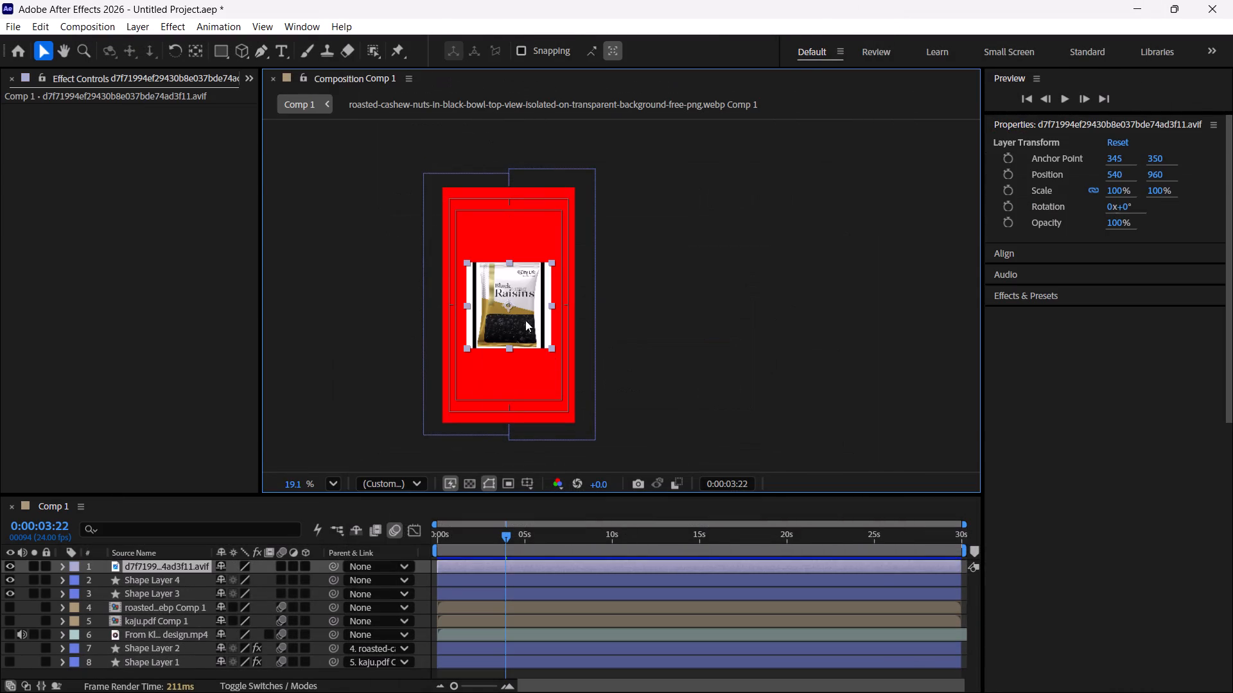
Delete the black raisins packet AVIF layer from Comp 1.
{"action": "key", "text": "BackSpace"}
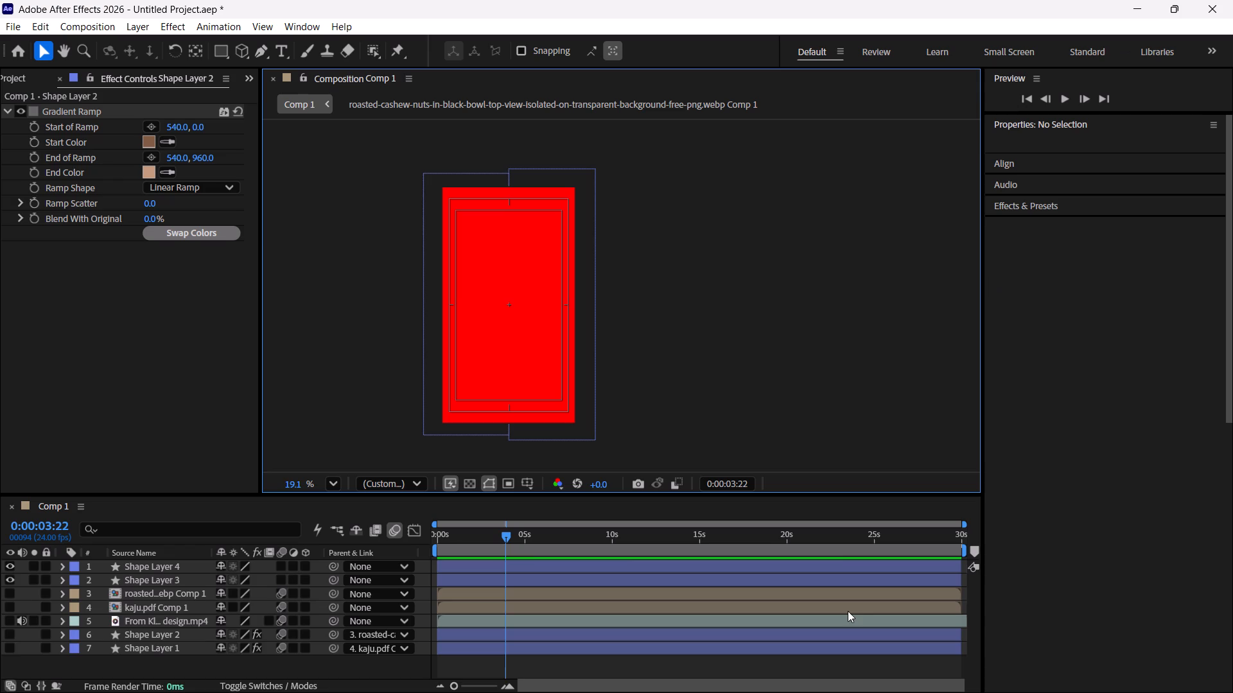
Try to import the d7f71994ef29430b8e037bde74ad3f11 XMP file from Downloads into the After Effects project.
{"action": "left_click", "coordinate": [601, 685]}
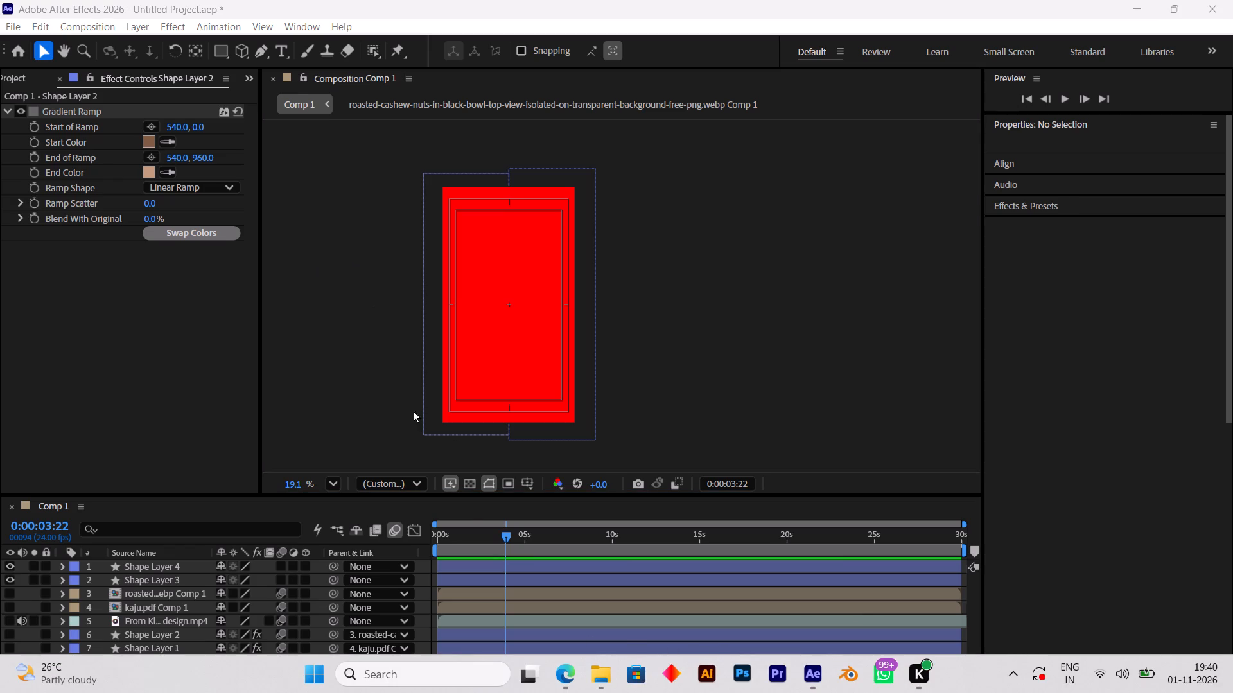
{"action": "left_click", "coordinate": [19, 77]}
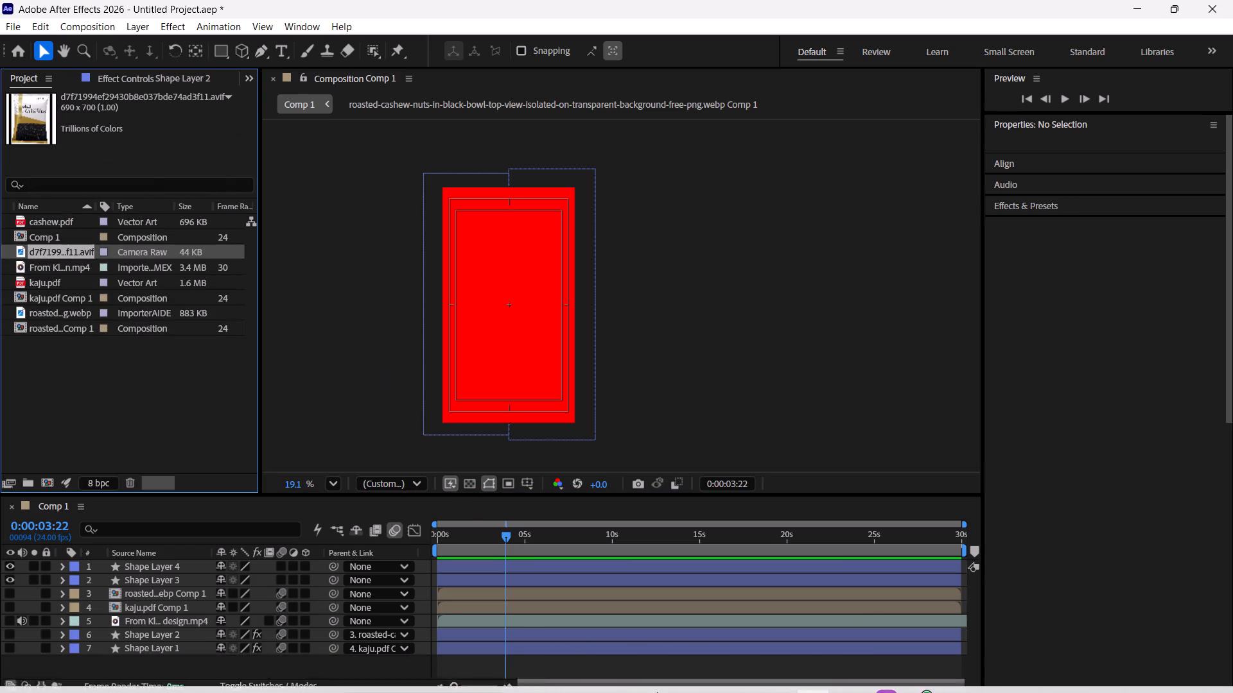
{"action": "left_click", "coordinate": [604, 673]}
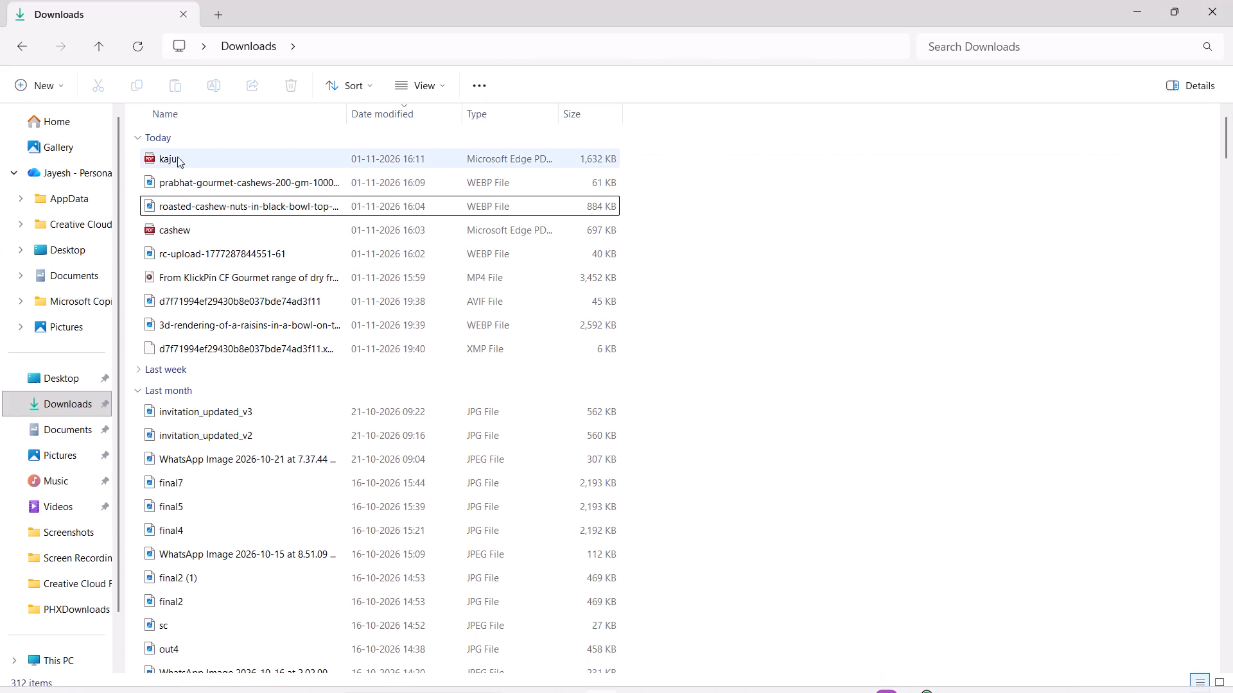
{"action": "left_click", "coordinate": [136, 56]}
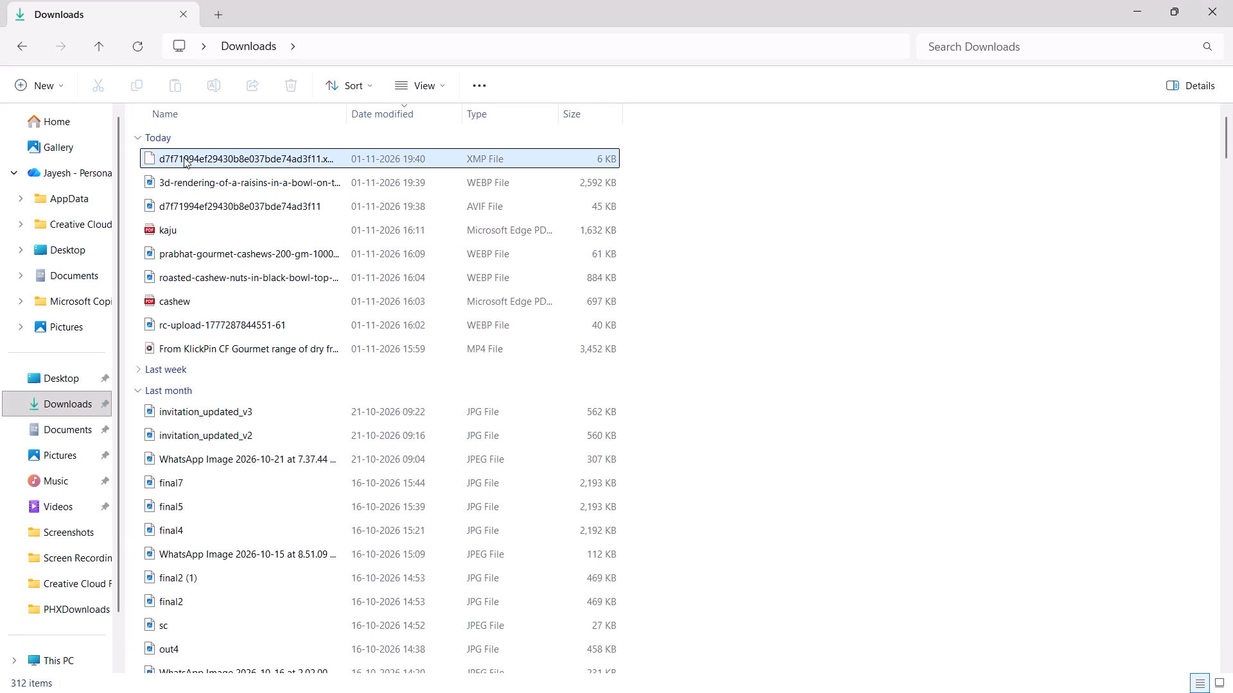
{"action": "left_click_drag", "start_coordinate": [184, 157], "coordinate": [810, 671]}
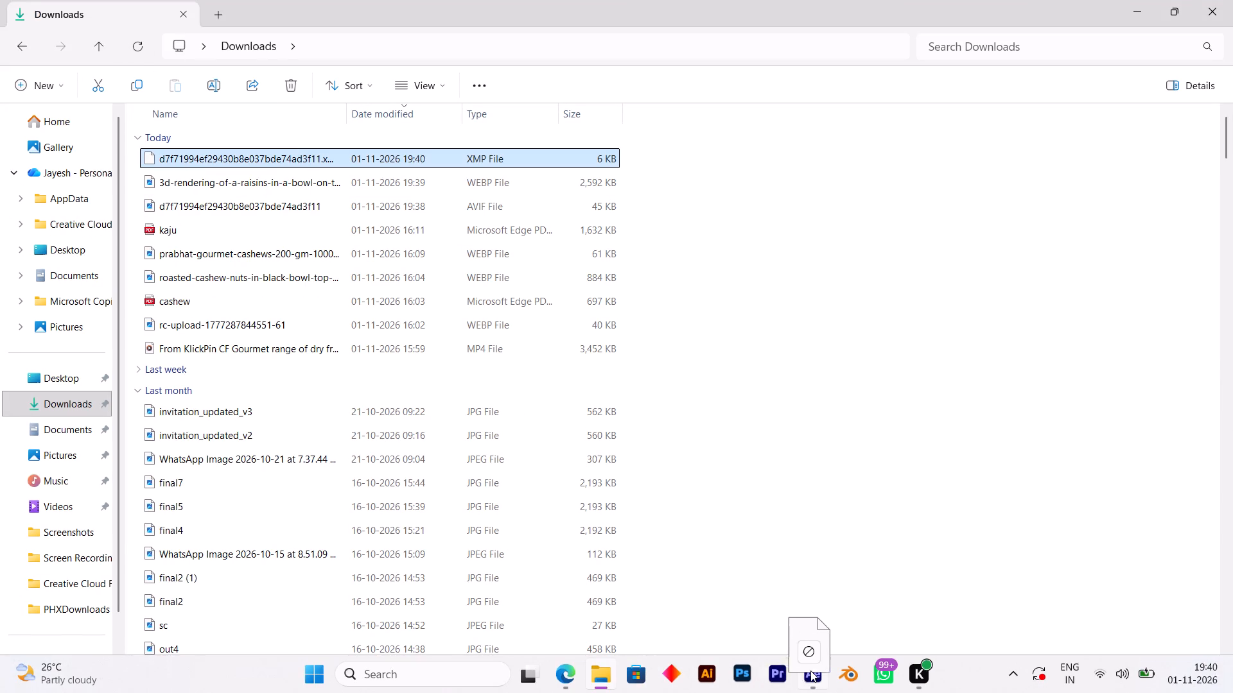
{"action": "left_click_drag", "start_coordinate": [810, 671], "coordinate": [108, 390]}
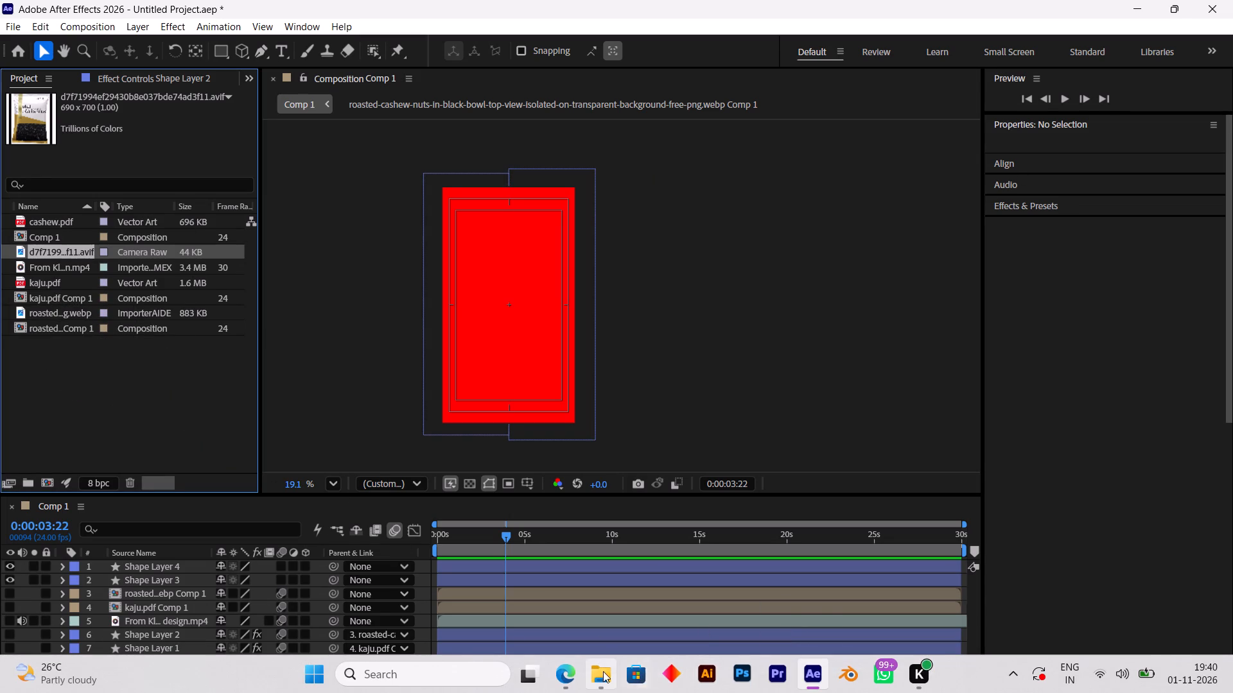
Import the 3d-rendering-of-a-raisins-in-a-bowl WEBP image from Downloads into the After Effects project without adding it to Comp 1.
{"action": "left_click", "coordinate": [602, 671]}
{"action": "left_click_drag", "start_coordinate": [225, 187], "coordinate": [502, 275]}
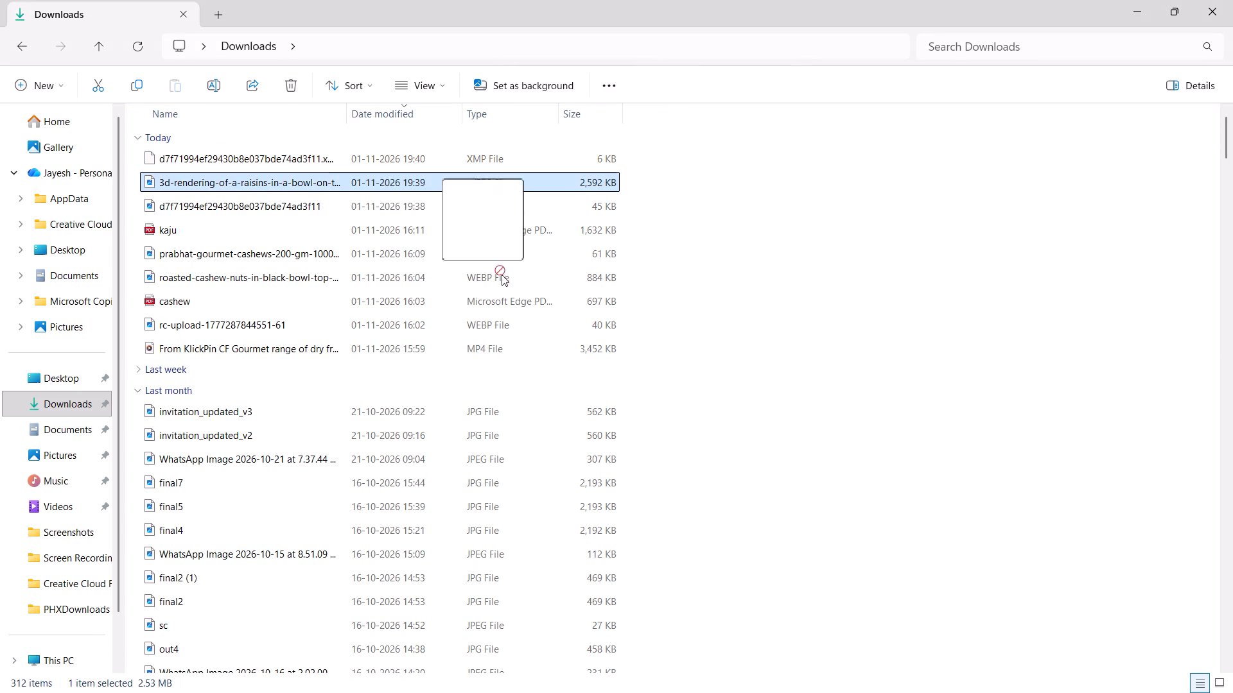
{"action": "left_click_drag", "start_coordinate": [502, 275], "coordinate": [724, 656]}
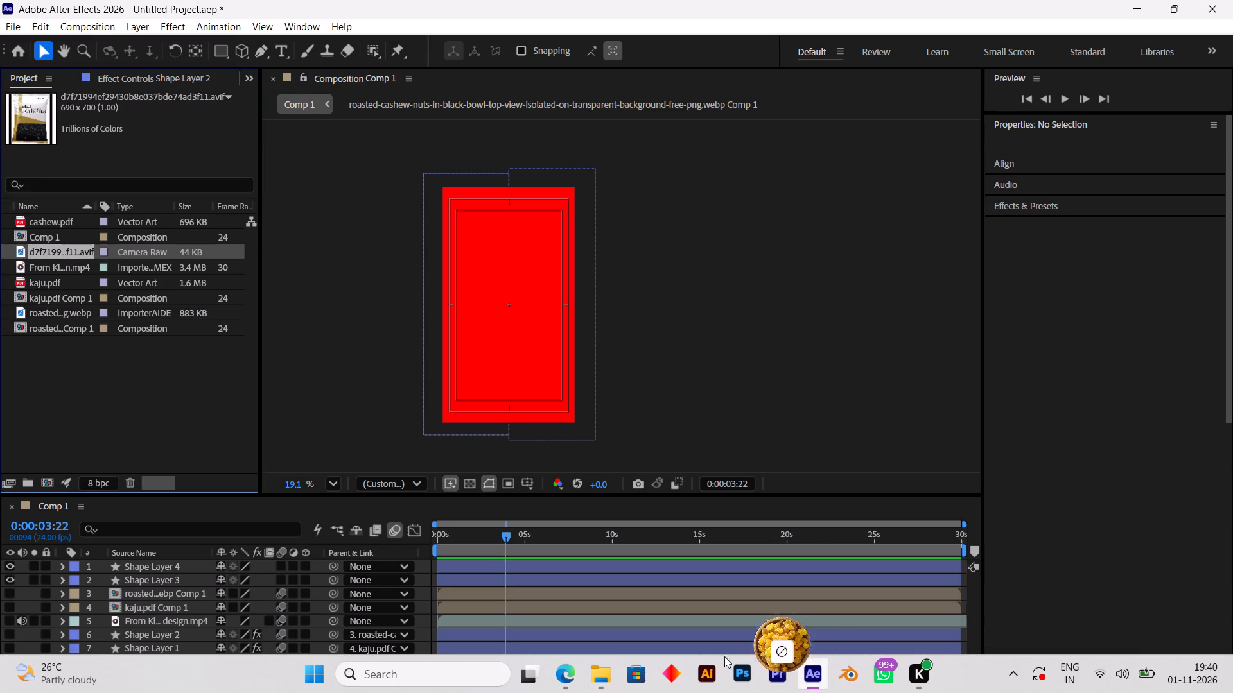
{"action": "left_click_drag", "start_coordinate": [724, 656], "coordinate": [139, 389]}
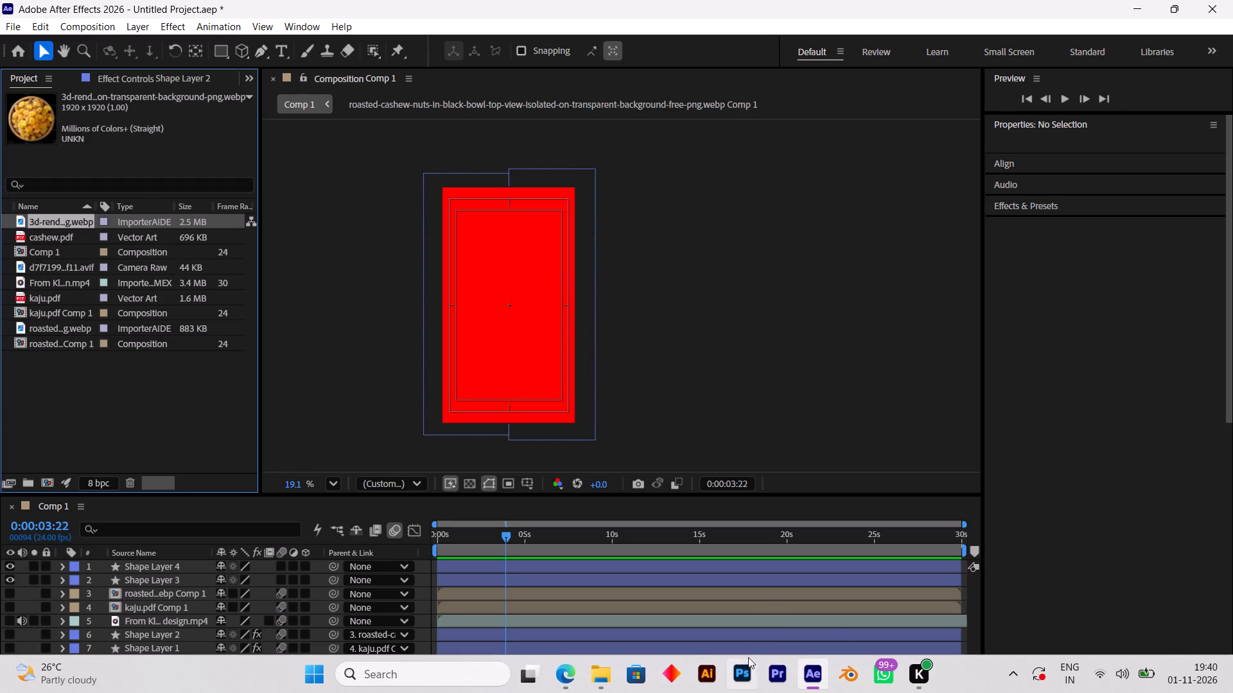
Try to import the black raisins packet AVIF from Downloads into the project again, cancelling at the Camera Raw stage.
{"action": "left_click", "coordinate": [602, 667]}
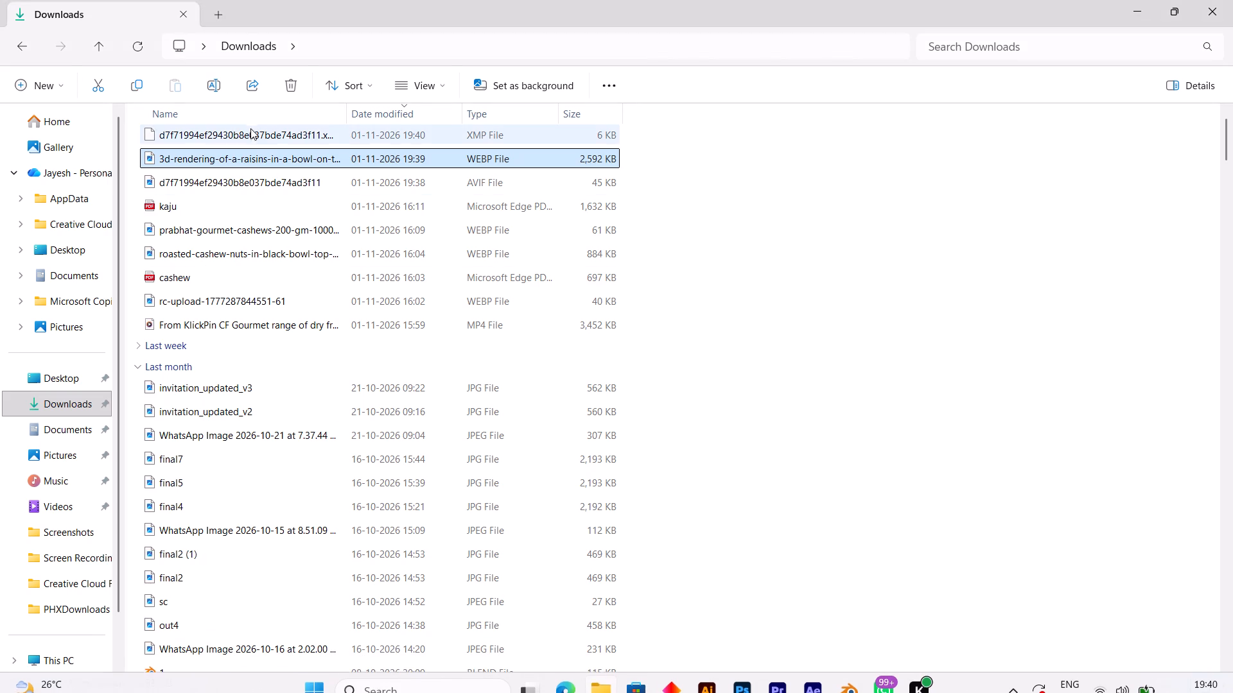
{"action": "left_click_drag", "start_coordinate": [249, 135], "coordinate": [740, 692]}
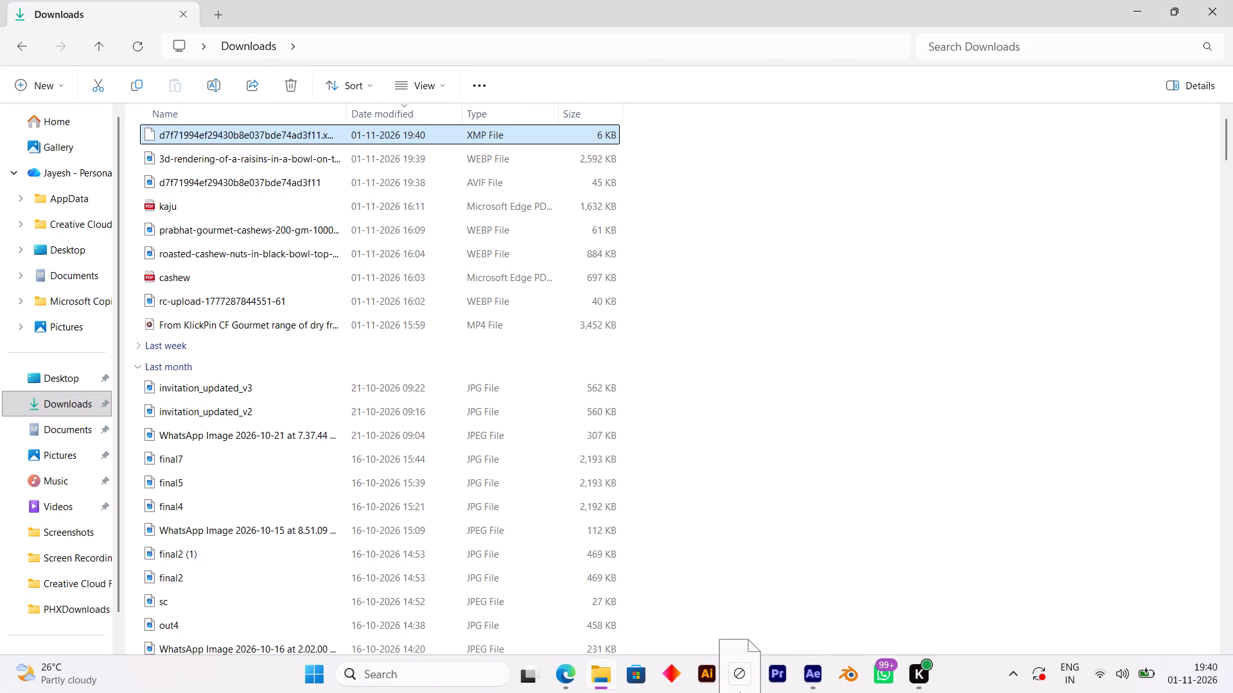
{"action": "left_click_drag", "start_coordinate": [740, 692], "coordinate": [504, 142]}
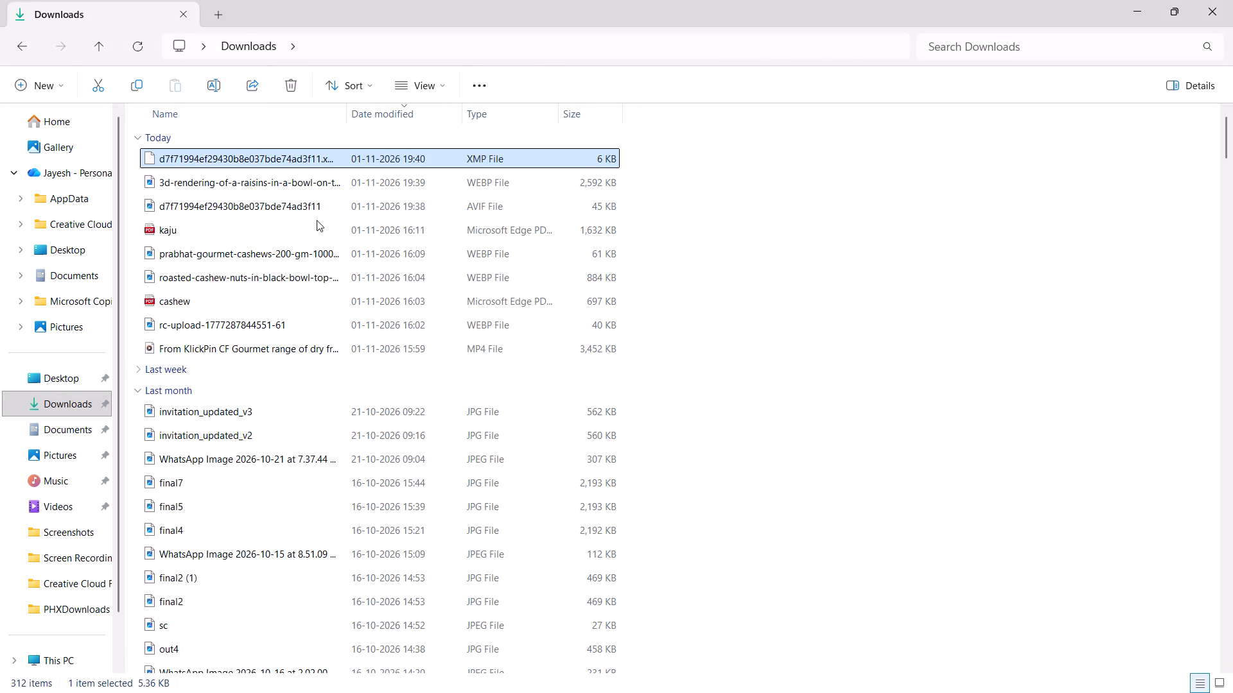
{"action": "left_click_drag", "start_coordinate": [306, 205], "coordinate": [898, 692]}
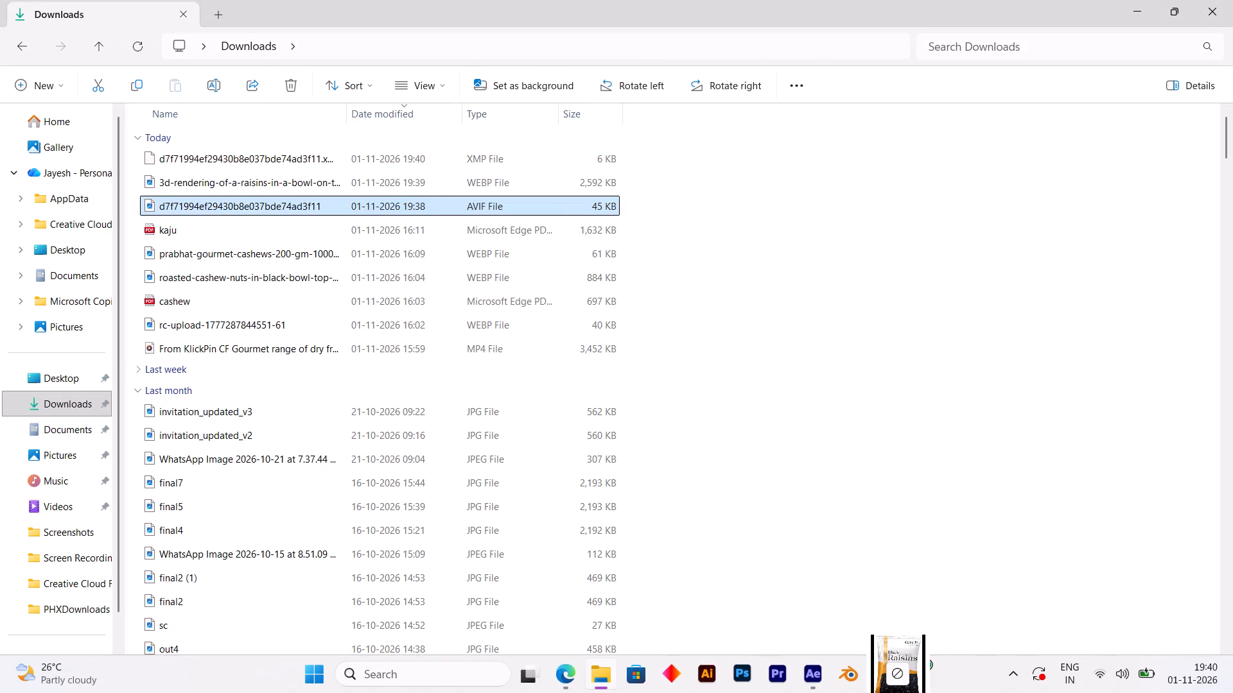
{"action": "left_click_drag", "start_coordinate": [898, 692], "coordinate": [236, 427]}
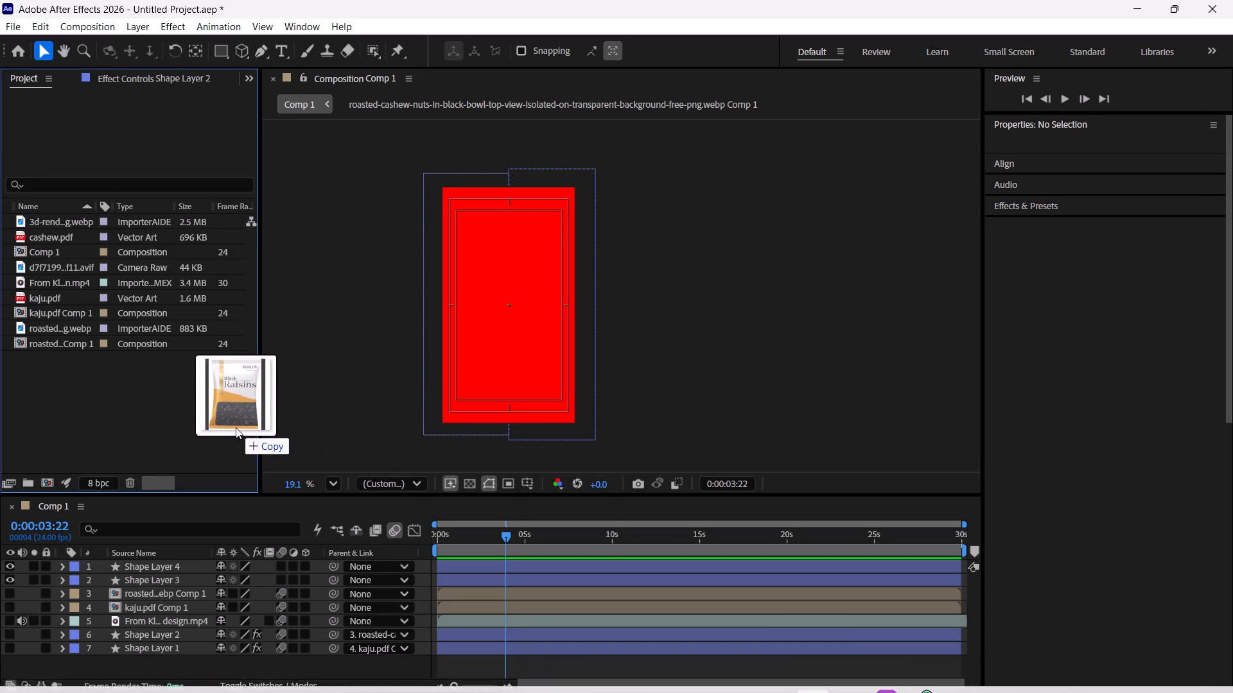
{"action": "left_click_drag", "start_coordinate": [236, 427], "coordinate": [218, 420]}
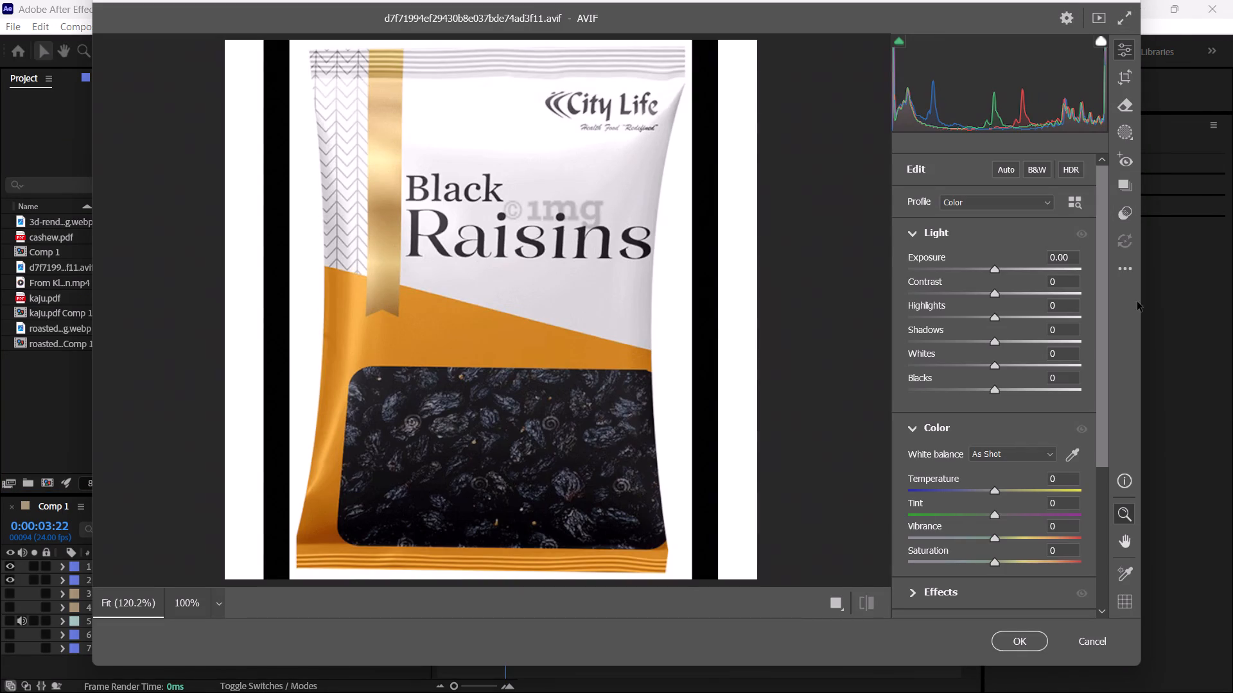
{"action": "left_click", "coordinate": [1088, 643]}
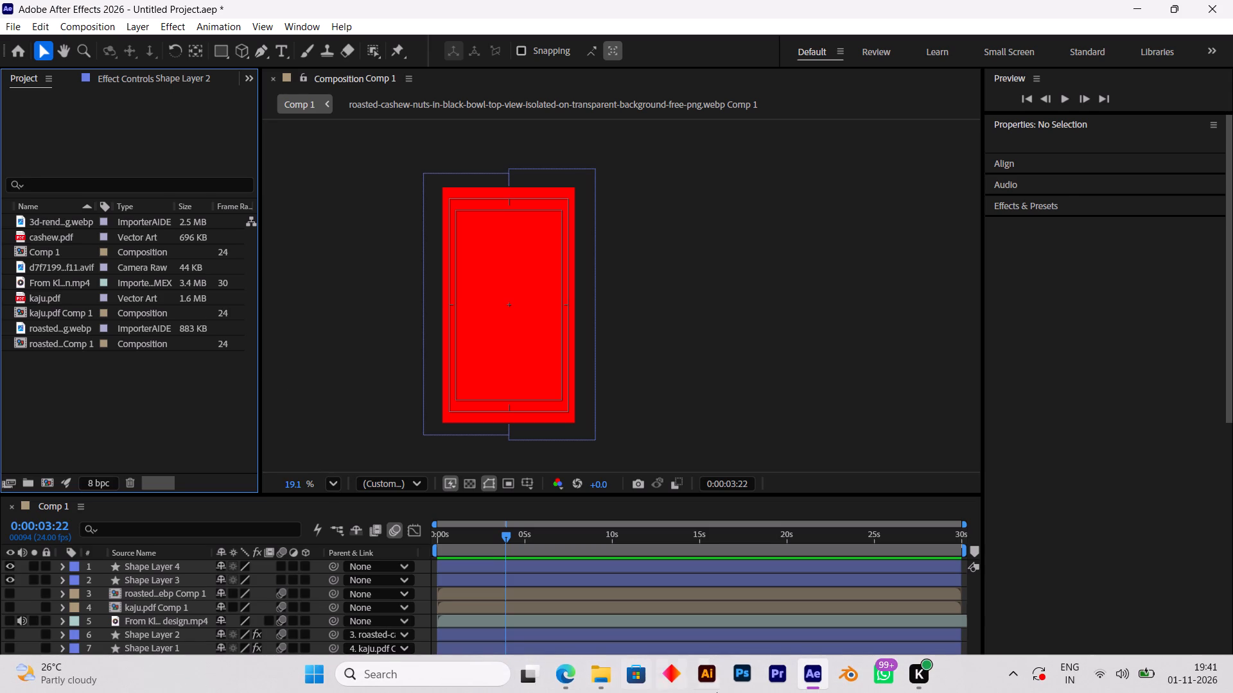
Switch to File Explorer and close the Downloads folder window.
{"action": "left_click", "coordinate": [606, 676]}
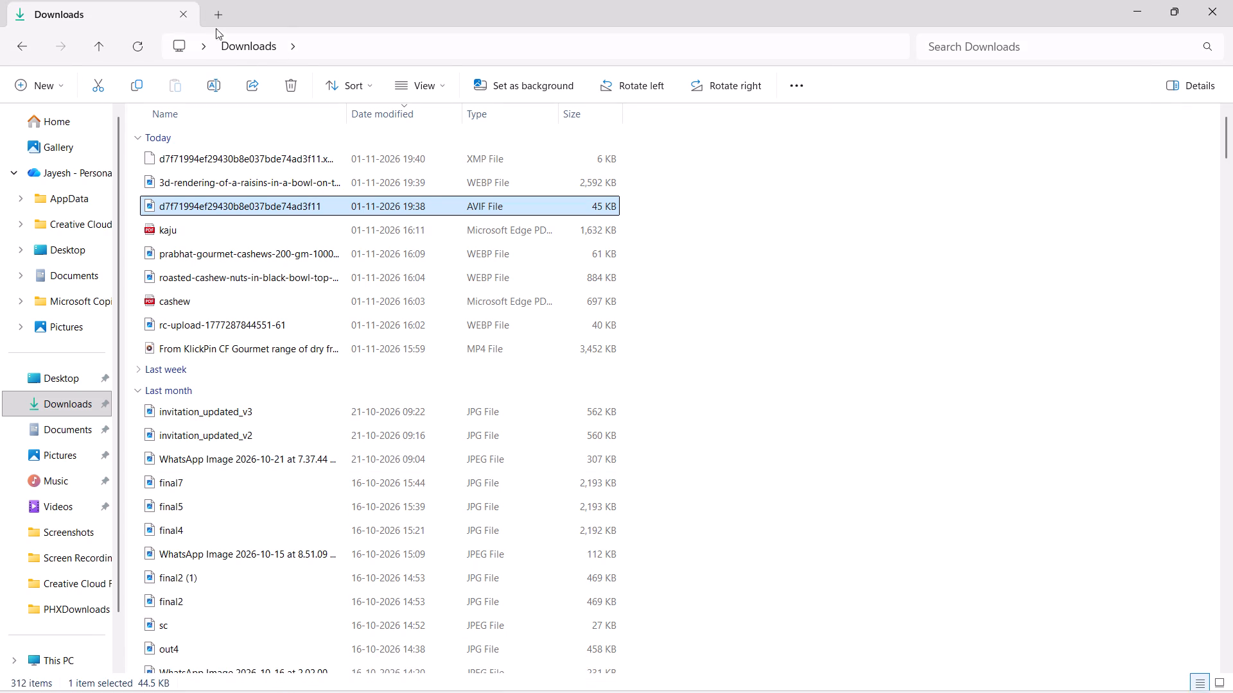
{"action": "left_click", "coordinate": [178, 8]}
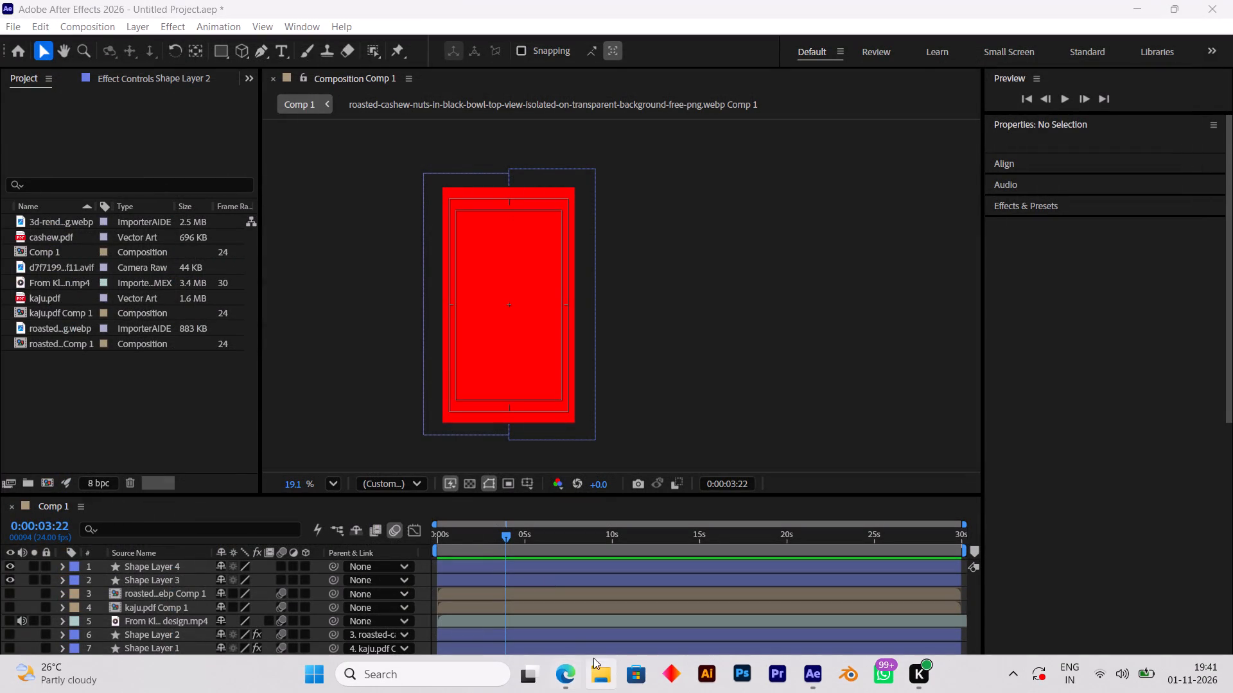
Switch to Edge and filter the "raisins packet" image results to the Transparent type.
{"action": "left_click", "coordinate": [559, 676]}
{"action": "left_click", "coordinate": [463, 126]}
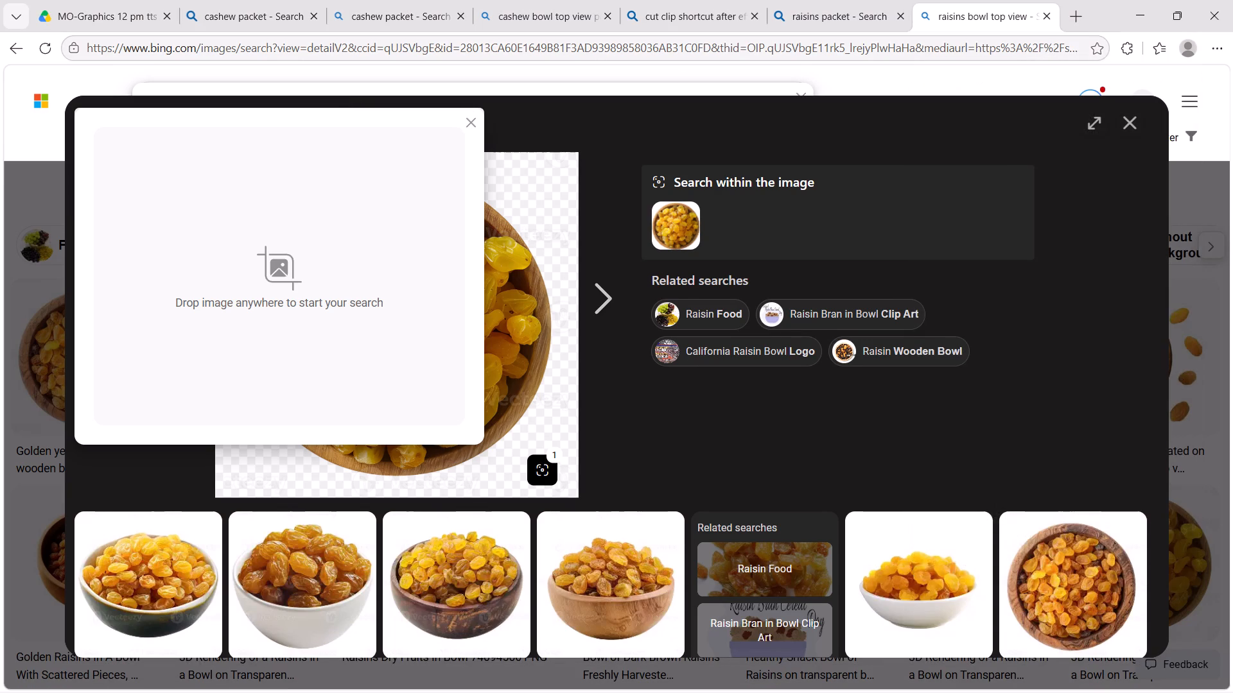
{"action": "left_click", "coordinate": [825, 18]}
{"action": "left_click", "coordinate": [364, 146]}
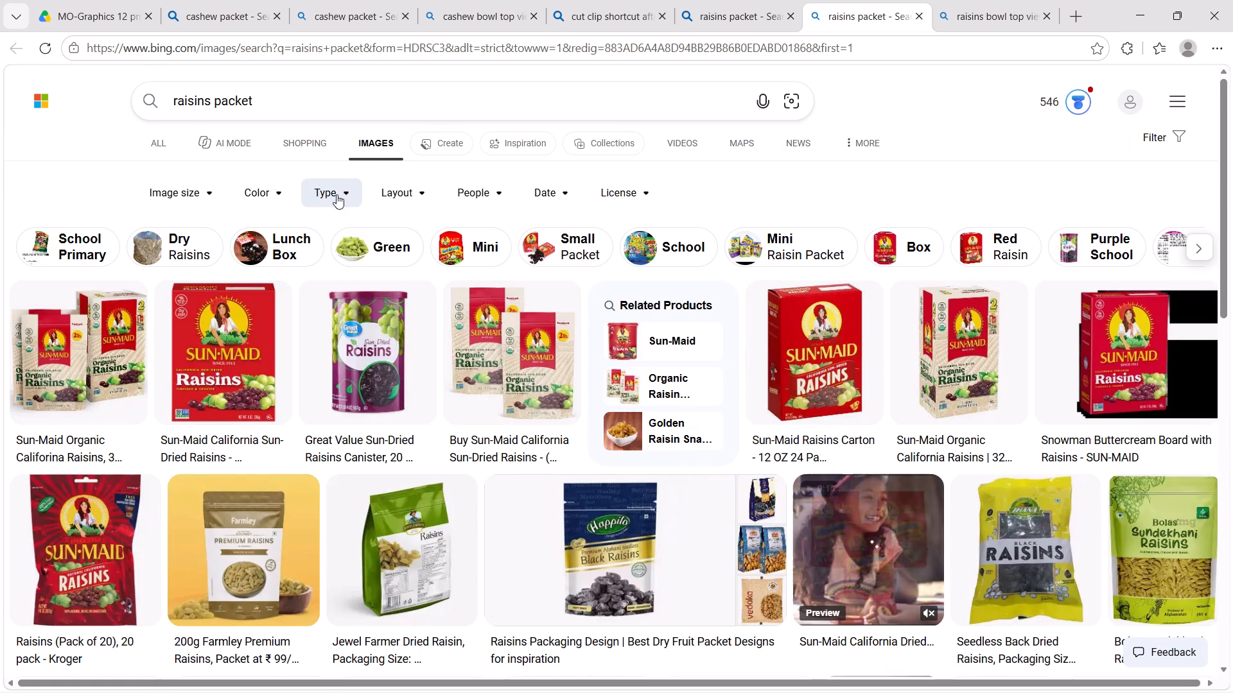
{"action": "left_click", "coordinate": [337, 194]}
{"action": "left_click", "coordinate": [347, 355]}
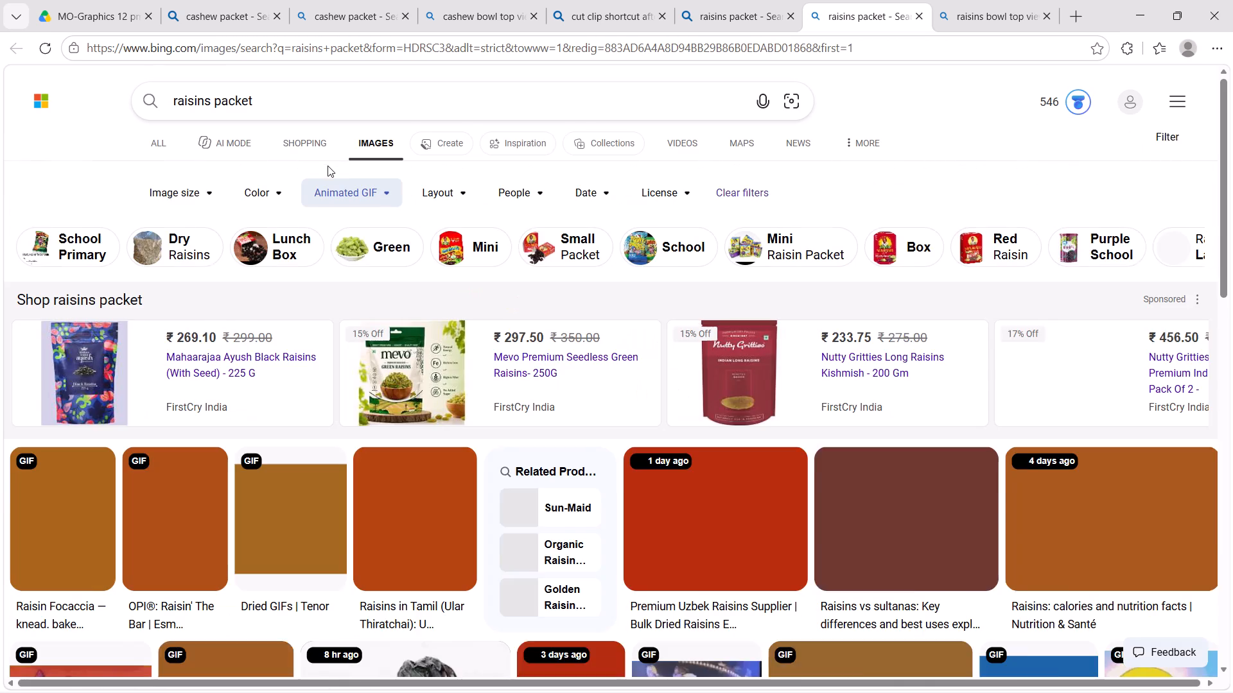
{"action": "left_click", "coordinate": [349, 206]}
{"action": "left_click", "coordinate": [380, 378]}
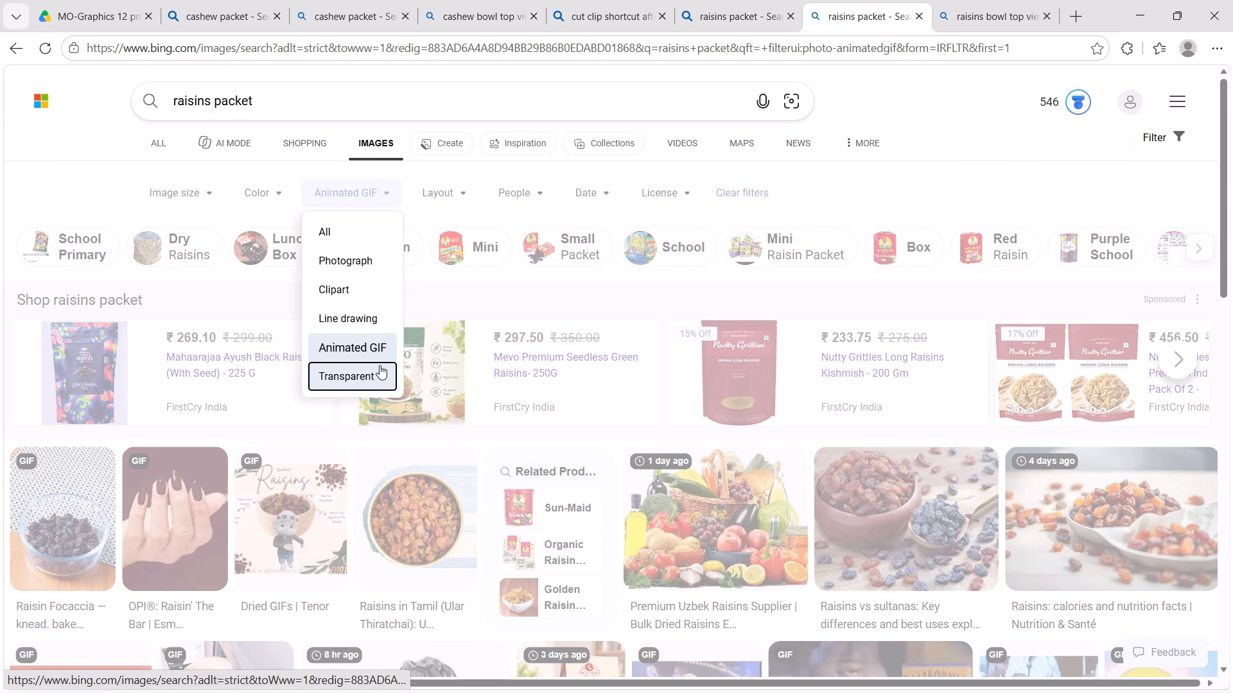
Examine the City Life Black Raisins and Ceres Organics Raisins packet images for a usable transparent background.
{"action": "scroll", "coordinate": [472, 512], "scroll_direction": "down", "scroll_amount": 4}
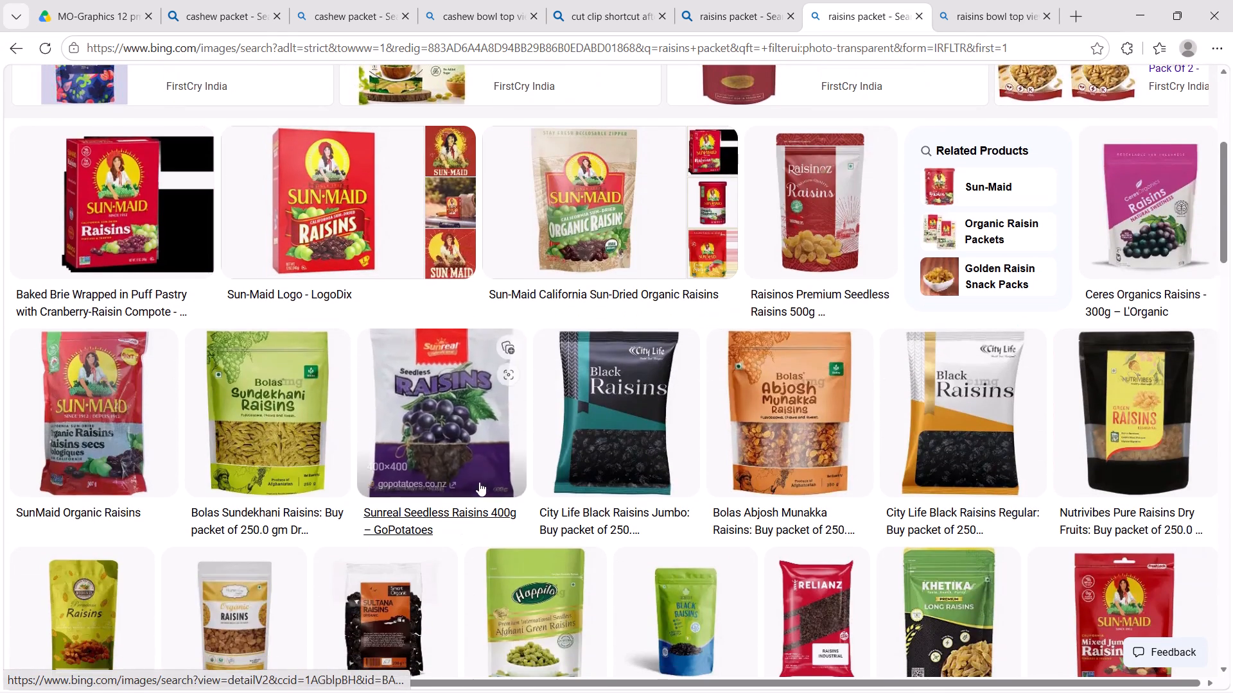
{"action": "left_click", "coordinate": [986, 407]}
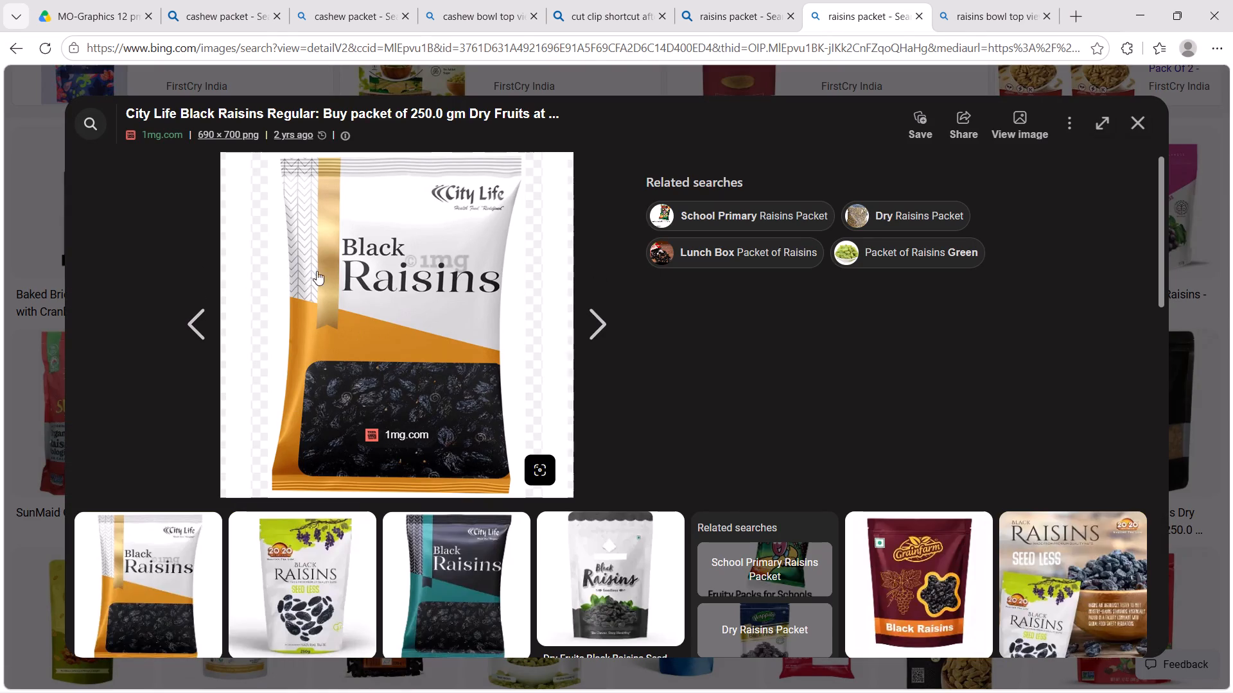
{"action": "left_click", "coordinate": [1136, 119]}
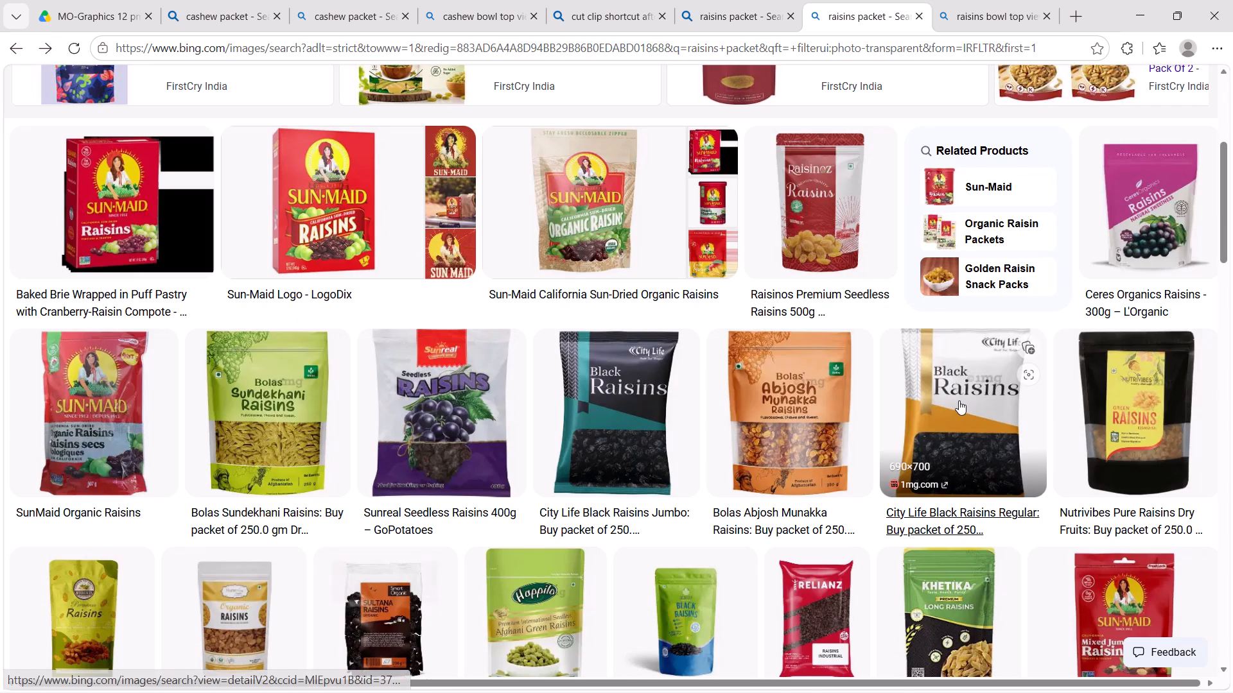
{"action": "left_click", "coordinate": [1150, 194]}
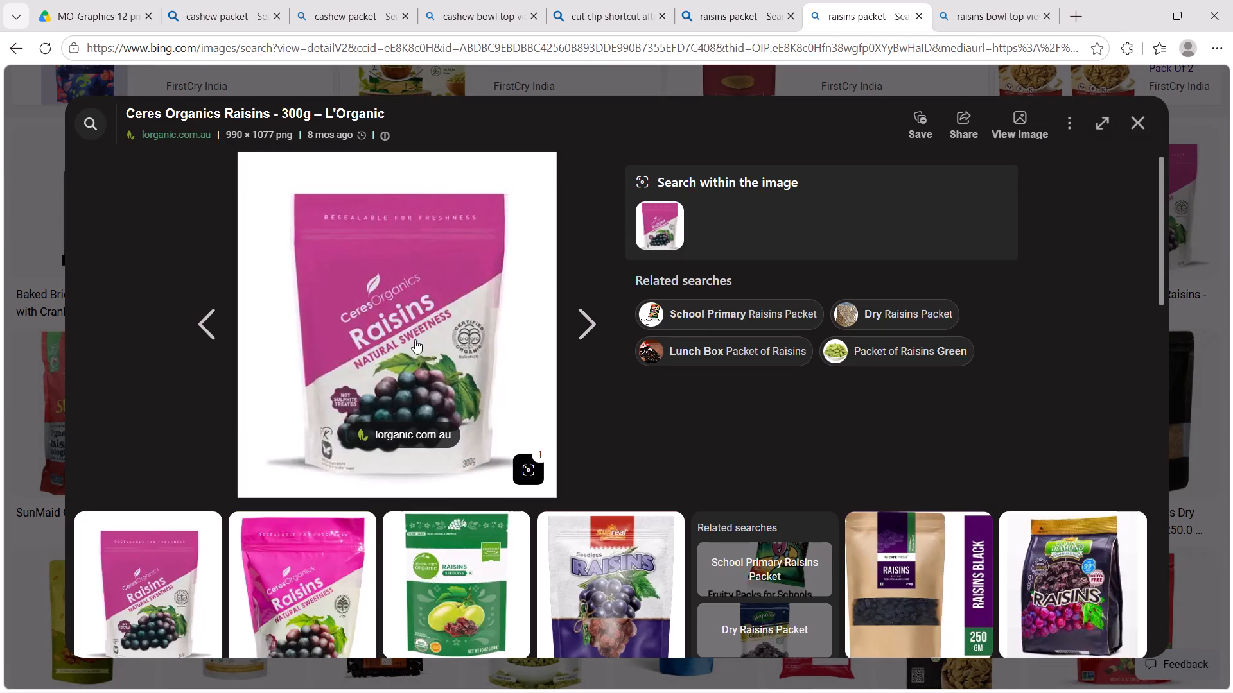
{"action": "left_click", "coordinate": [1141, 126]}
Examine the two Happilo Premium Seedless Green Raisins packets and the Grocery Farm Indian Raisins packet for a usable transparent background.
{"action": "scroll", "coordinate": [597, 305], "scroll_direction": "down", "scroll_amount": 8}
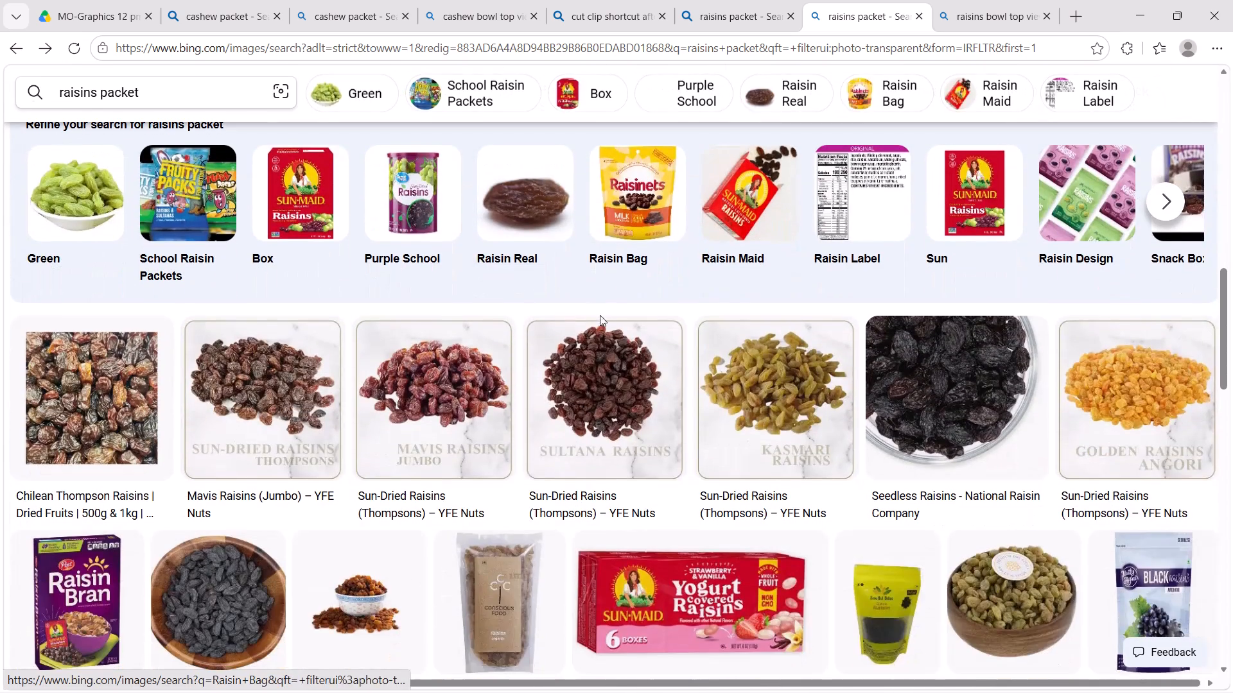
{"action": "scroll", "coordinate": [615, 452], "scroll_direction": "down", "scroll_amount": 5}
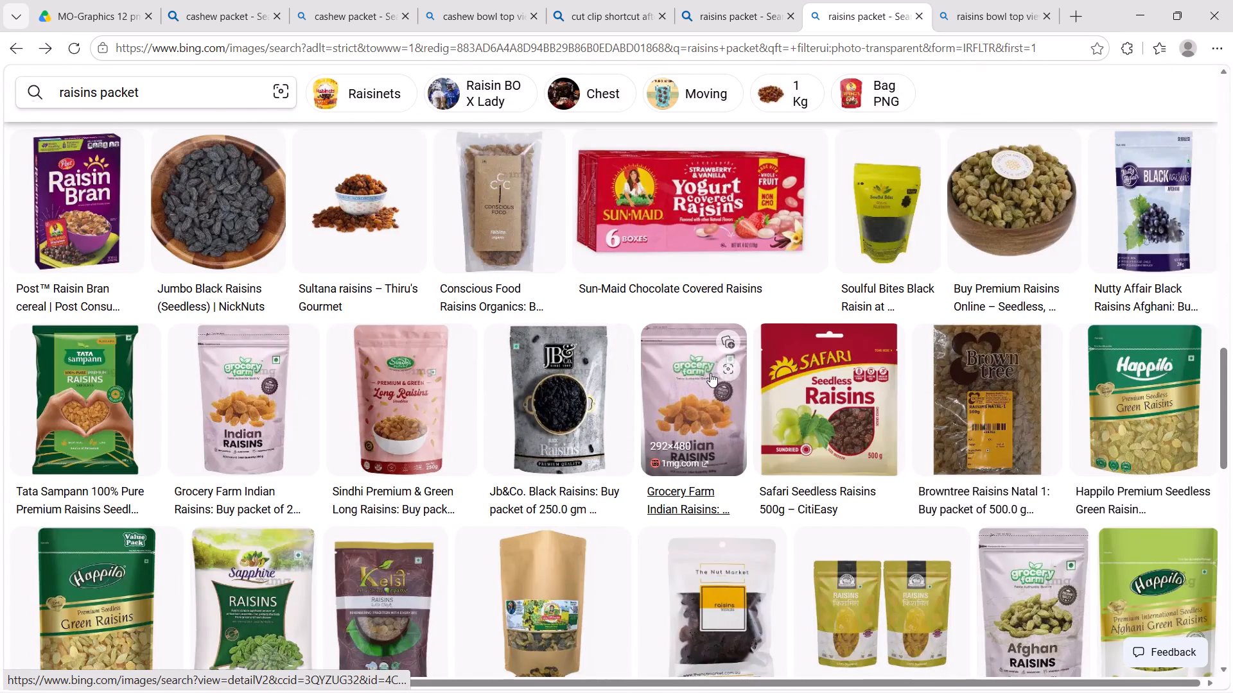
{"action": "left_click", "coordinate": [1141, 415]}
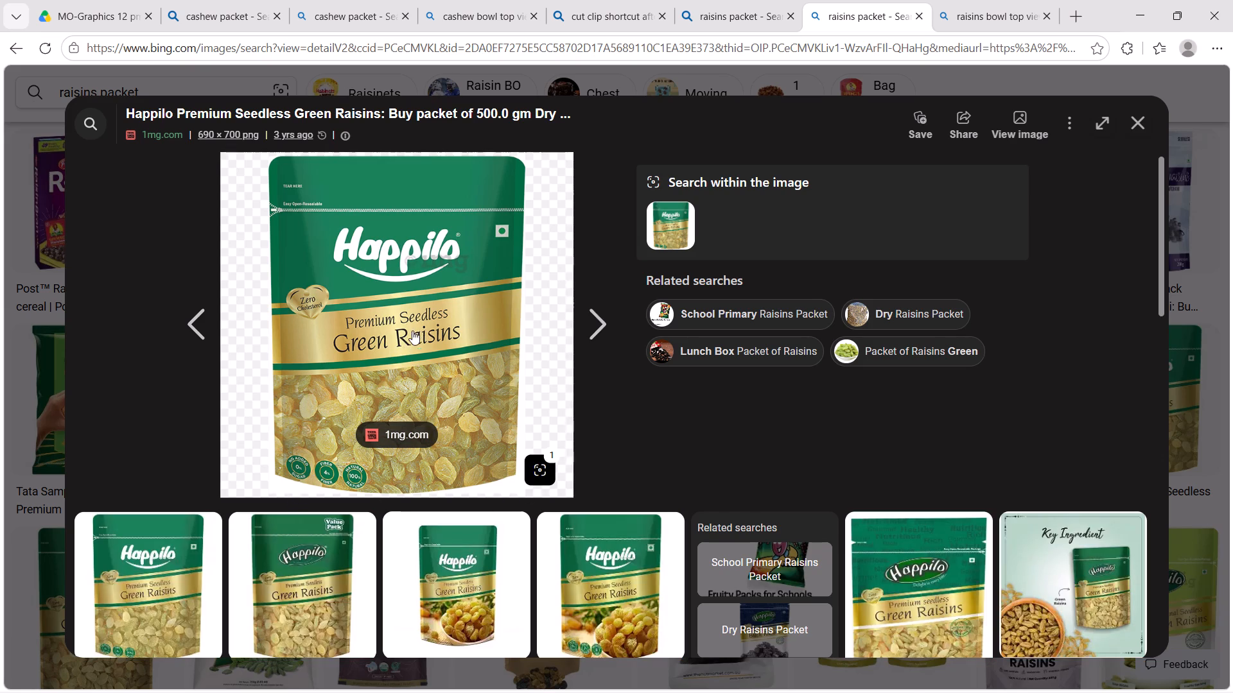
{"action": "left_click", "coordinate": [1140, 116]}
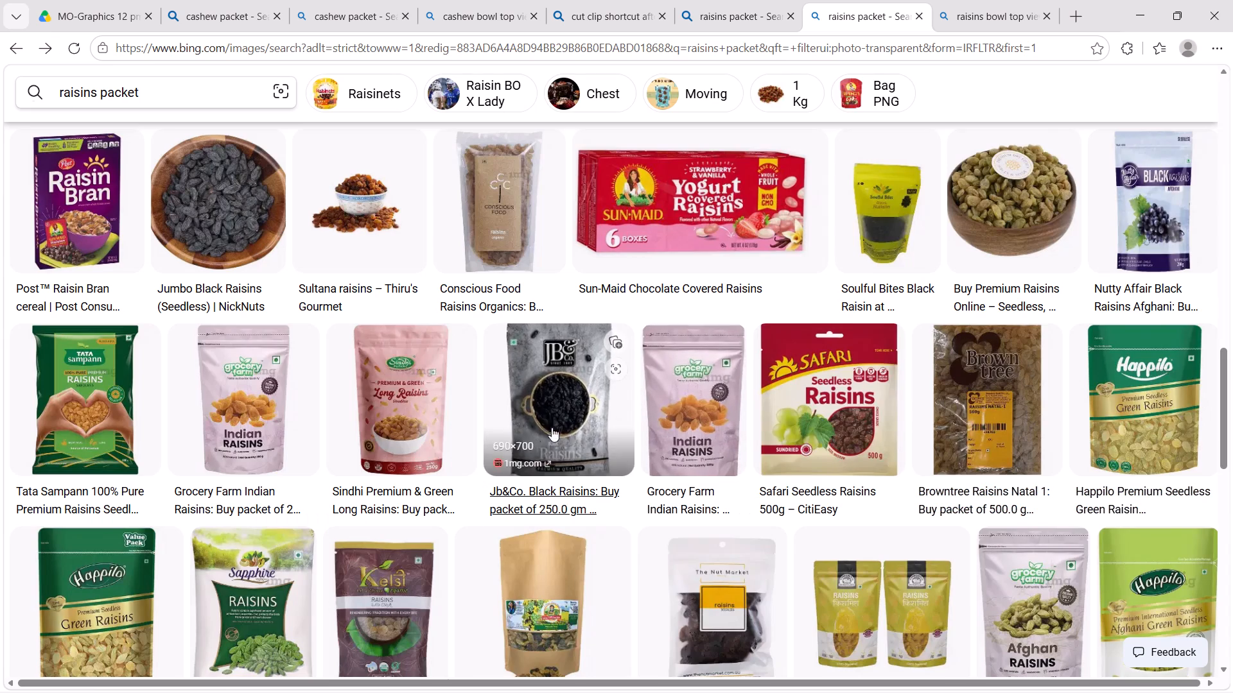
{"action": "left_click", "coordinate": [232, 401]}
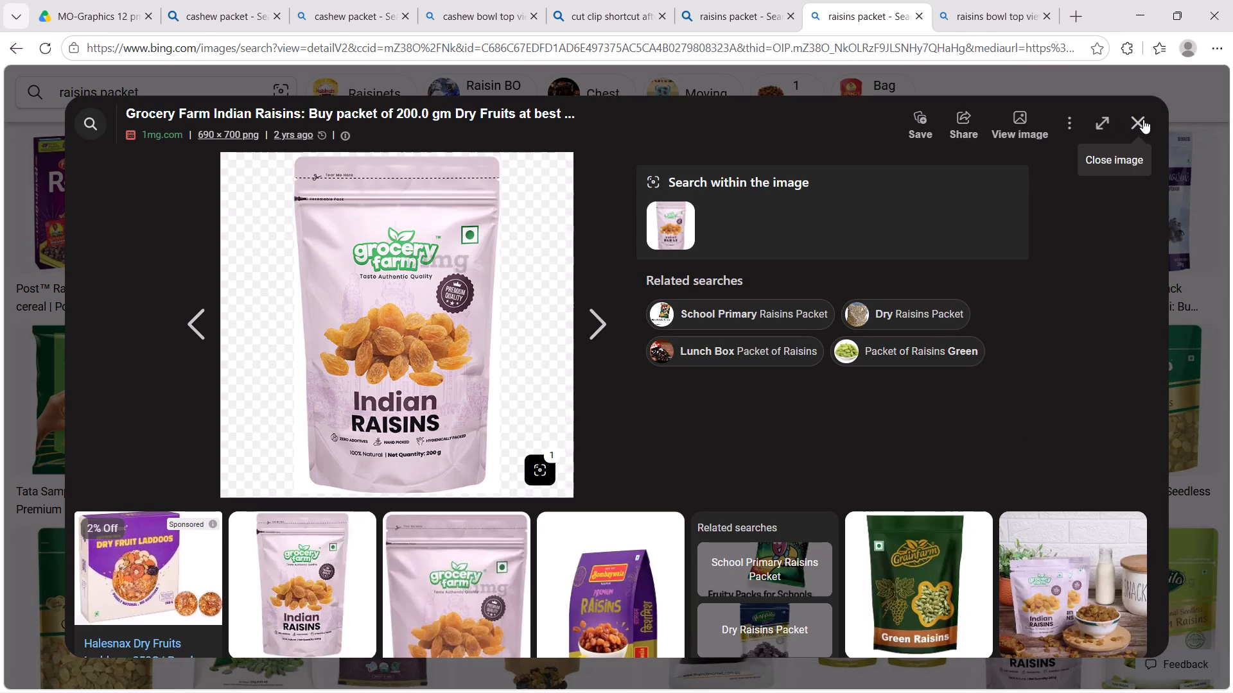
{"action": "left_click", "coordinate": [1141, 119]}
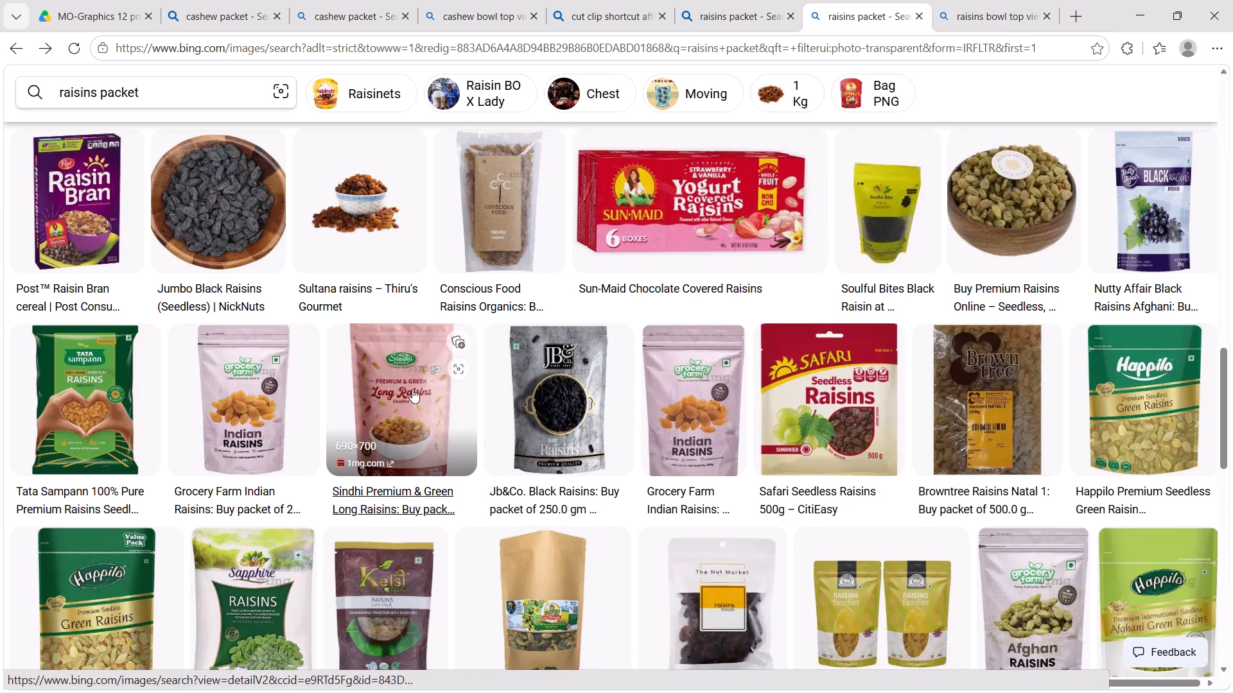
{"action": "scroll", "coordinate": [413, 409], "scroll_direction": "down", "scroll_amount": 3}
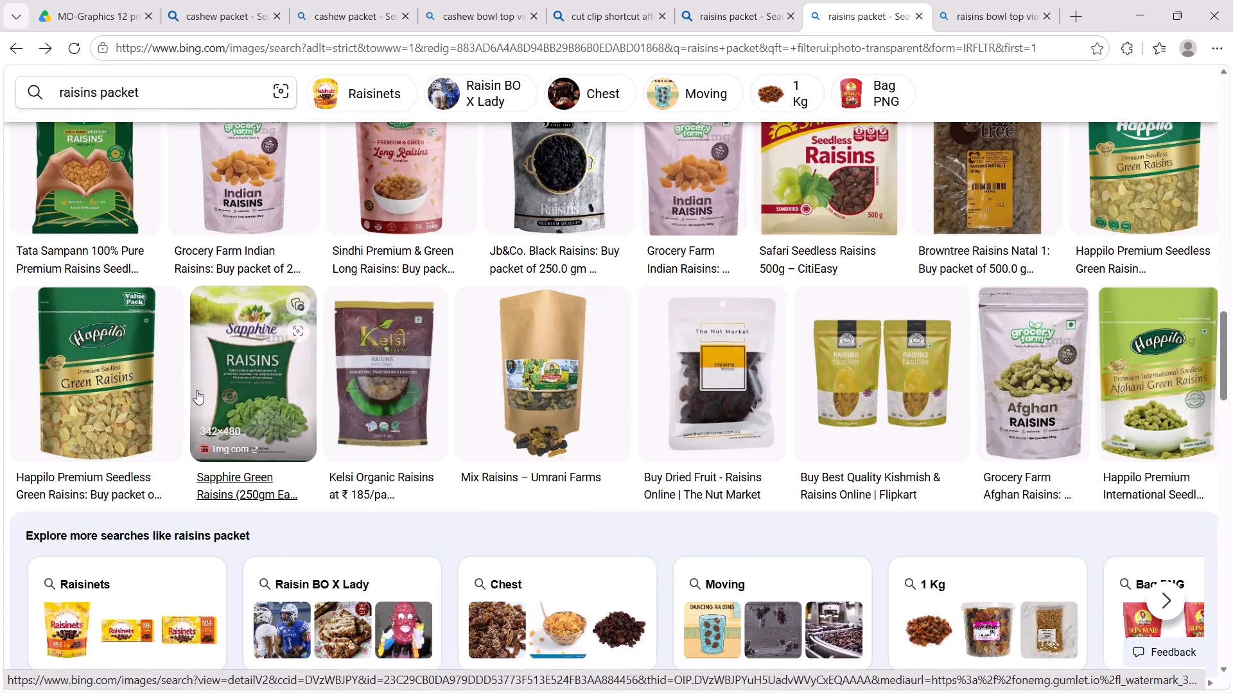
{"action": "left_click", "coordinate": [137, 388]}
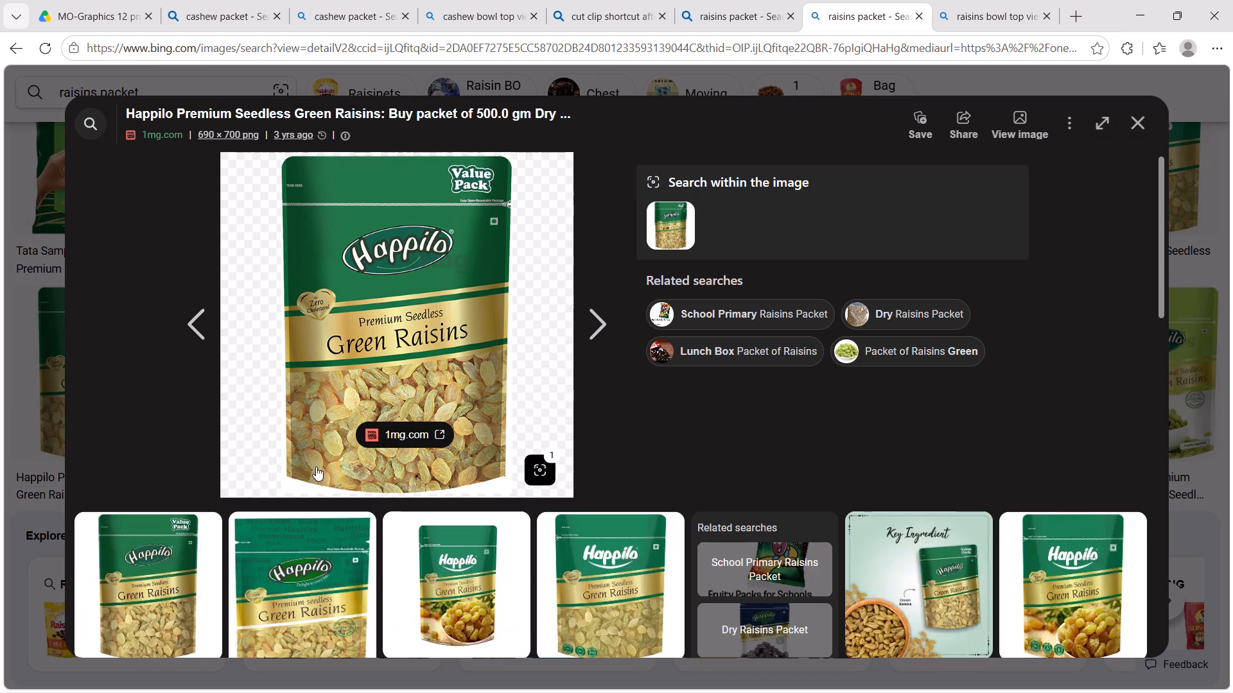
{"action": "left_click", "coordinate": [1135, 128]}
Examine the Yumleys Afghani Black Raisins and Farmley Selecta Green Raisin packet images as transparent-background candidates.
{"action": "scroll", "coordinate": [584, 470], "scroll_direction": "down", "scroll_amount": 4}
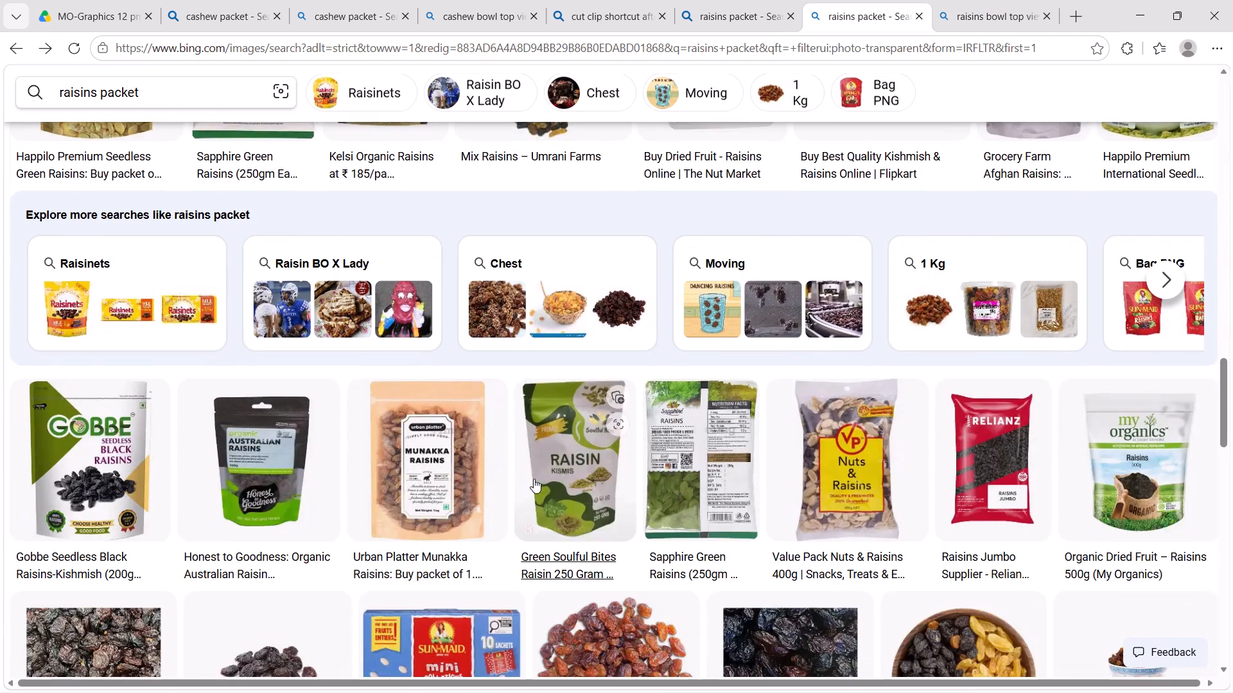
{"action": "scroll", "coordinate": [494, 484], "scroll_direction": "down", "scroll_amount": 4}
{"action": "scroll", "coordinate": [433, 495], "scroll_direction": "down", "scroll_amount": 4}
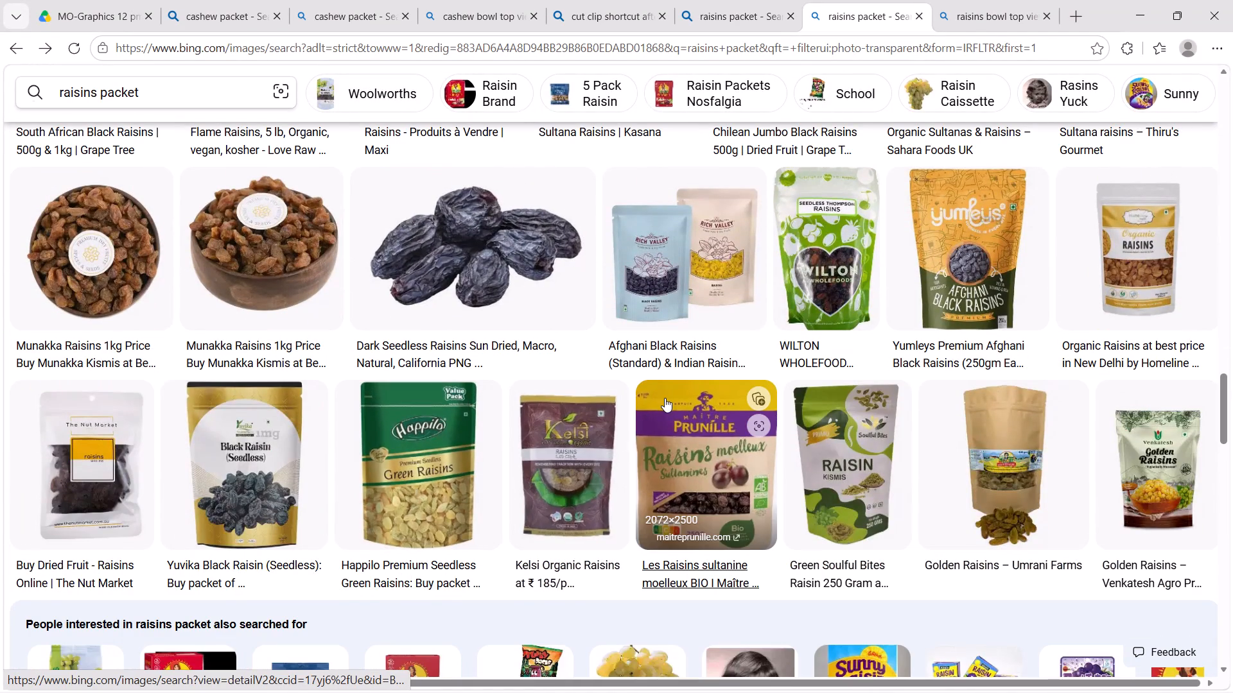
{"action": "left_click", "coordinate": [980, 277]}
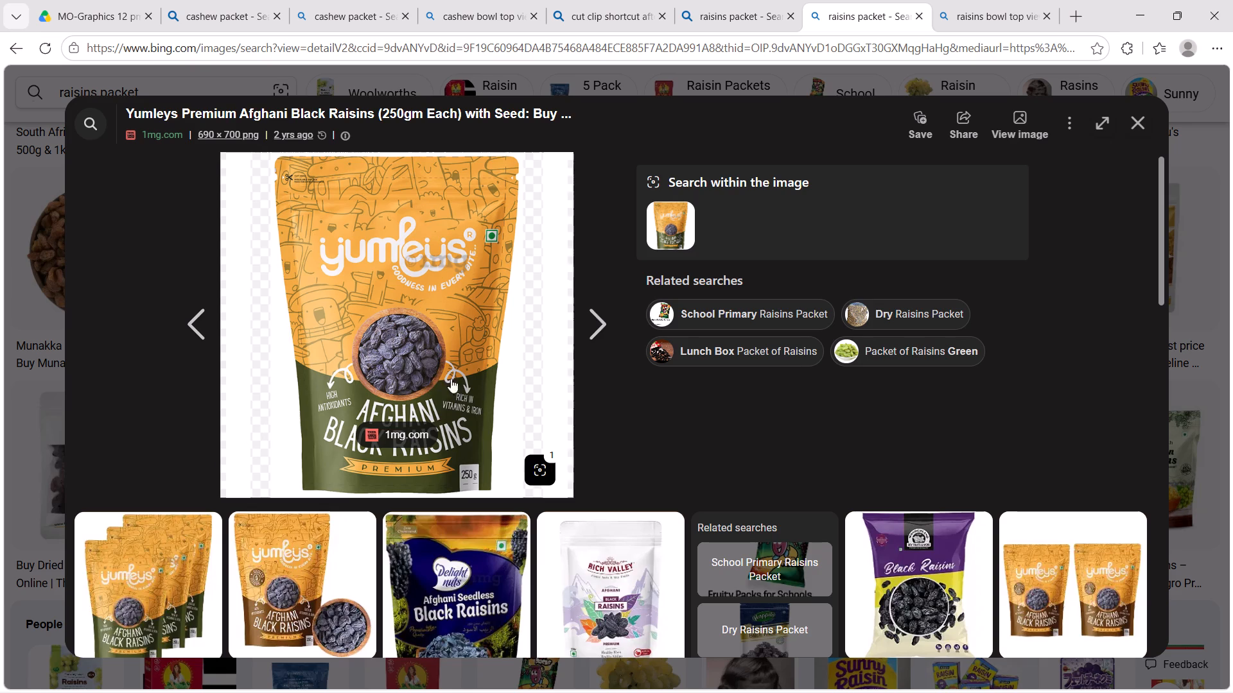
{"action": "left_click", "coordinate": [1136, 114]}
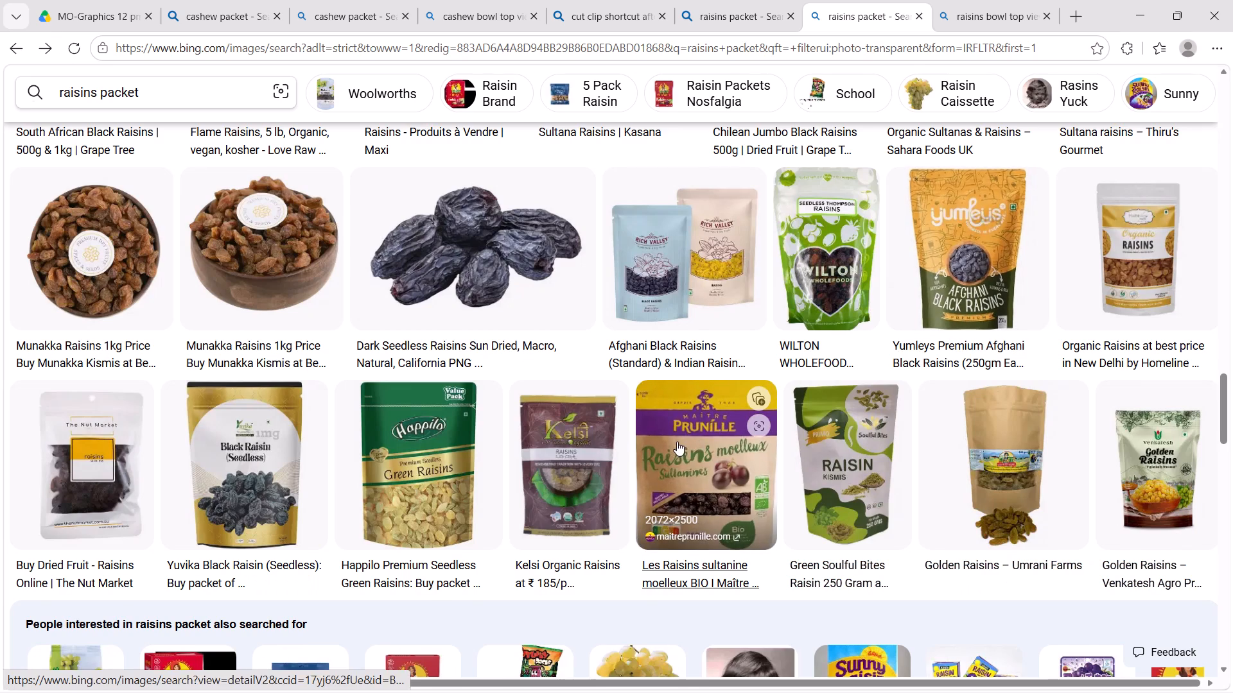
{"action": "scroll", "coordinate": [677, 441], "scroll_direction": "down", "scroll_amount": 2}
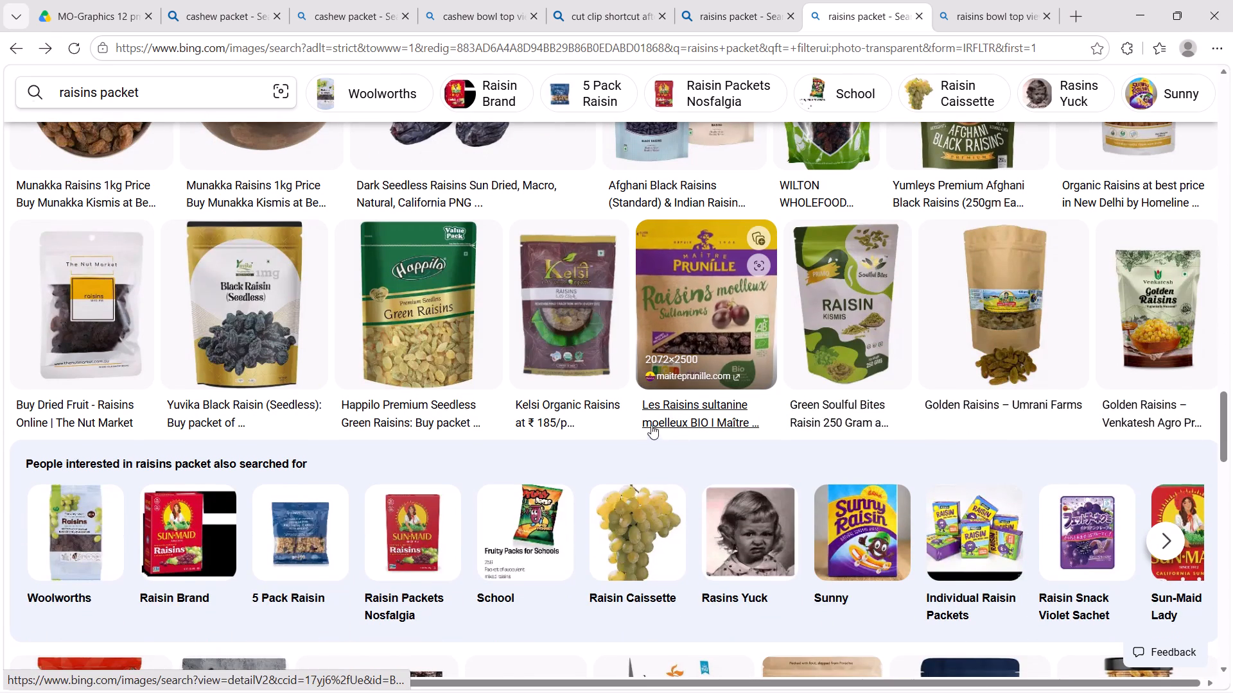
{"action": "scroll", "coordinate": [651, 420], "scroll_direction": "down", "scroll_amount": 4}
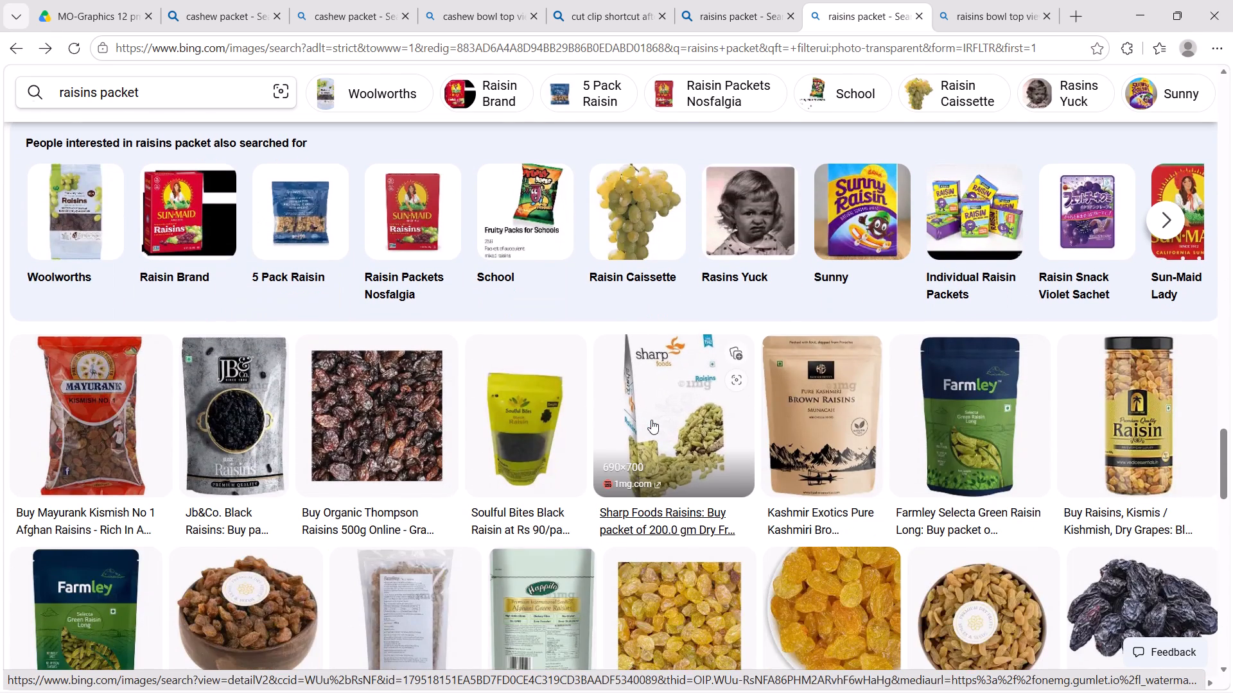
{"action": "scroll", "coordinate": [651, 420], "scroll_direction": "down", "scroll_amount": 1}
{"action": "left_click", "coordinate": [970, 317]}
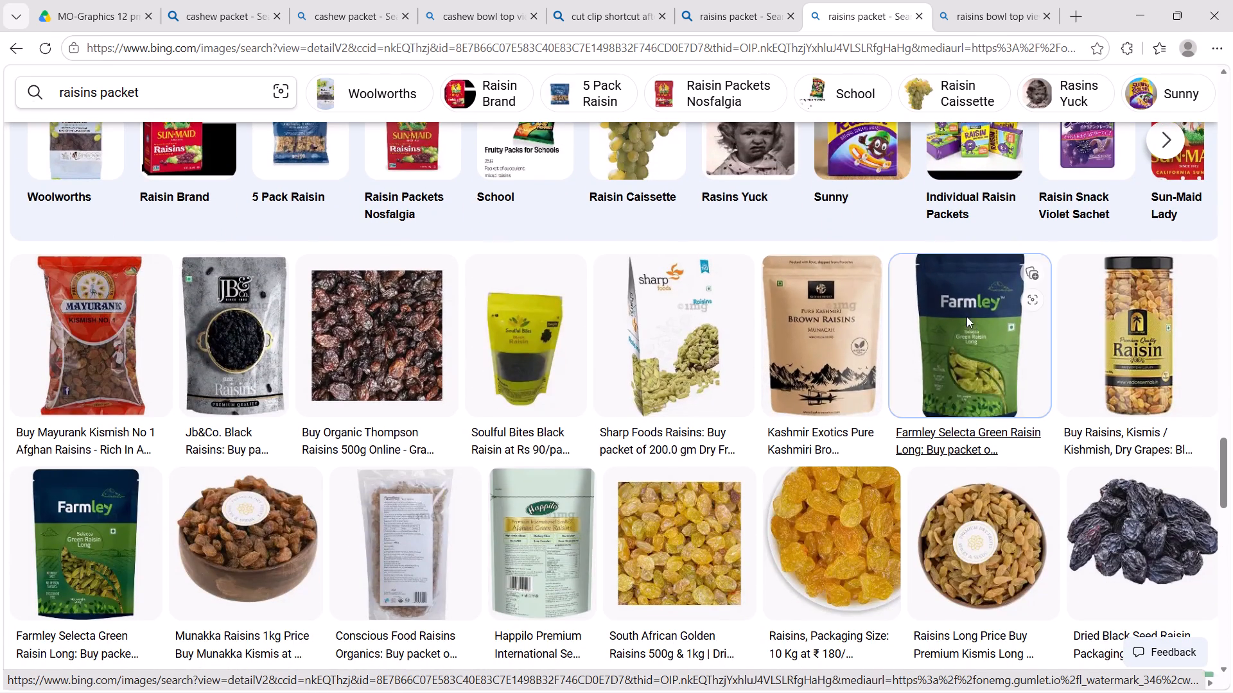
{"action": "left_click", "coordinate": [1135, 130]}
Examine the BLK Foods Raisins/Kishmish and Baladi Dried Raisins Golden packet images as transparent-background candidates.
{"action": "scroll", "coordinate": [423, 588], "scroll_direction": "down", "scroll_amount": 3}
{"action": "scroll", "coordinate": [914, 475], "scroll_direction": "down", "scroll_amount": 1}
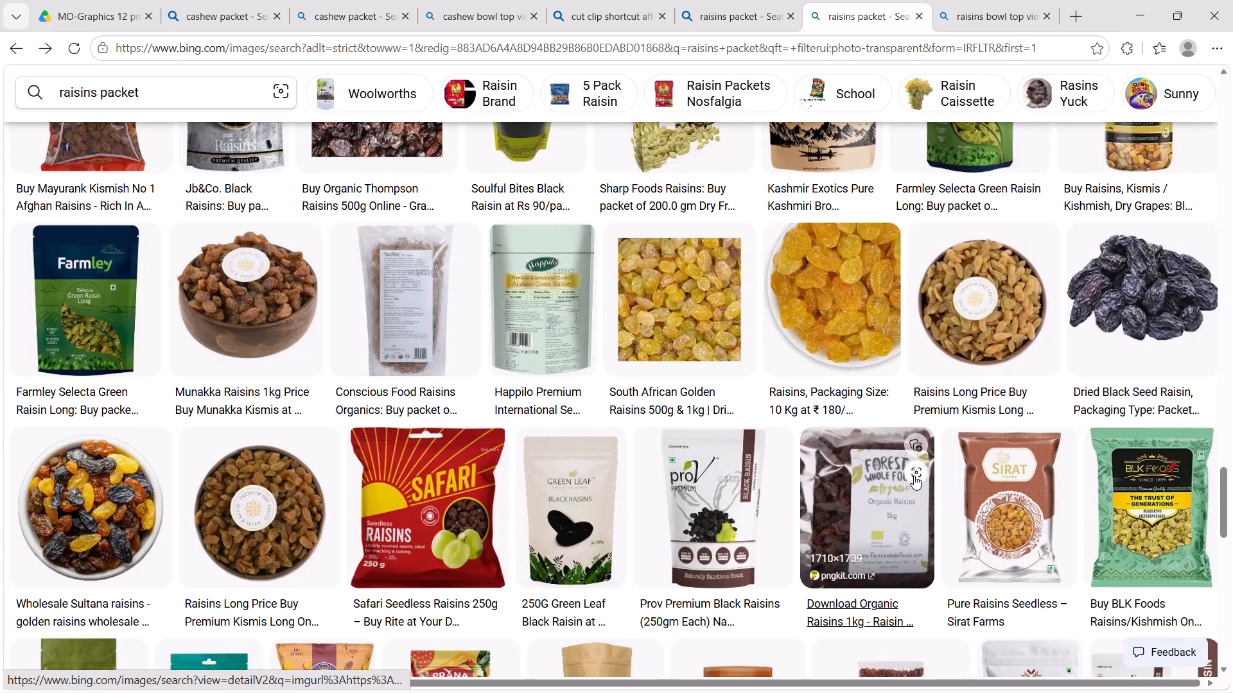
{"action": "scroll", "coordinate": [914, 475], "scroll_direction": "down", "scroll_amount": 1}
{"action": "left_click", "coordinate": [1136, 358]}
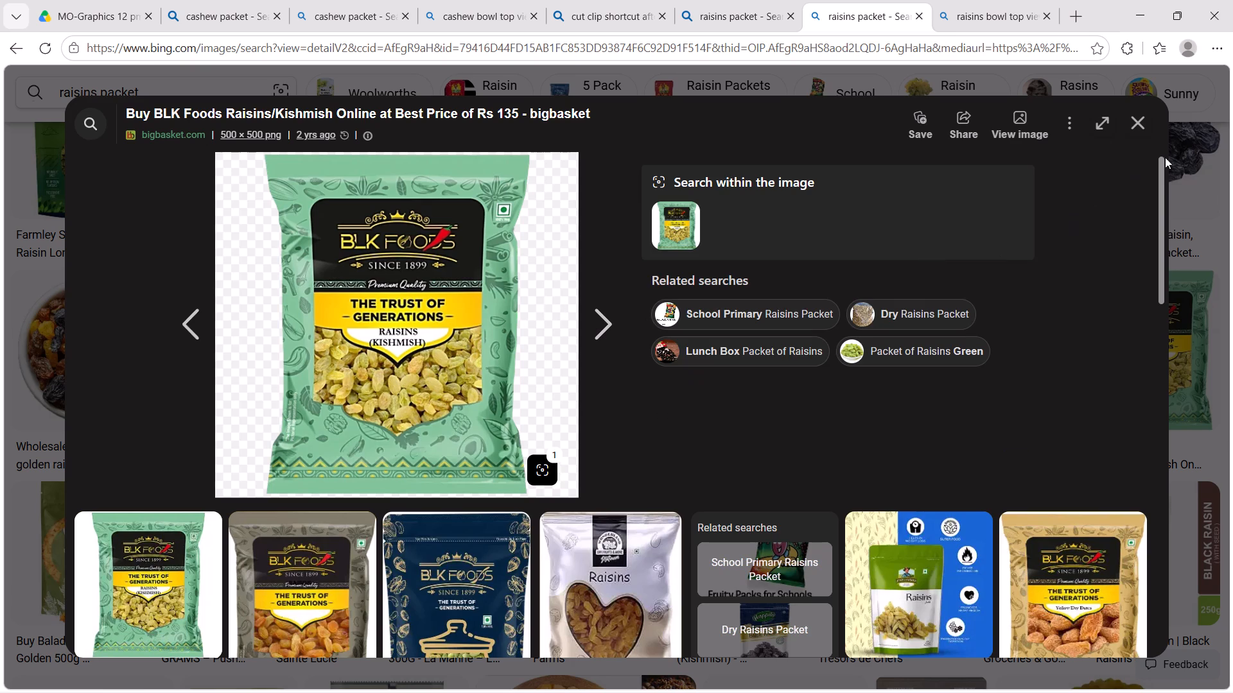
{"action": "left_click", "coordinate": [1143, 128]}
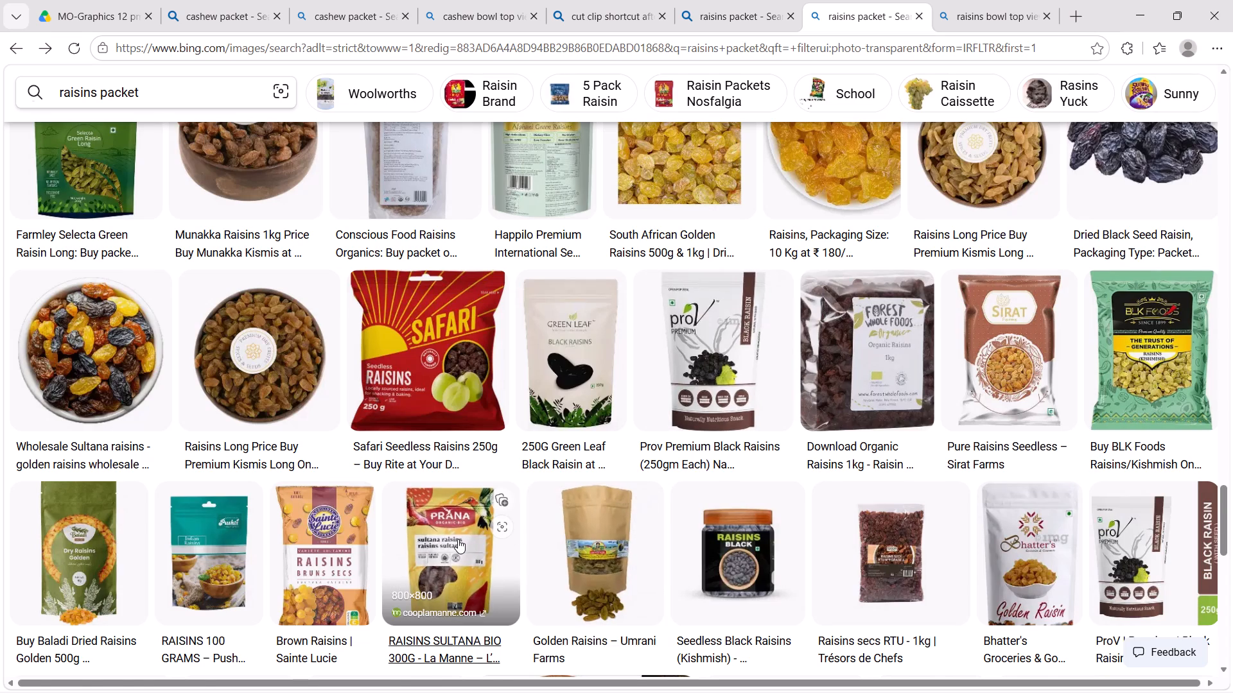
{"action": "scroll", "coordinate": [458, 539], "scroll_direction": "down", "scroll_amount": 3}
{"action": "left_click", "coordinate": [76, 317]}
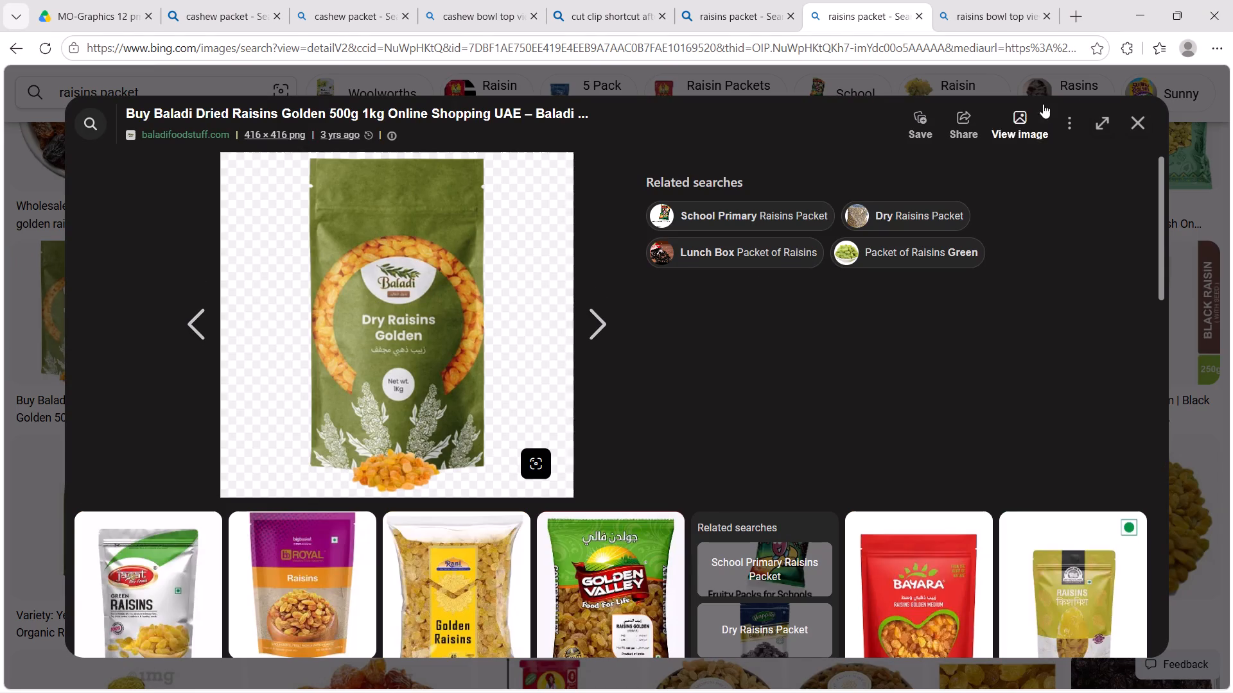
{"action": "left_click", "coordinate": [1142, 102]}
{"action": "left_click", "coordinate": [1139, 130]}
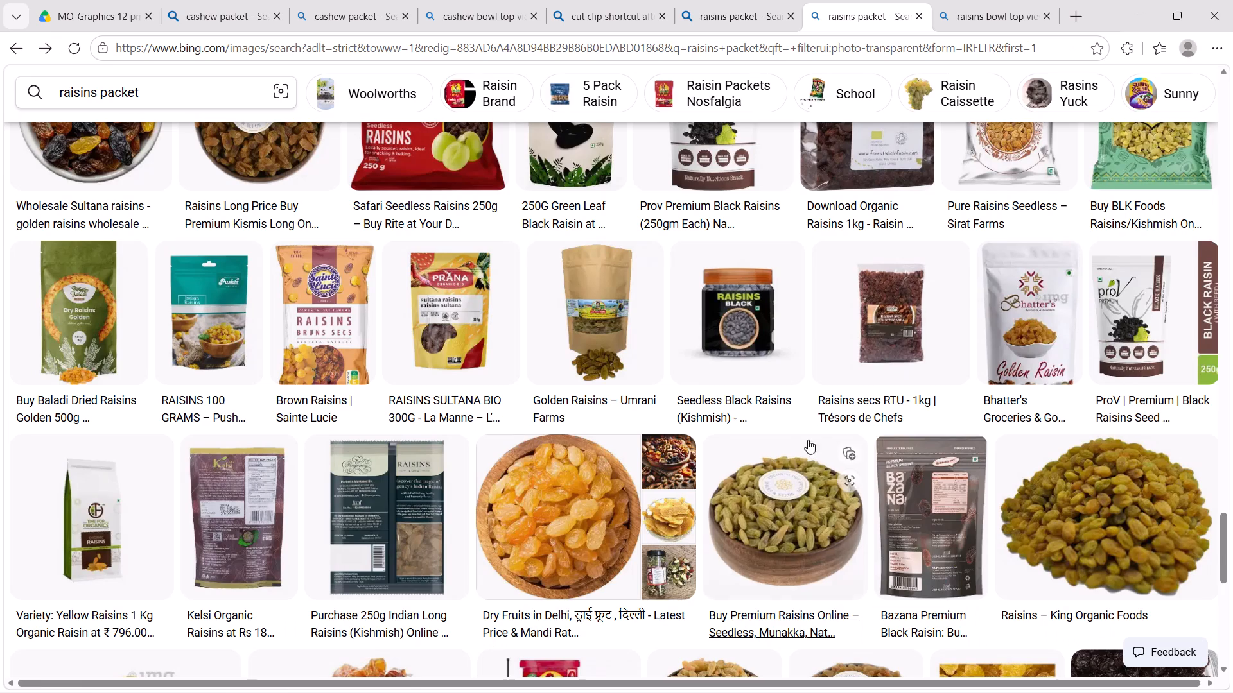
Look through the remaining transparent raisins packet results to the end of the page, and return to the first results.
{"action": "scroll", "coordinate": [605, 519], "scroll_direction": "down", "scroll_amount": 11}
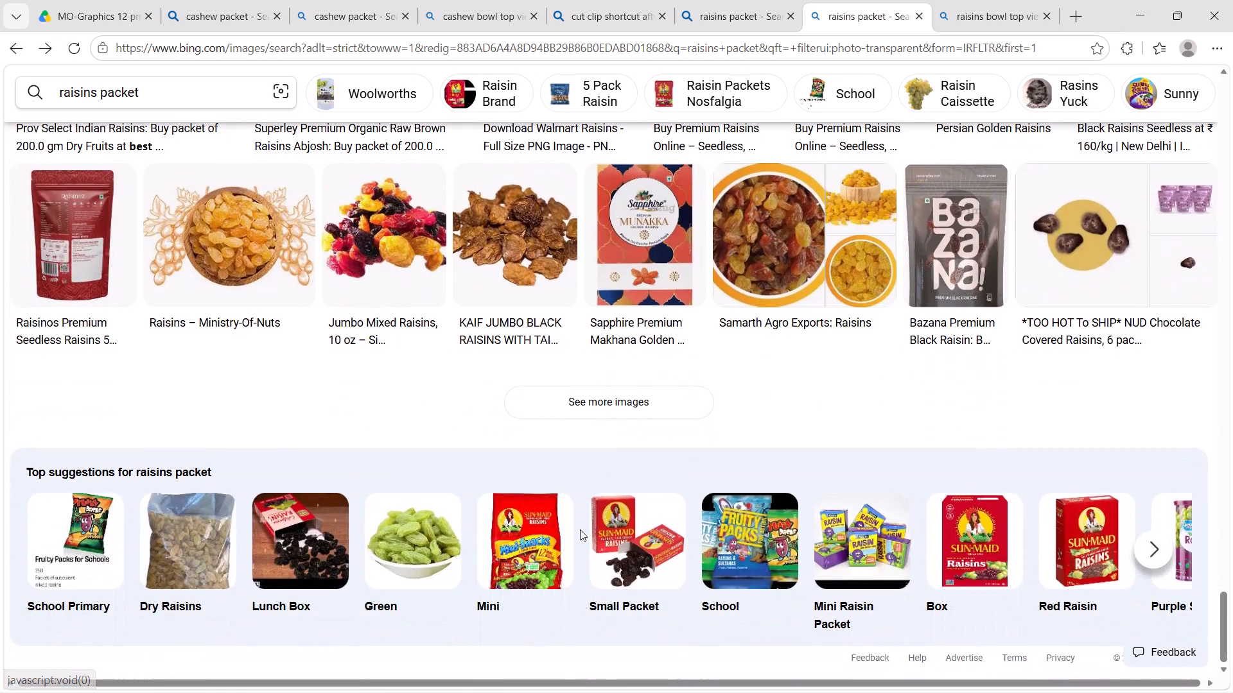
{"action": "scroll", "coordinate": [568, 492], "scroll_direction": "up", "scroll_amount": 12}
{"action": "scroll", "coordinate": [569, 459], "scroll_direction": "up", "scroll_amount": 9}
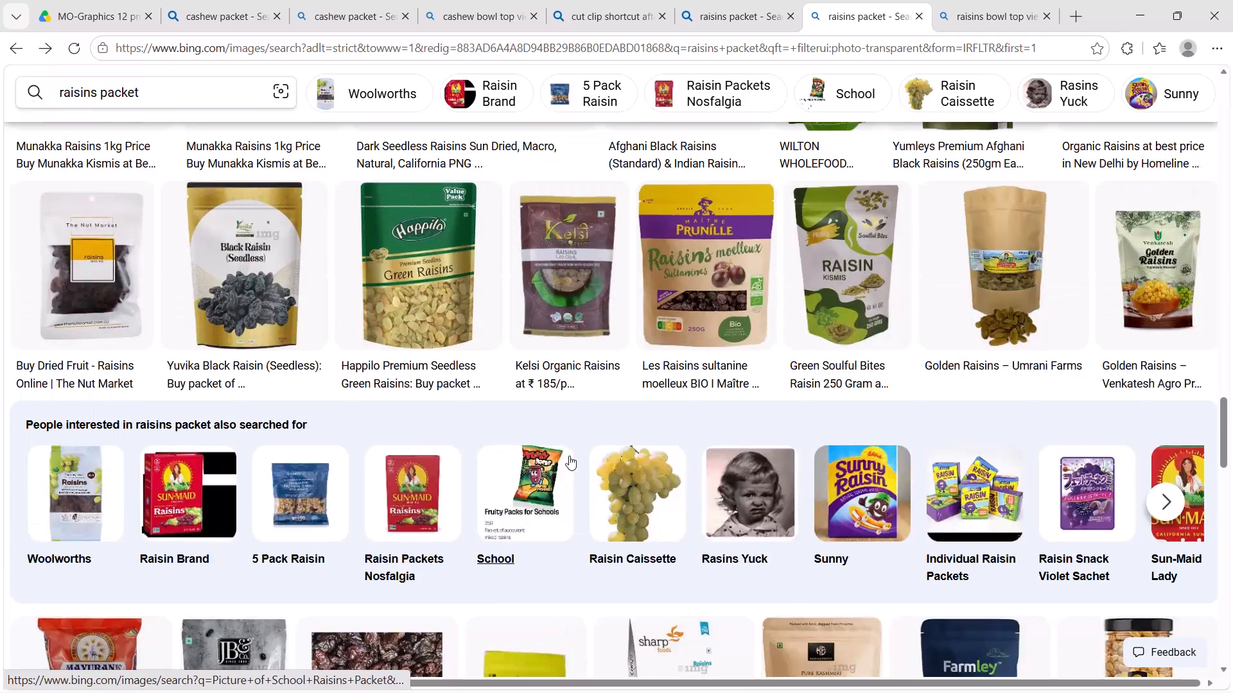
{"action": "scroll", "coordinate": [575, 451], "scroll_direction": "up", "scroll_amount": 17}
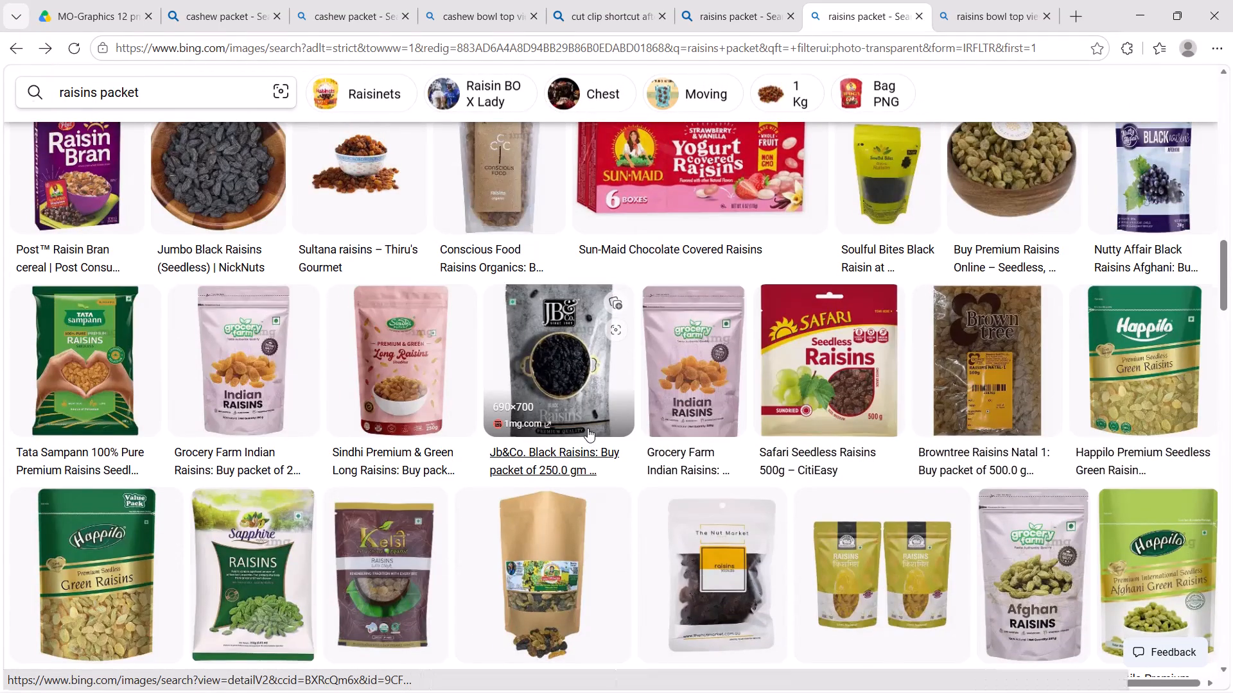
{"action": "scroll", "coordinate": [595, 417], "scroll_direction": "up", "scroll_amount": 8}
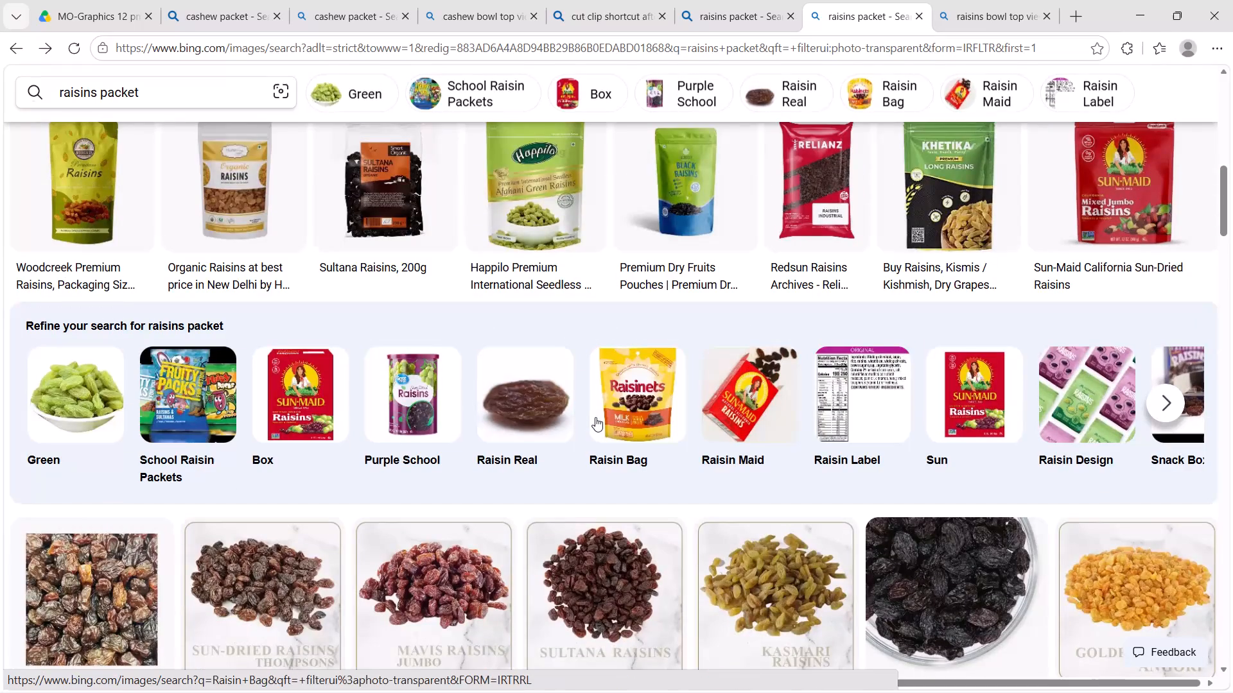
{"action": "scroll", "coordinate": [595, 417], "scroll_direction": "up", "scroll_amount": 12}
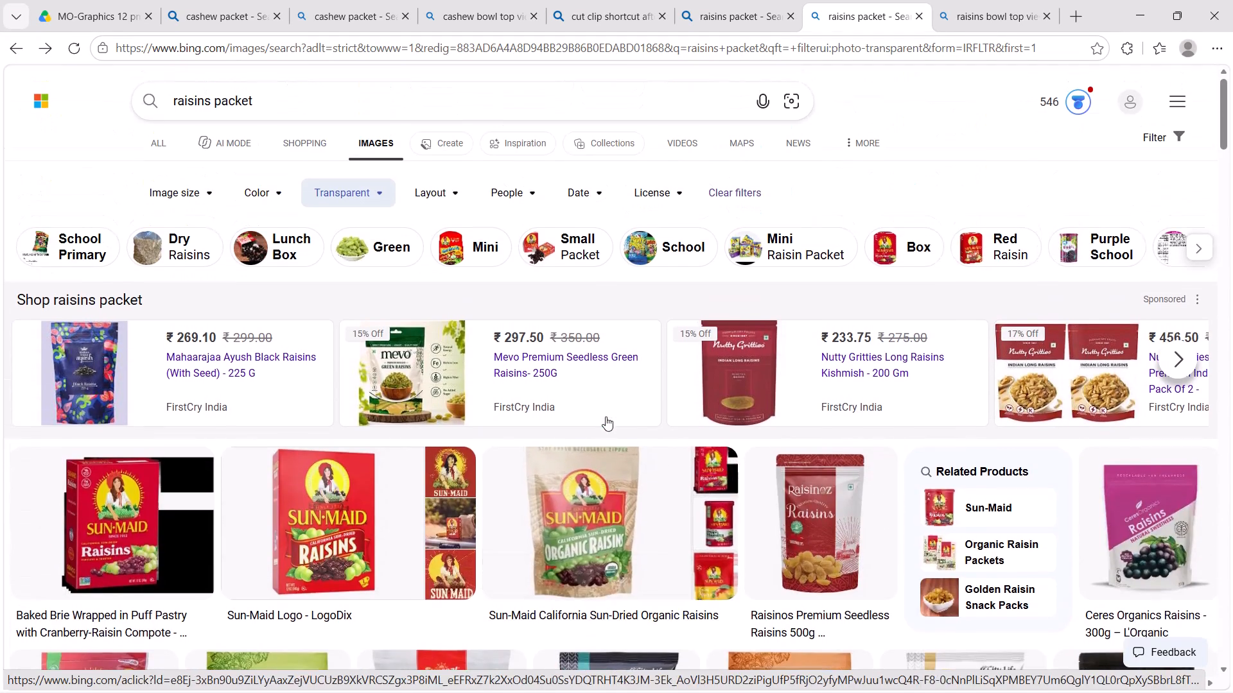
{"action": "scroll", "coordinate": [606, 418], "scroll_direction": "up", "scroll_amount": 5}
Review the transparent raisins packet results once more for a pouch that suits the video.
{"action": "scroll", "coordinate": [328, 478], "scroll_direction": "down", "scroll_amount": 7}
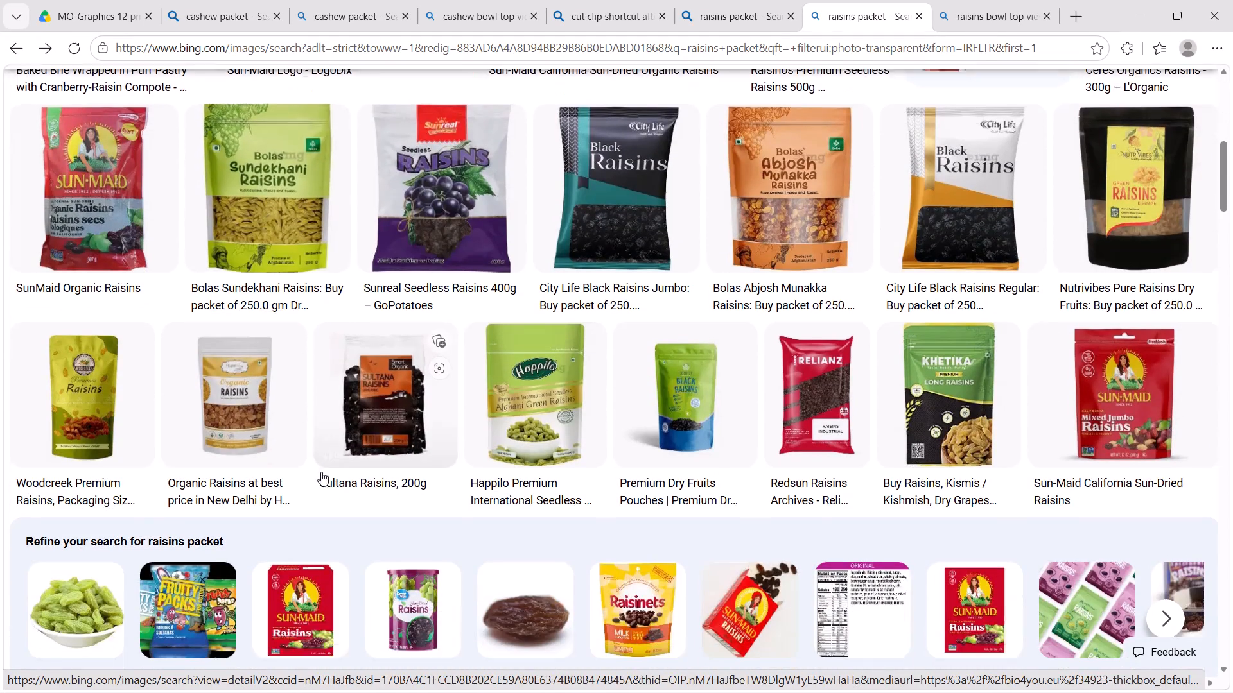
{"action": "scroll", "coordinate": [469, 384], "scroll_direction": "down", "scroll_amount": 3}
{"action": "scroll", "coordinate": [570, 363], "scroll_direction": "down", "scroll_amount": 4}
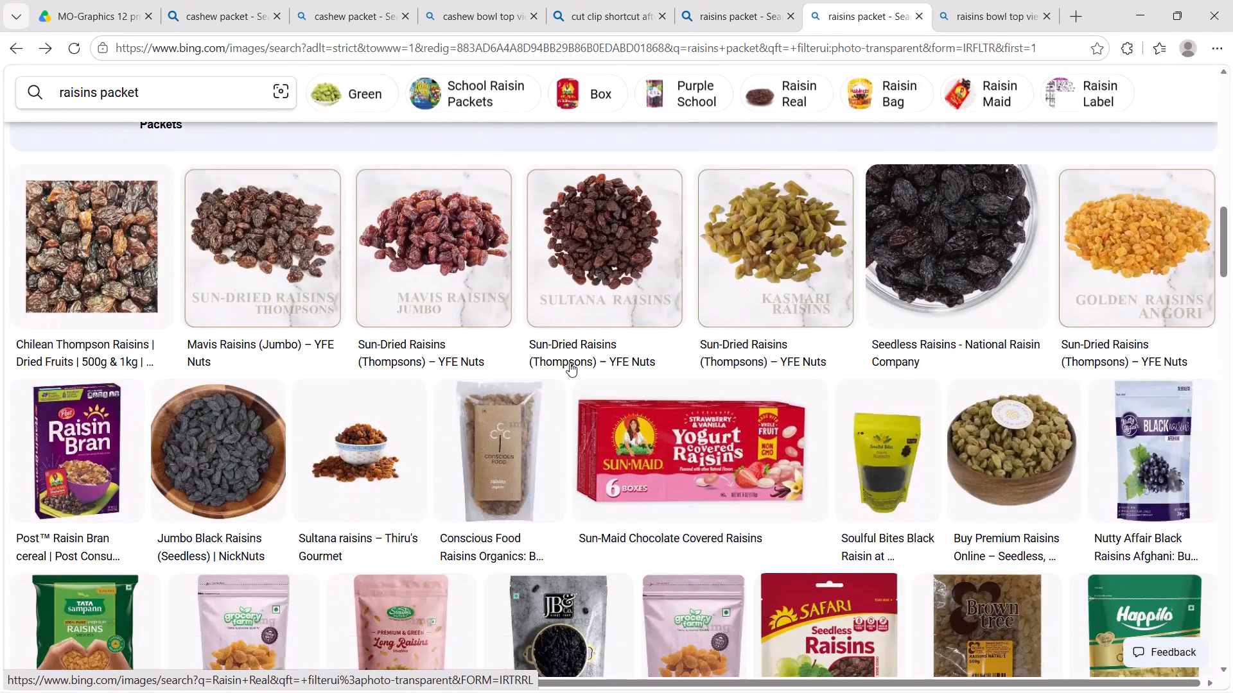
{"action": "scroll", "coordinate": [570, 363], "scroll_direction": "down", "scroll_amount": 4}
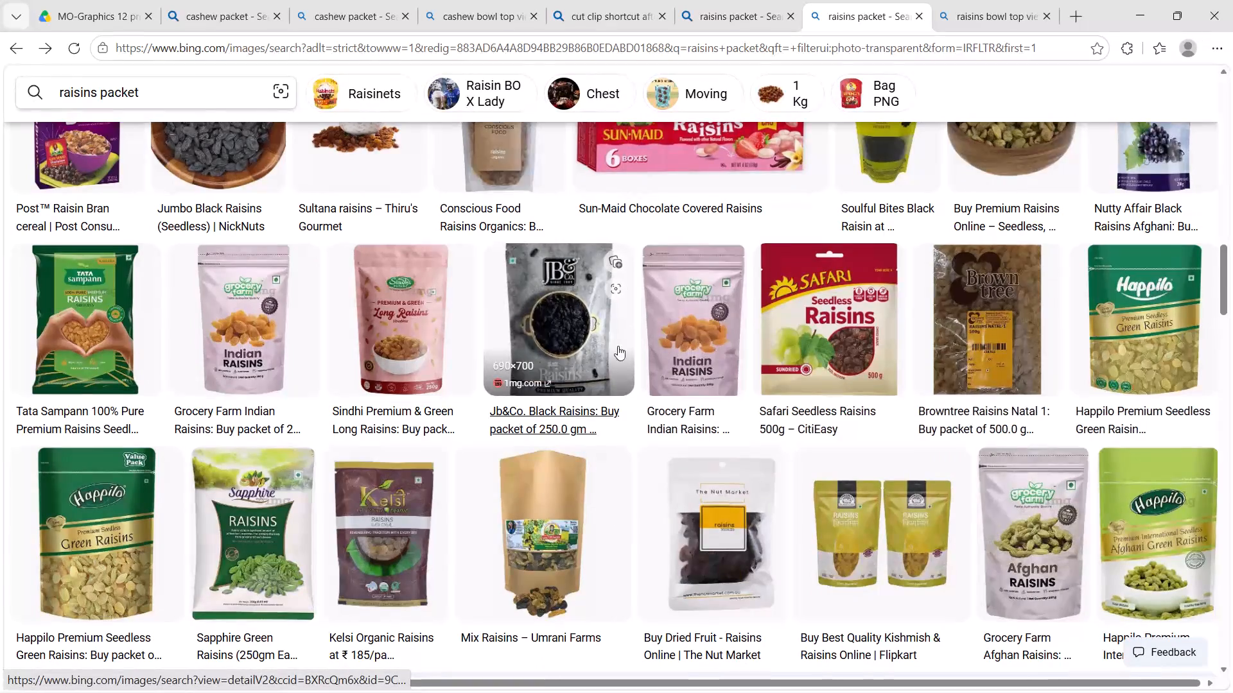
{"action": "scroll", "coordinate": [625, 345], "scroll_direction": "down", "scroll_amount": 8}
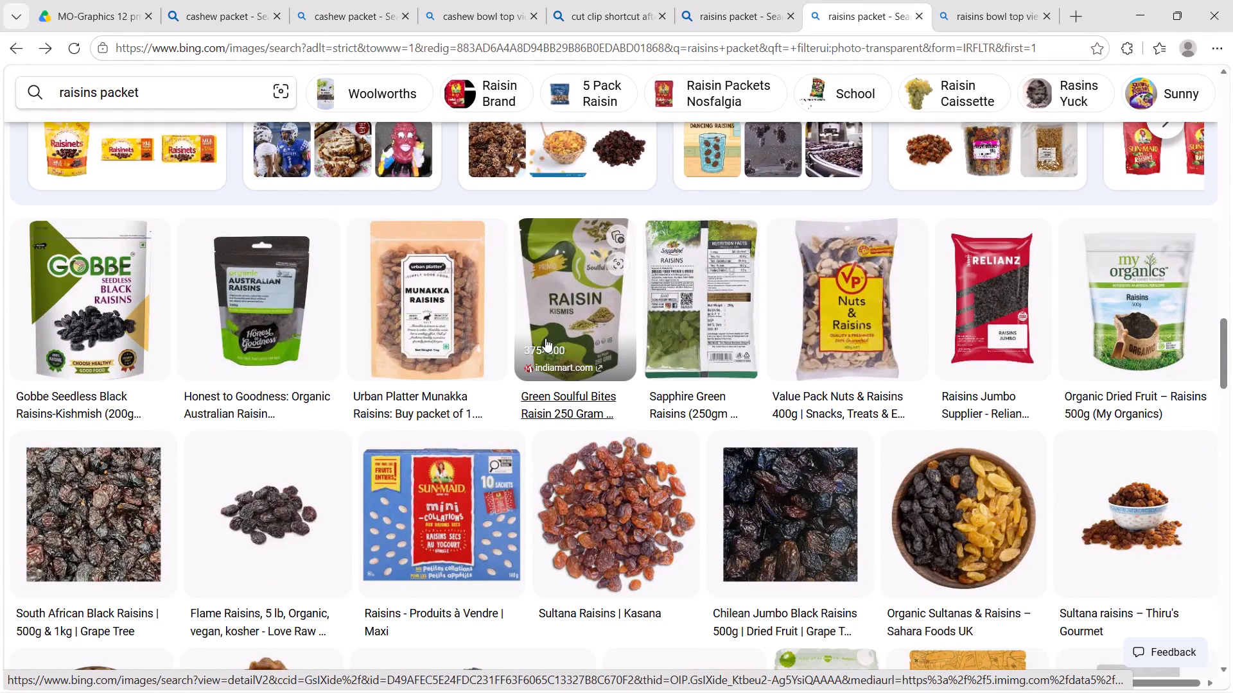
{"action": "scroll", "coordinate": [579, 348], "scroll_direction": "down", "scroll_amount": 3}
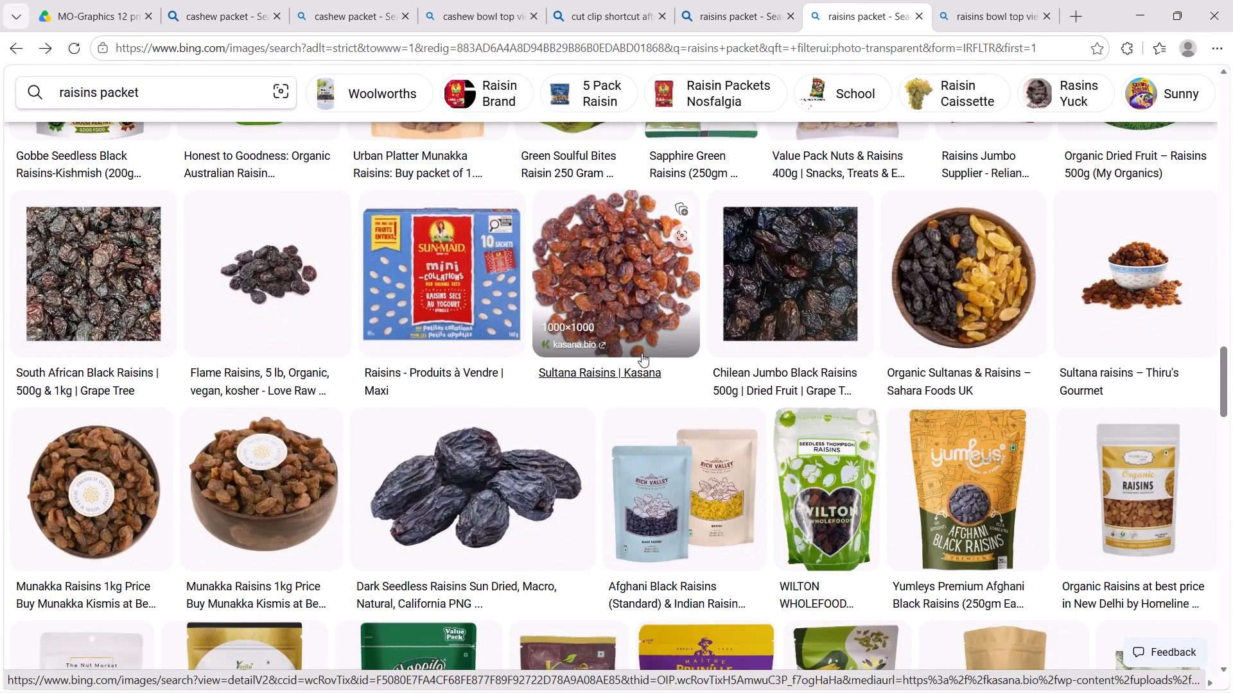
{"action": "scroll", "coordinate": [688, 389], "scroll_direction": "down", "scroll_amount": 3}
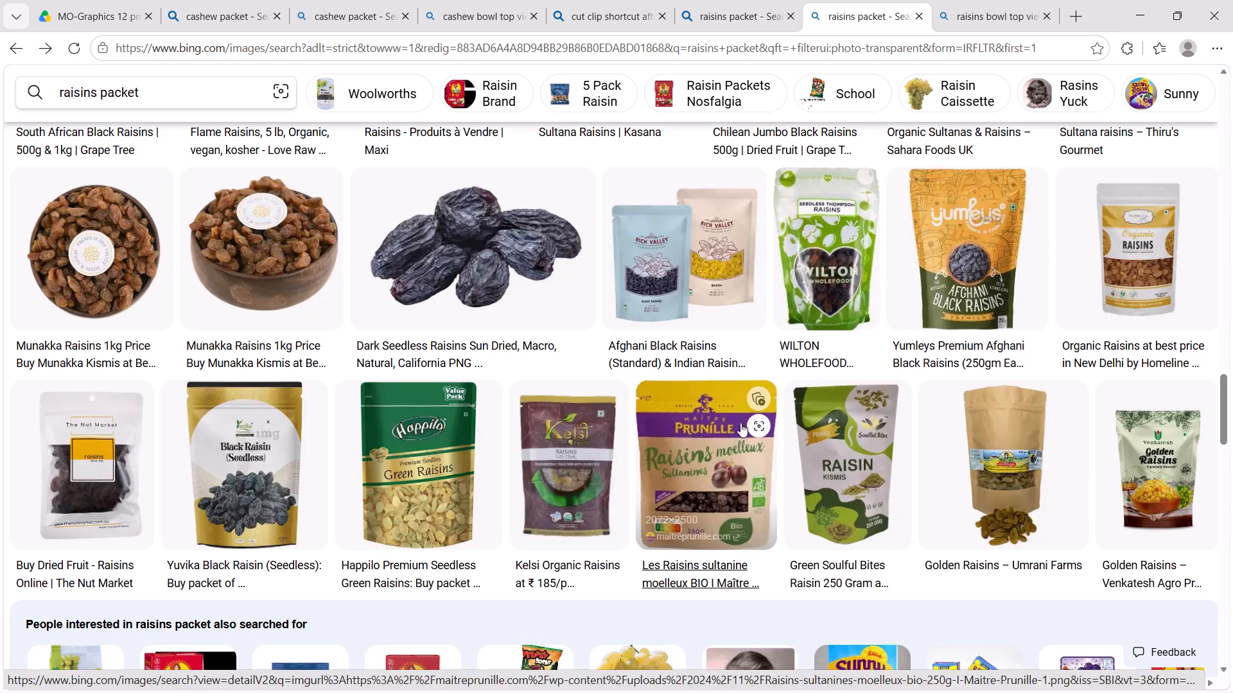
{"action": "scroll", "coordinate": [721, 419], "scroll_direction": "up", "scroll_amount": 3}
{"action": "scroll", "coordinate": [638, 429], "scroll_direction": "up", "scroll_amount": 8}
{"action": "scroll", "coordinate": [532, 432], "scroll_direction": "up", "scroll_amount": 9}
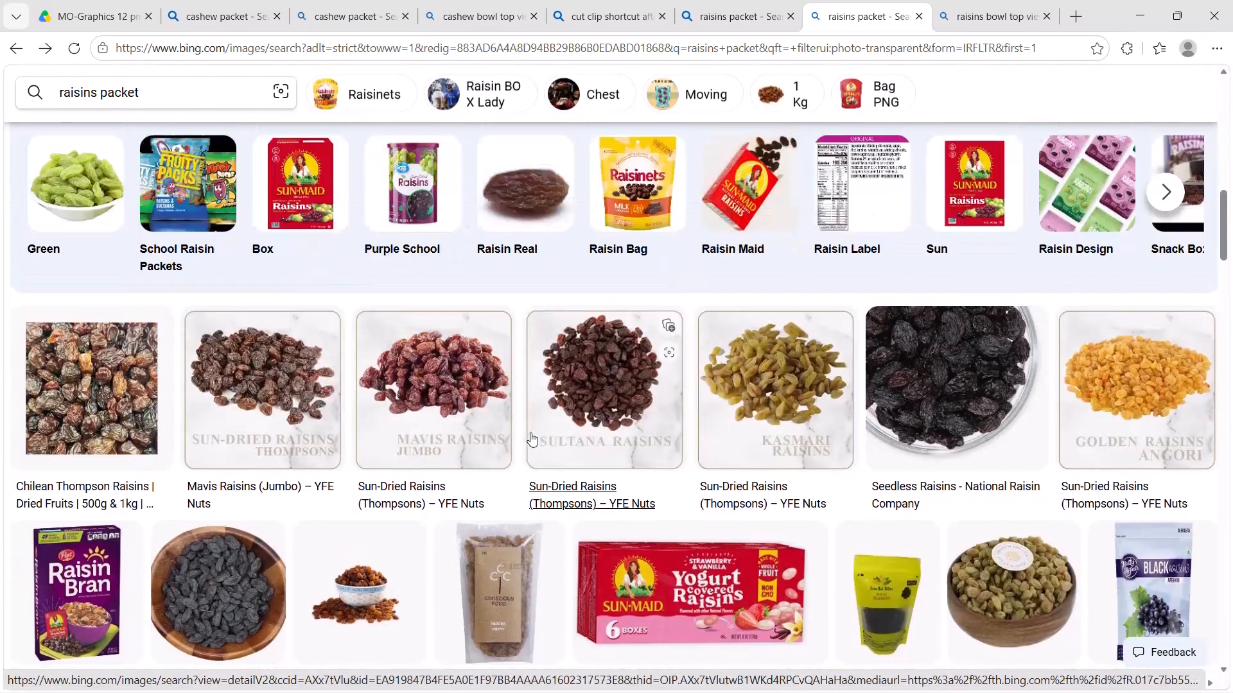
{"action": "scroll", "coordinate": [530, 432], "scroll_direction": "up", "scroll_amount": 16}
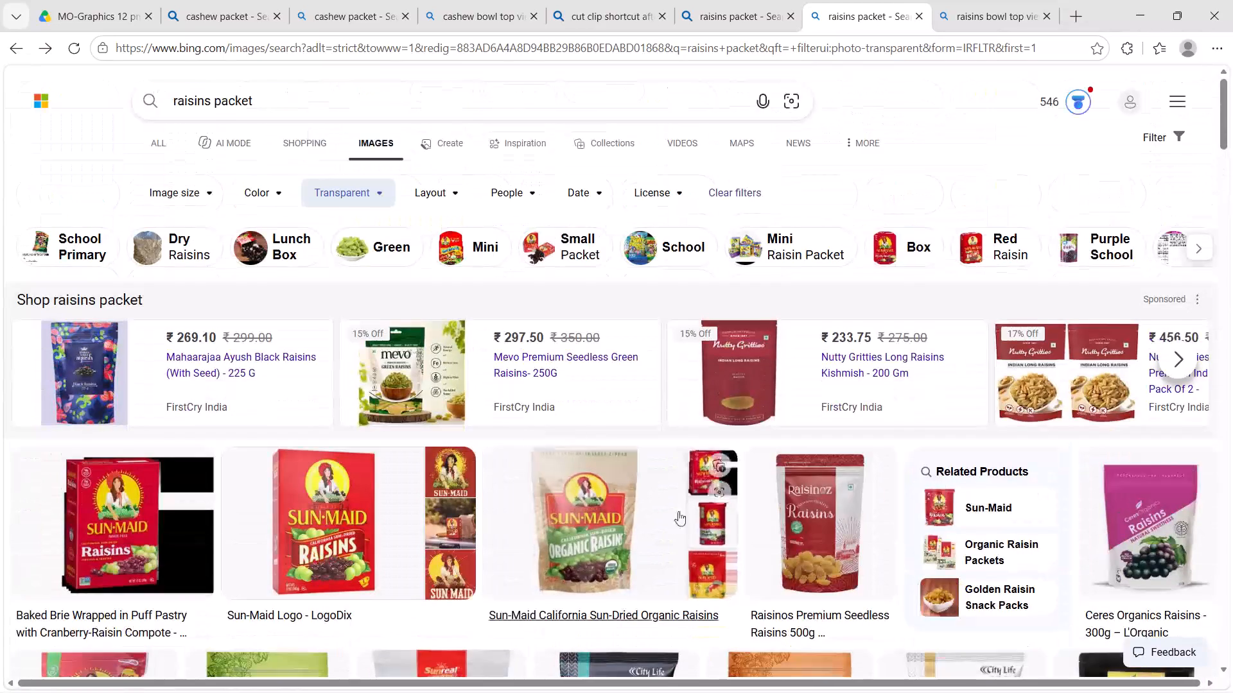
Switch to Photoshop, create a new 1100 × 703 px document and place the downloaded City Life Black Raisins packet image in it.
{"action": "left_click", "coordinate": [731, 672]}
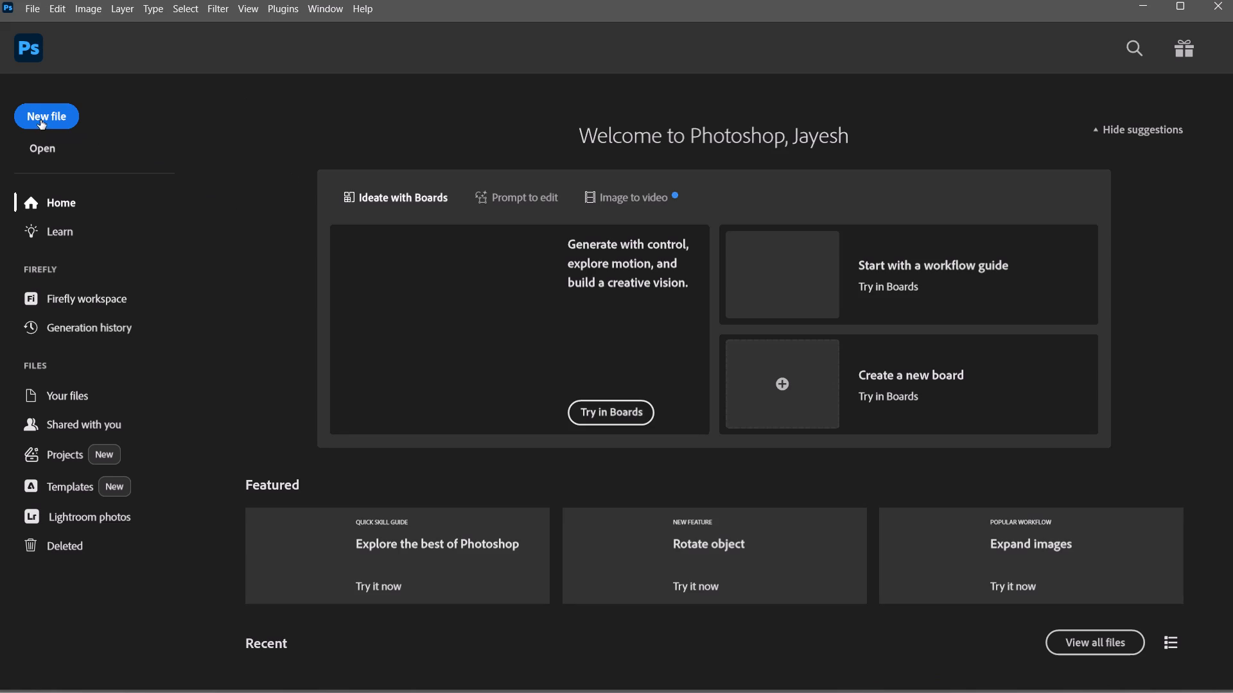
{"action": "left_click", "coordinate": [44, 117]}
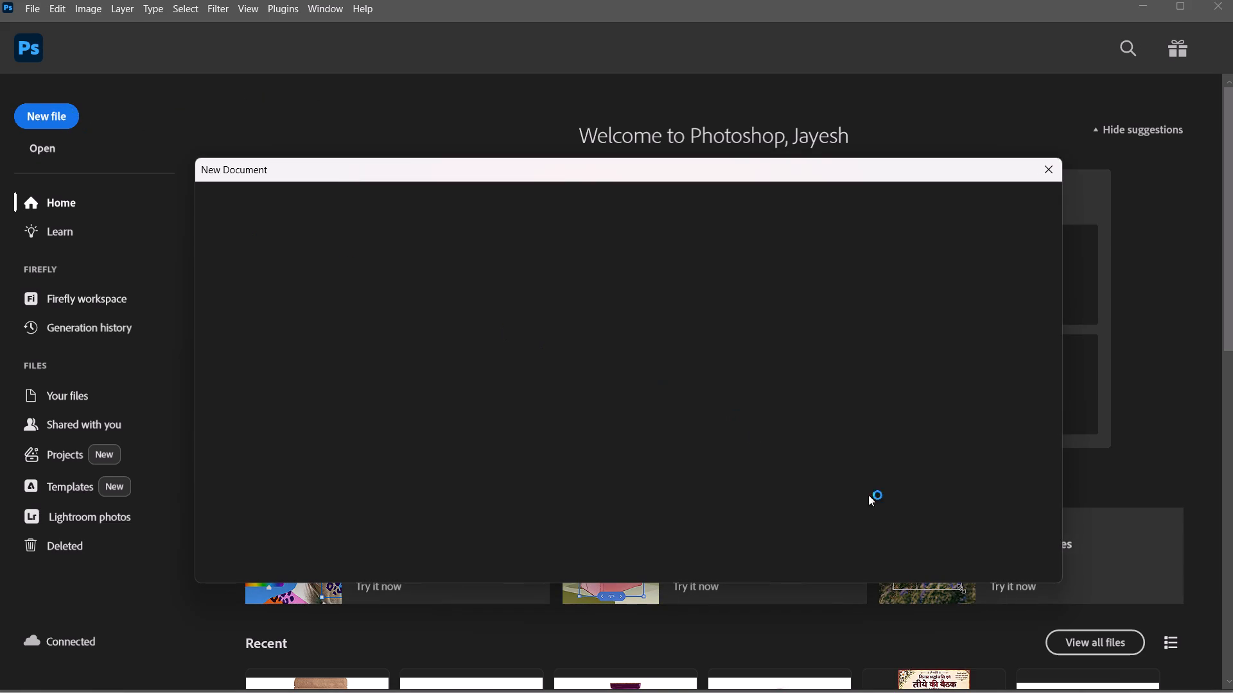
{"action": "left_click", "coordinate": [945, 553]}
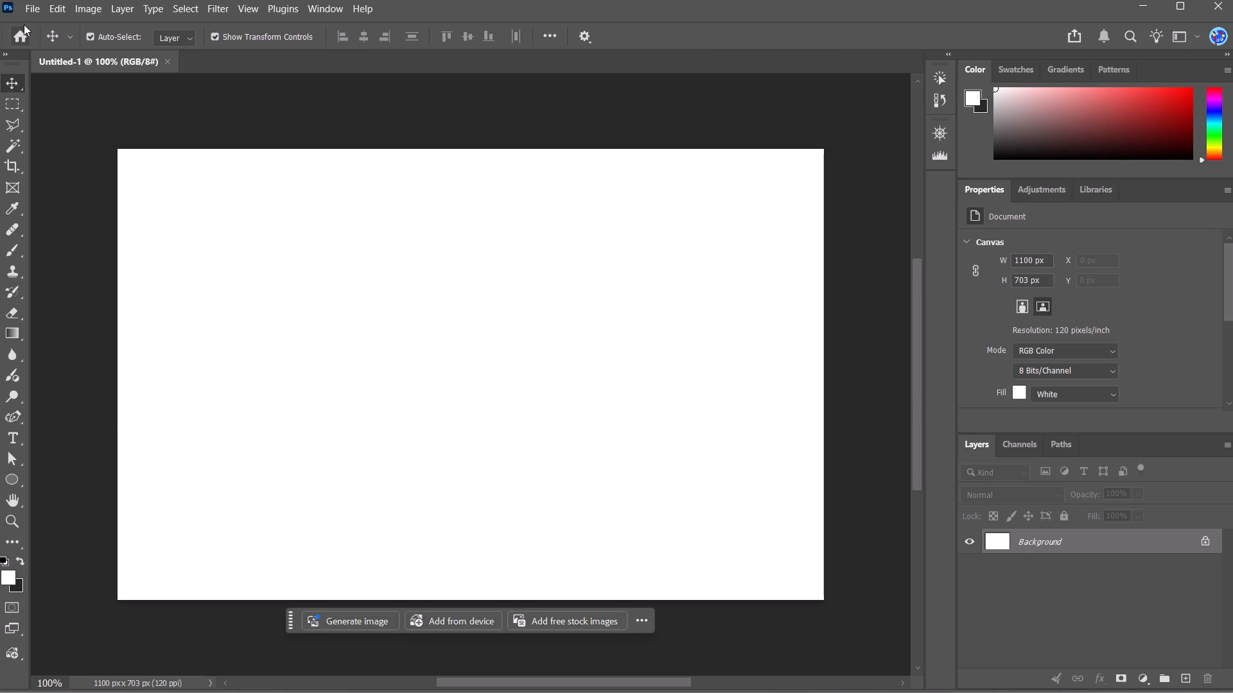
{"action": "left_click", "coordinate": [592, 674]}
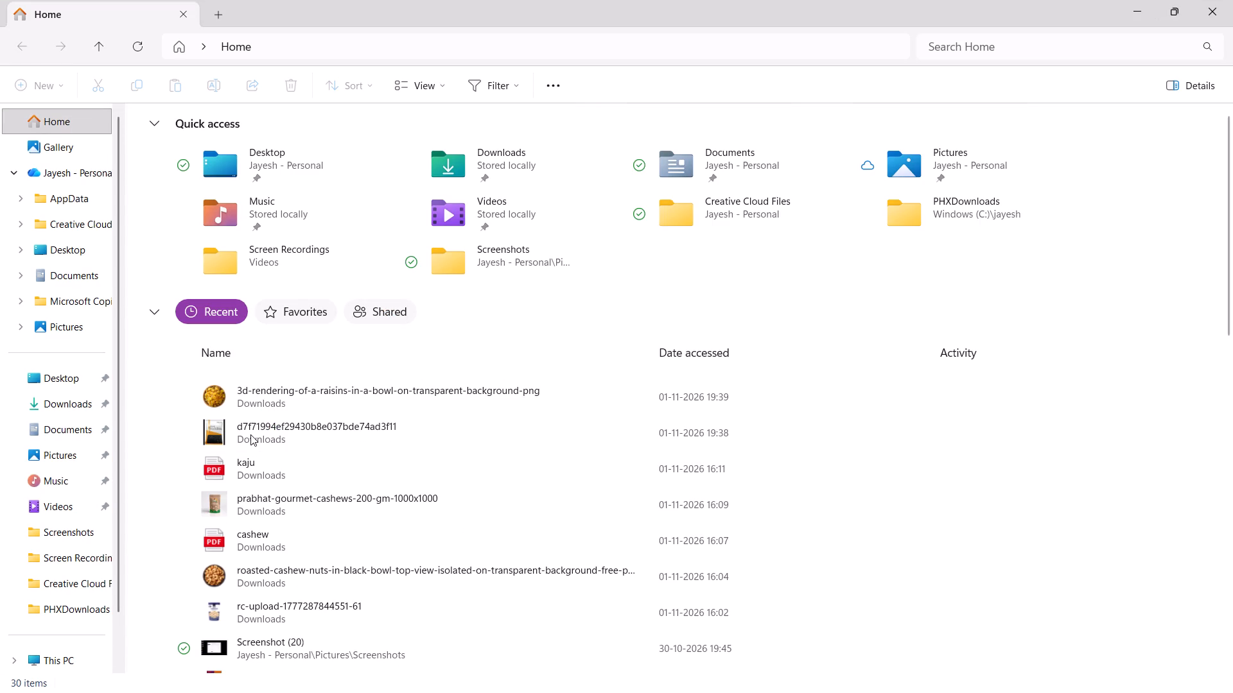
{"action": "left_click_drag", "start_coordinate": [250, 434], "coordinate": [819, 664]}
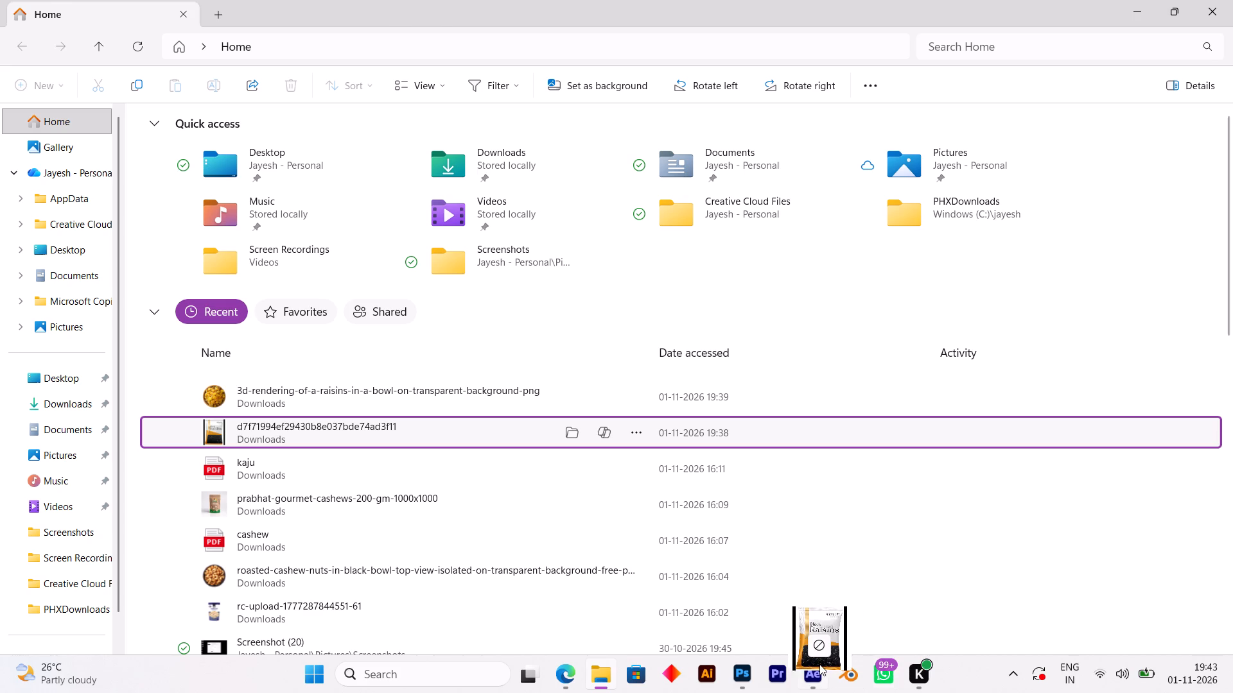
{"action": "left_click_drag", "start_coordinate": [819, 664], "coordinate": [500, 352]}
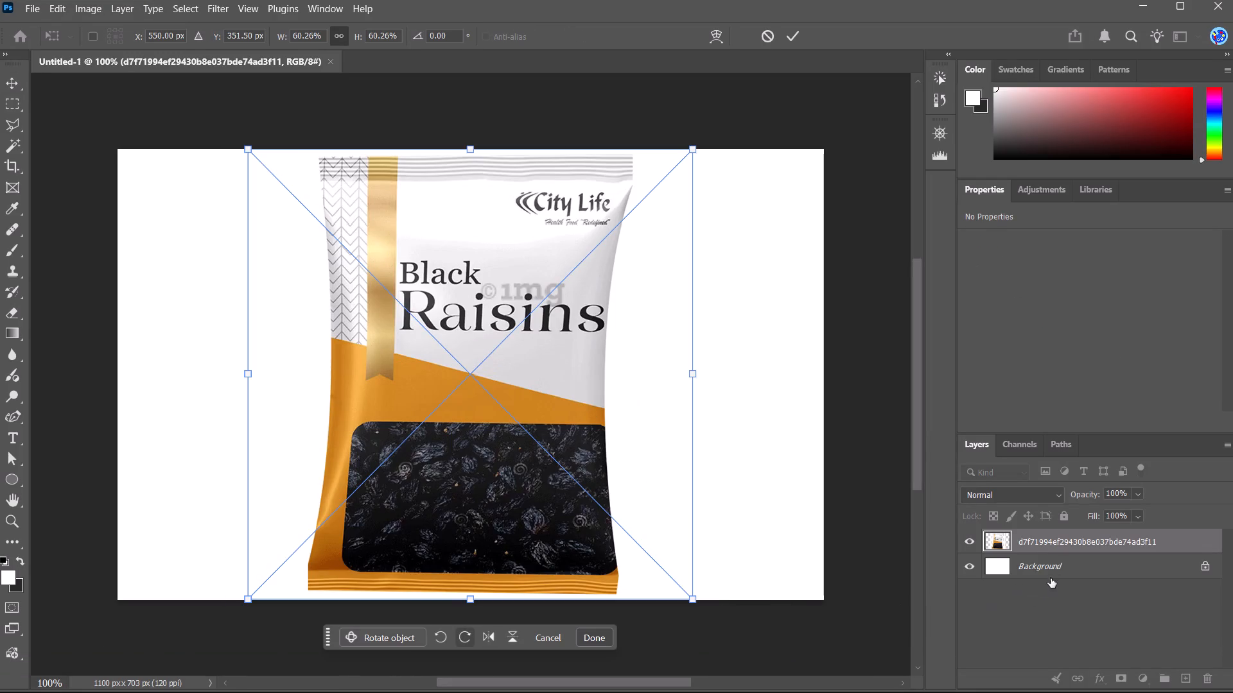
Delete the white Background layer and remove the background from the Black Raisins packet image.
{"action": "left_click", "coordinate": [1060, 570]}
{"action": "left_click", "coordinate": [1205, 685]}
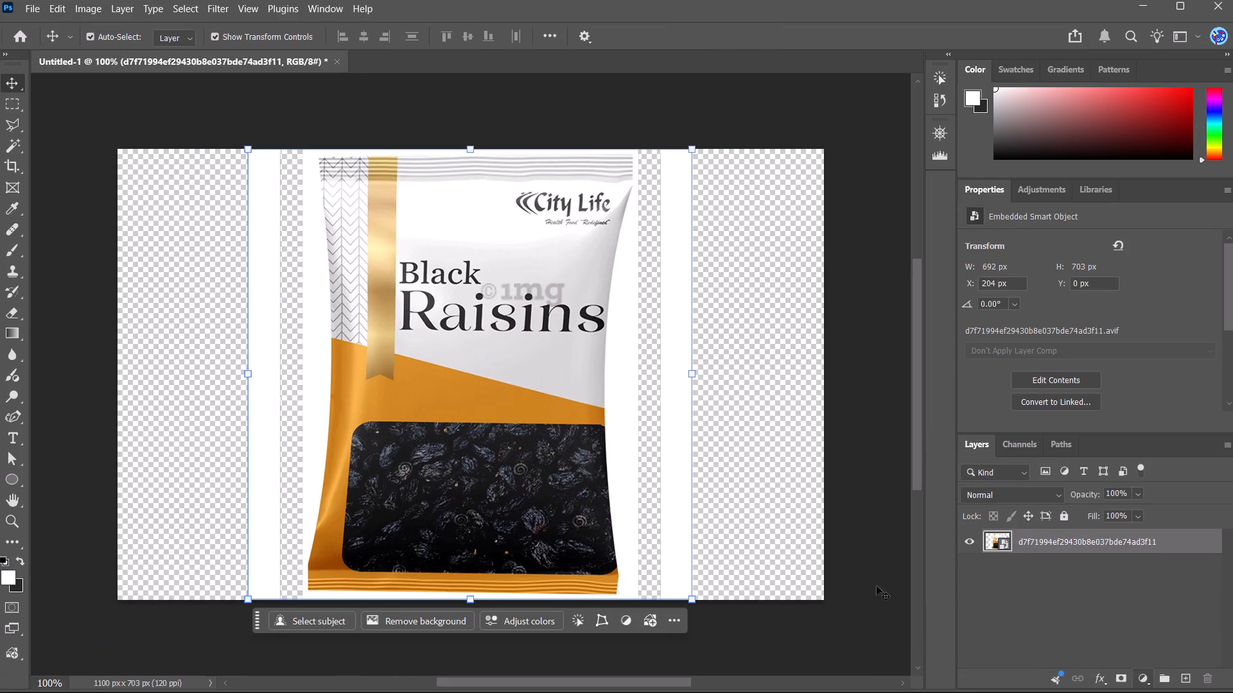
{"action": "left_click", "coordinate": [413, 625]}
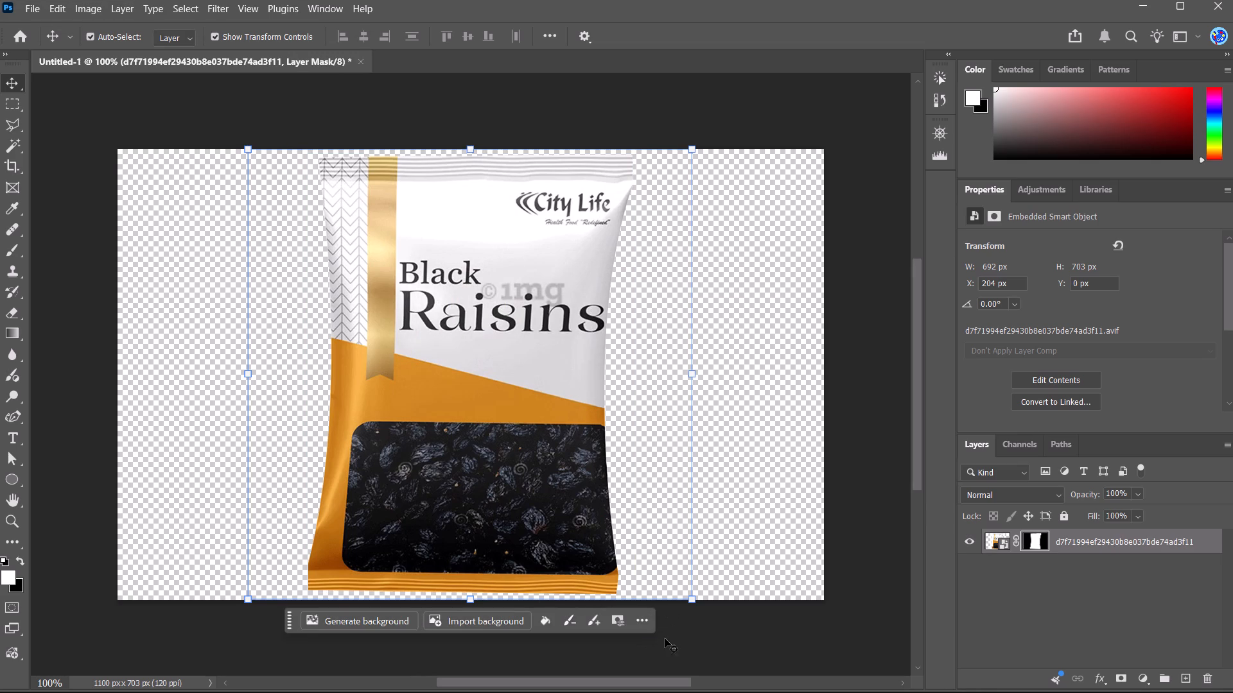
{"action": "key", "text": "Return"}
{"action": "left_click", "coordinate": [759, 629]}
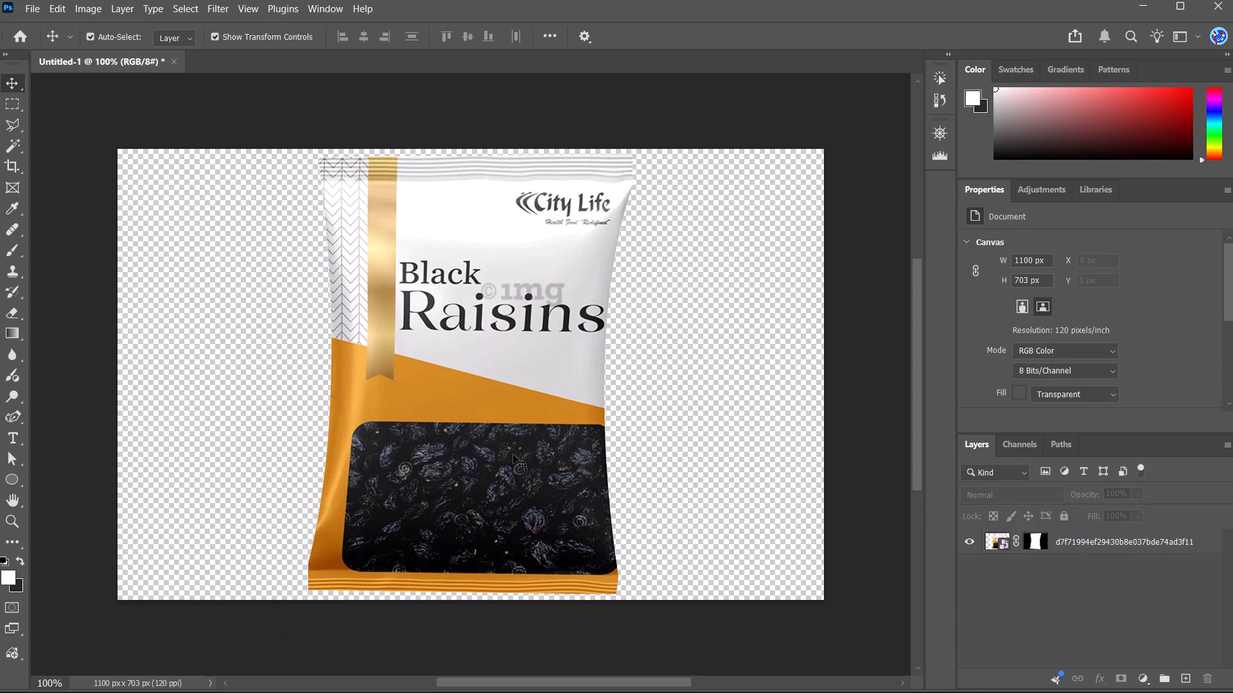
{"action": "left_click", "coordinate": [513, 454]}
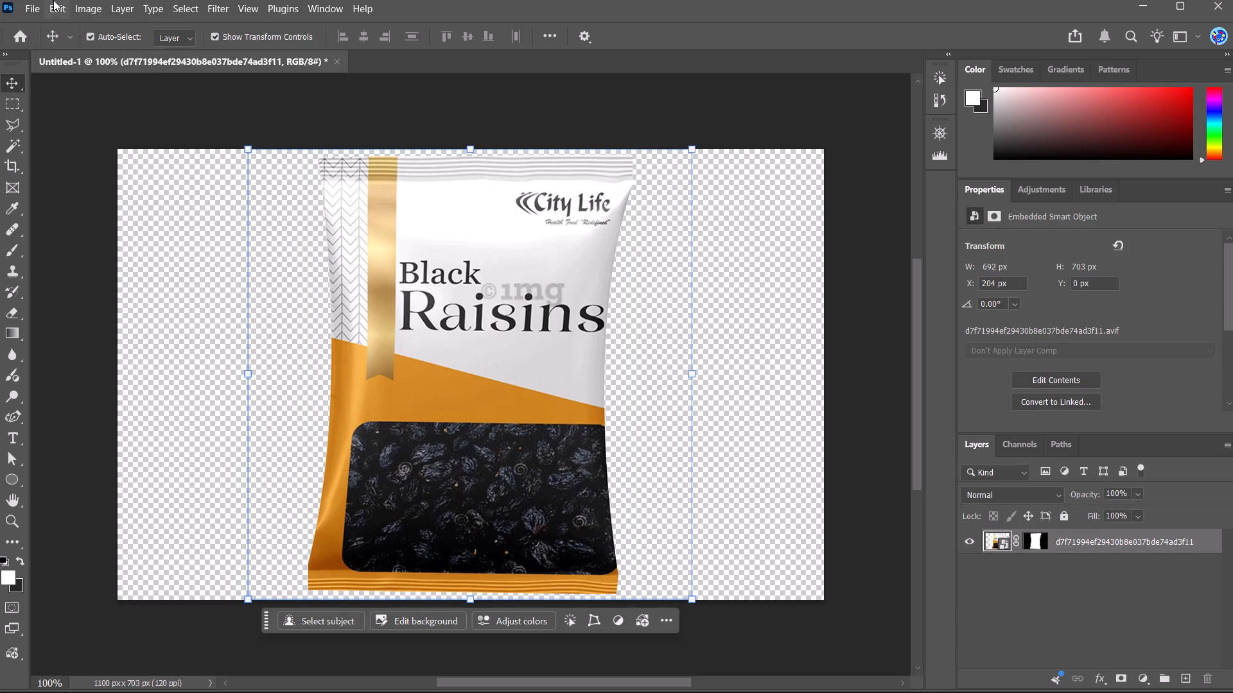
Save the packet cutout as a Photoshop PDF named kismis in Downloads, without replacing the existing Untitled-1 file.
{"action": "left_click", "coordinate": [34, 9]}
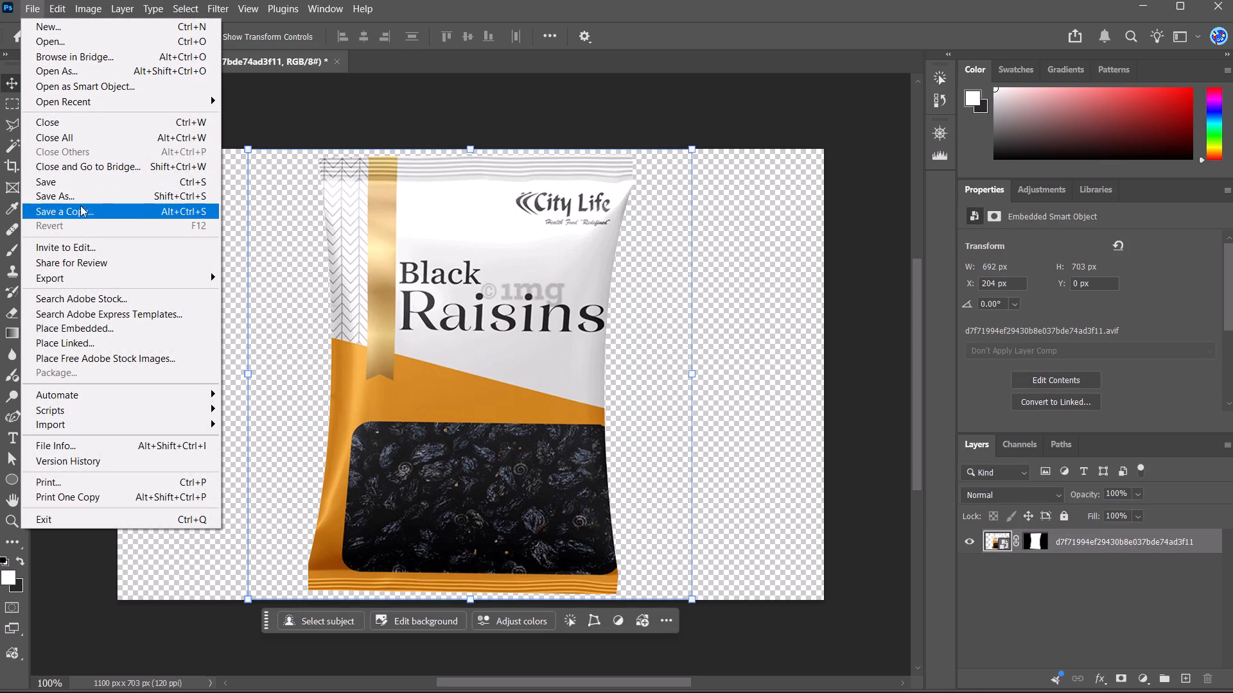
{"action": "left_click", "coordinate": [75, 186]}
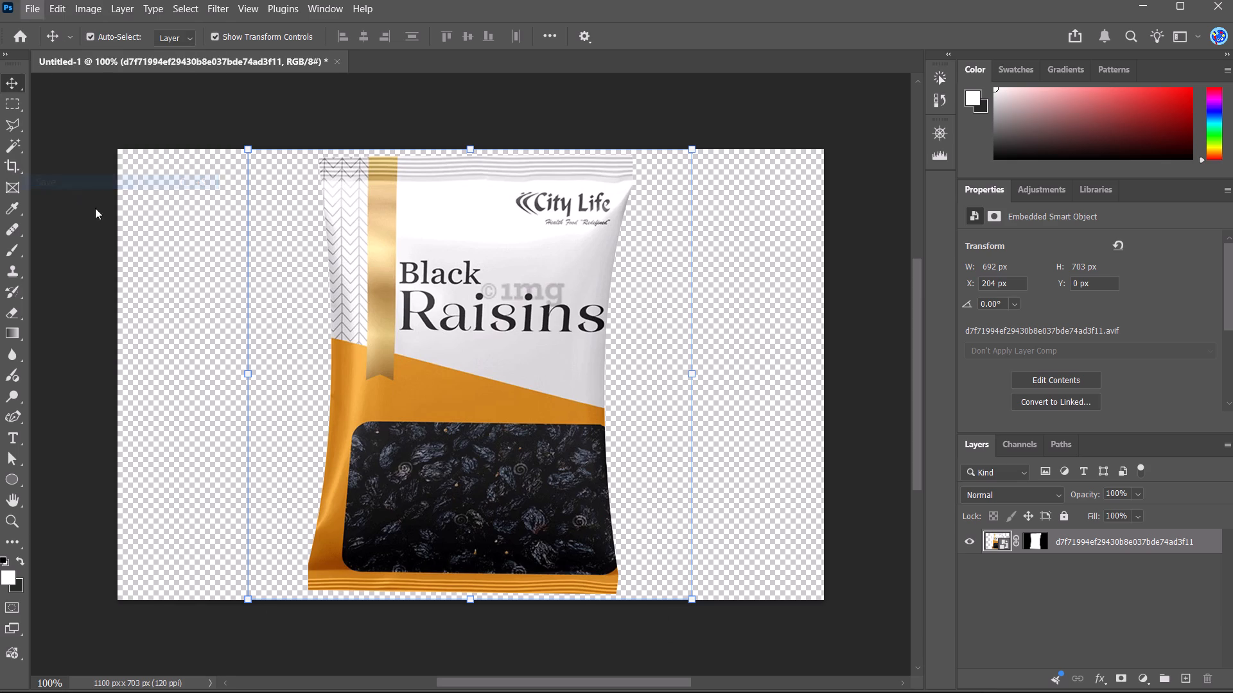
{"action": "left_click", "coordinate": [482, 425]}
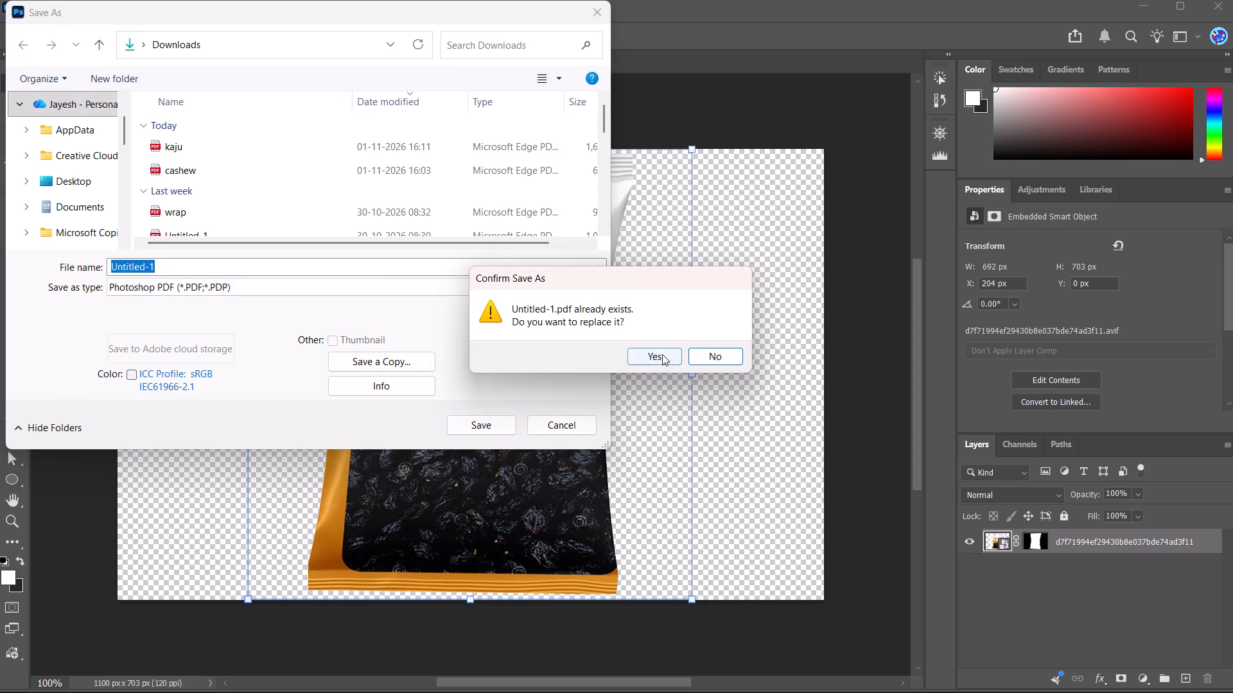
{"action": "left_click", "coordinate": [713, 359]}
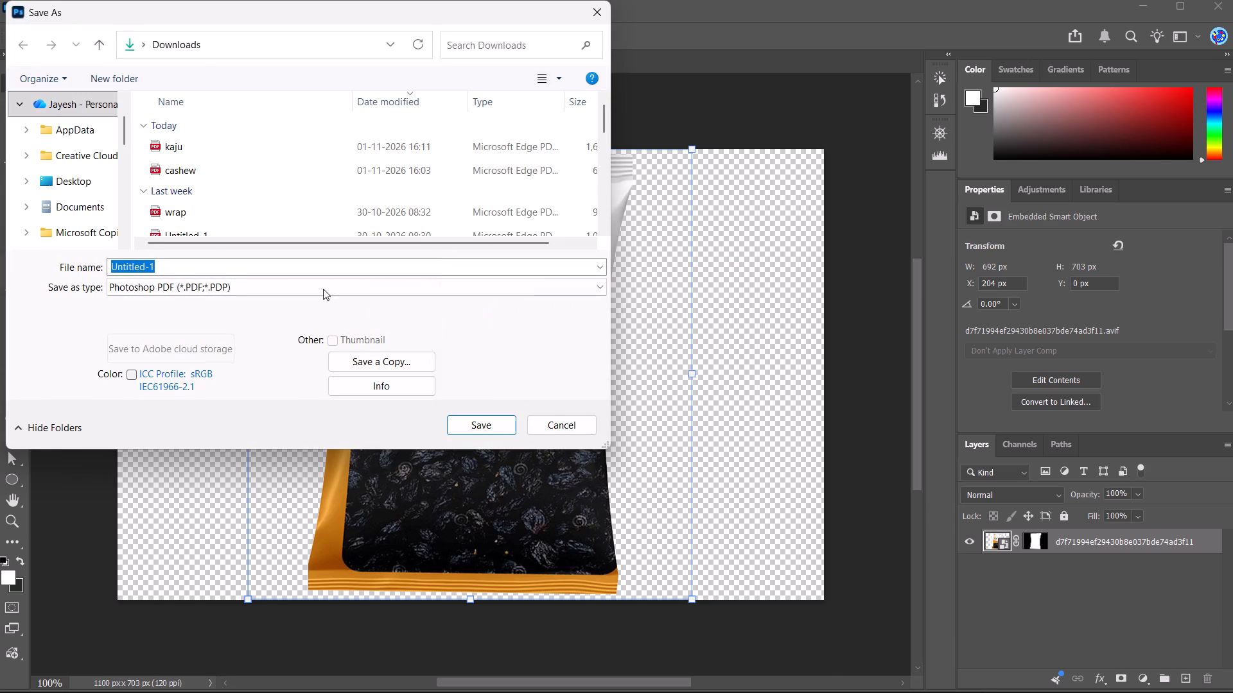
{"action": "left_click_drag", "start_coordinate": [247, 270], "coordinate": [0, 296]}
{"action": "type", "text": "kismis"}
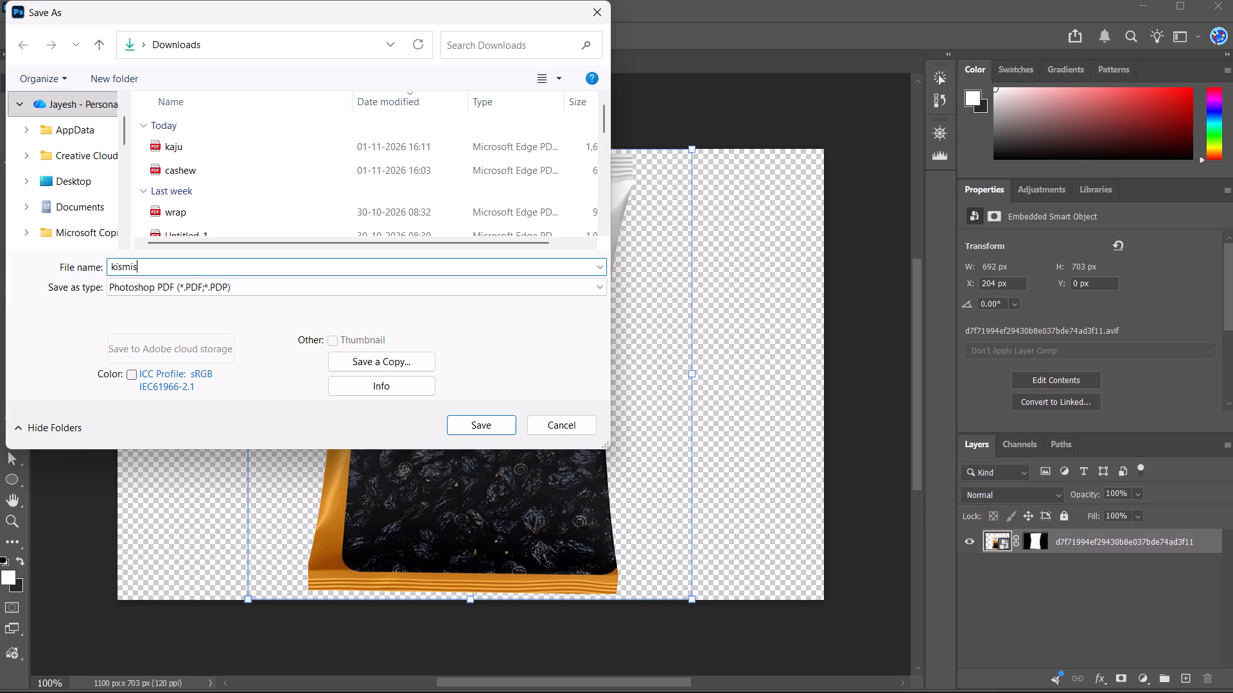
{"action": "left_click", "coordinate": [486, 431]}
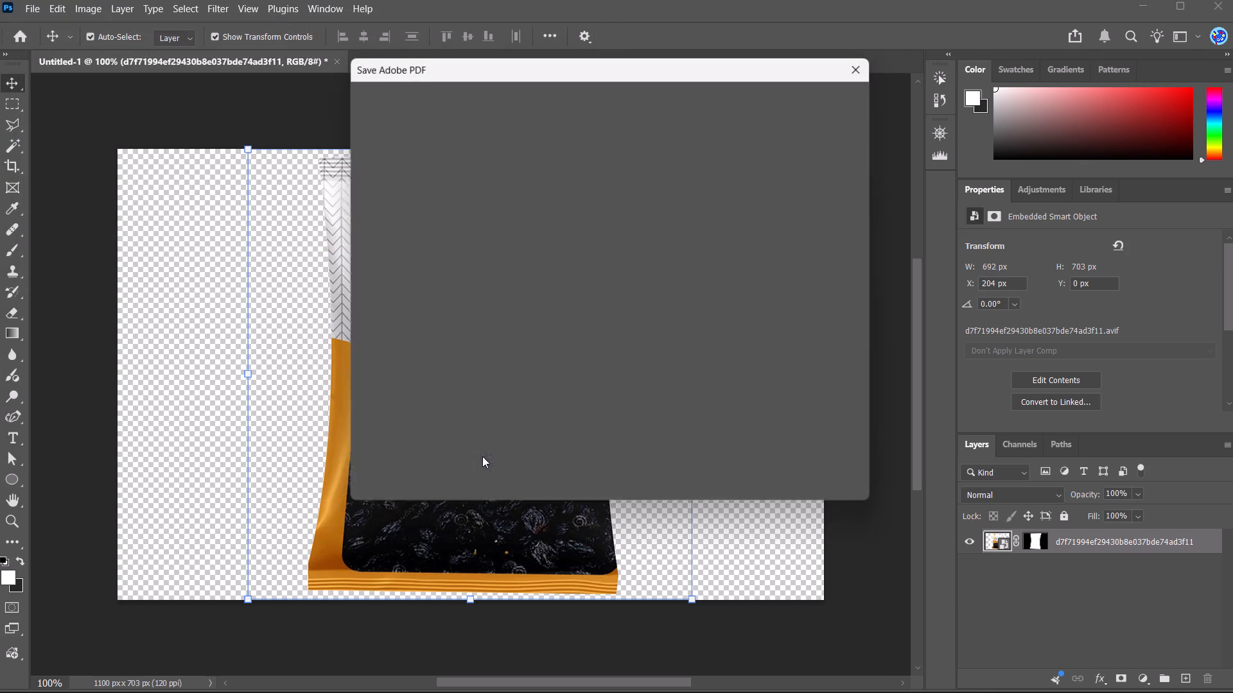
{"action": "left_click", "coordinate": [776, 492]}
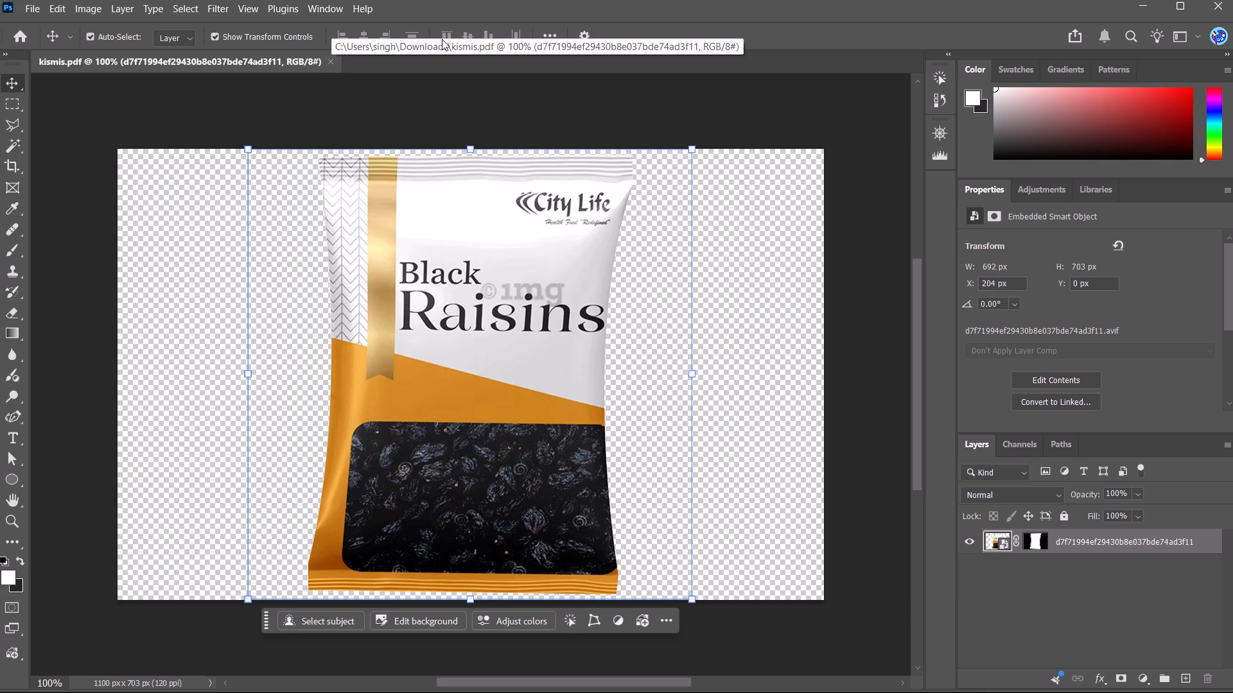
{"action": "left_click_drag", "start_coordinate": [1232, 0], "coordinate": [1232, 8]}
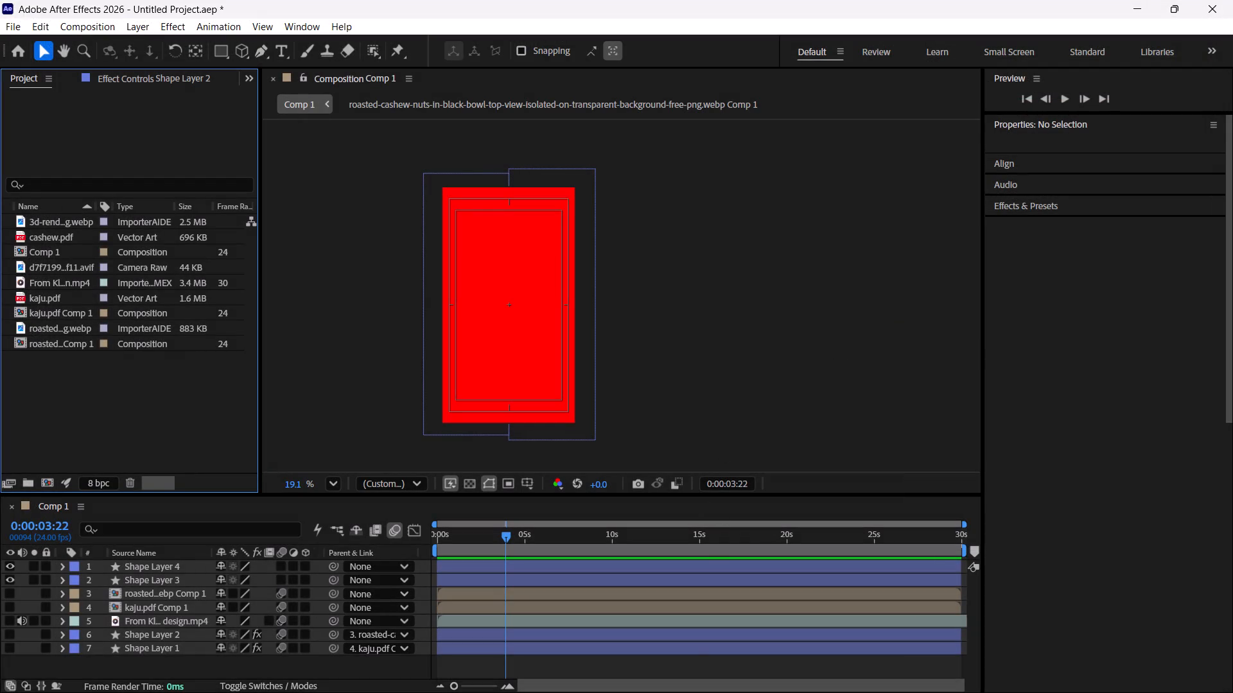
Switch to Edge and close the golden raisins bowl image to return to the transparent "raisins bowl top view" results.
{"action": "left_click", "coordinate": [566, 669]}
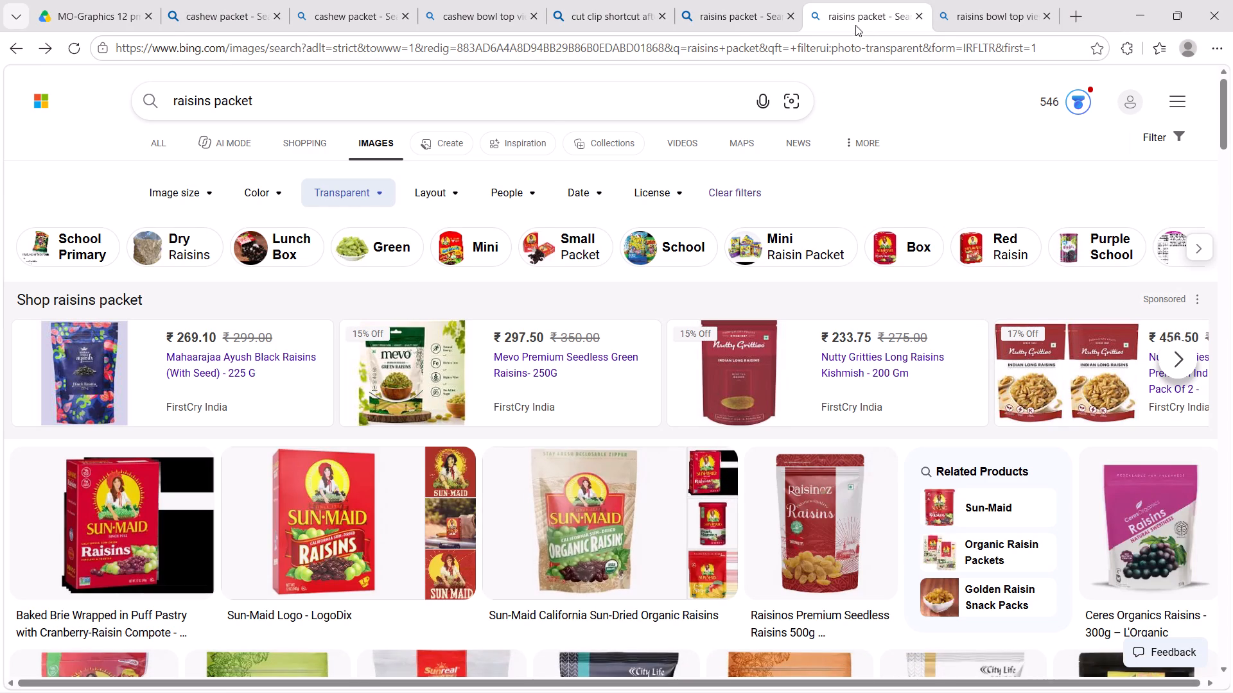
{"action": "left_click", "coordinate": [961, 13]}
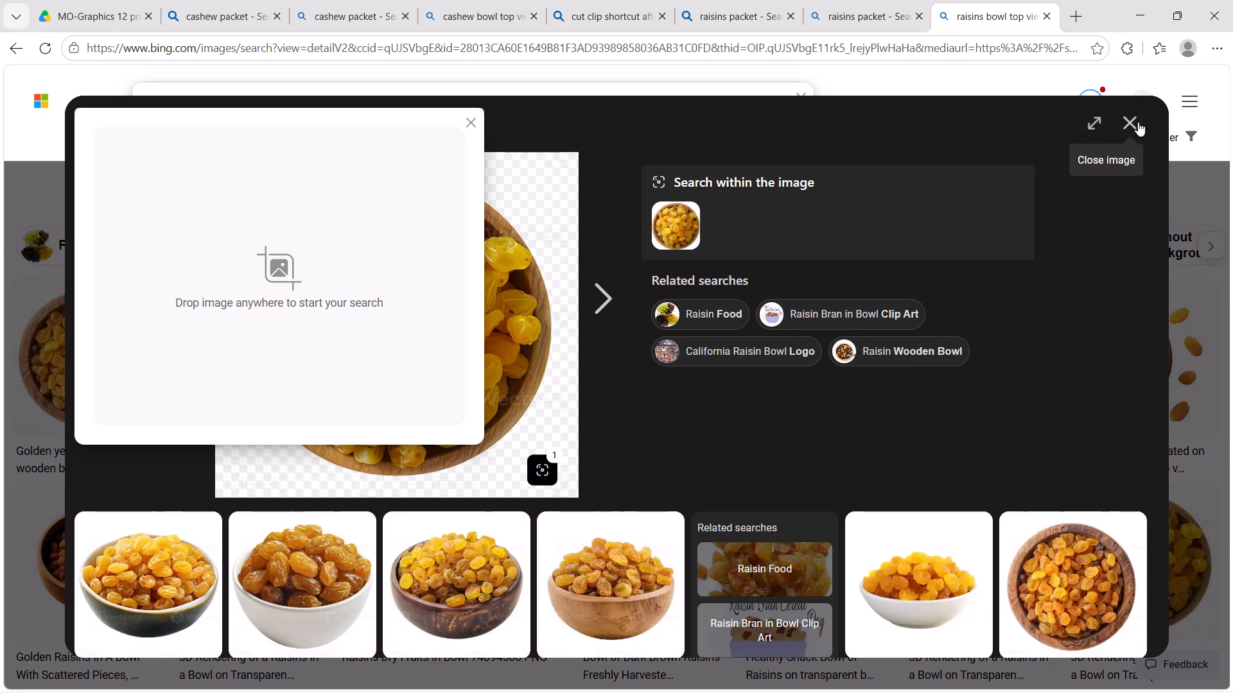
{"action": "left_click", "coordinate": [1138, 122]}
{"action": "left_click", "coordinate": [802, 107]}
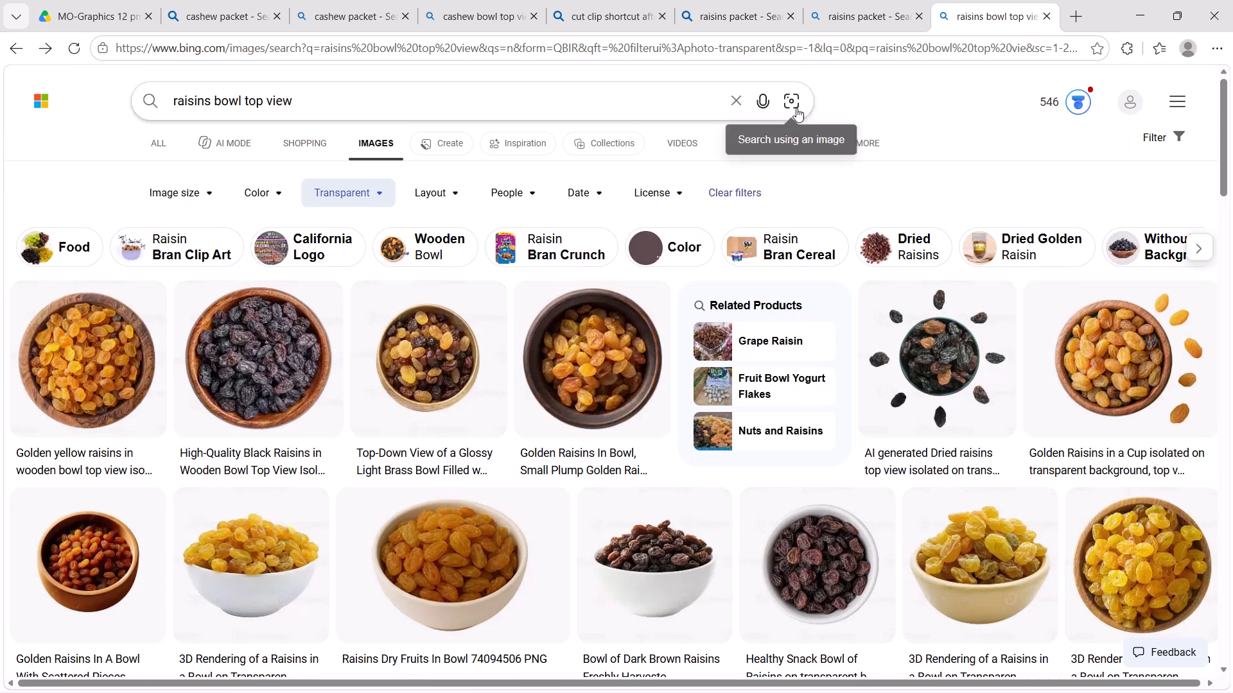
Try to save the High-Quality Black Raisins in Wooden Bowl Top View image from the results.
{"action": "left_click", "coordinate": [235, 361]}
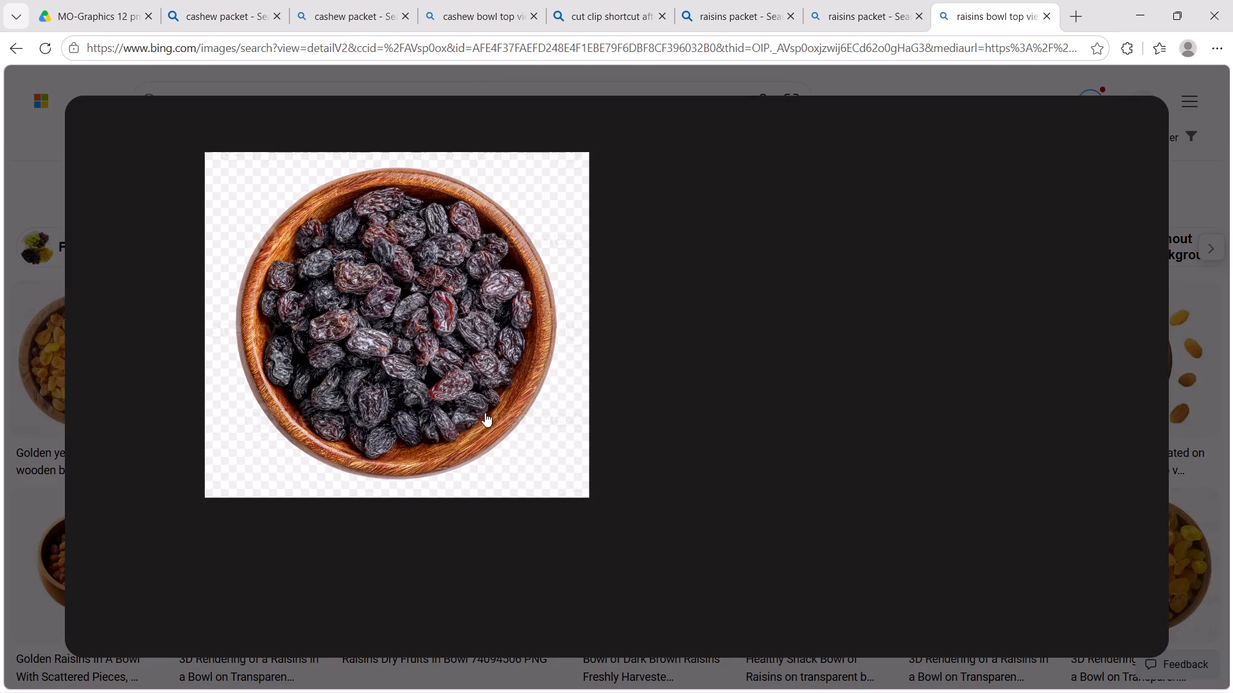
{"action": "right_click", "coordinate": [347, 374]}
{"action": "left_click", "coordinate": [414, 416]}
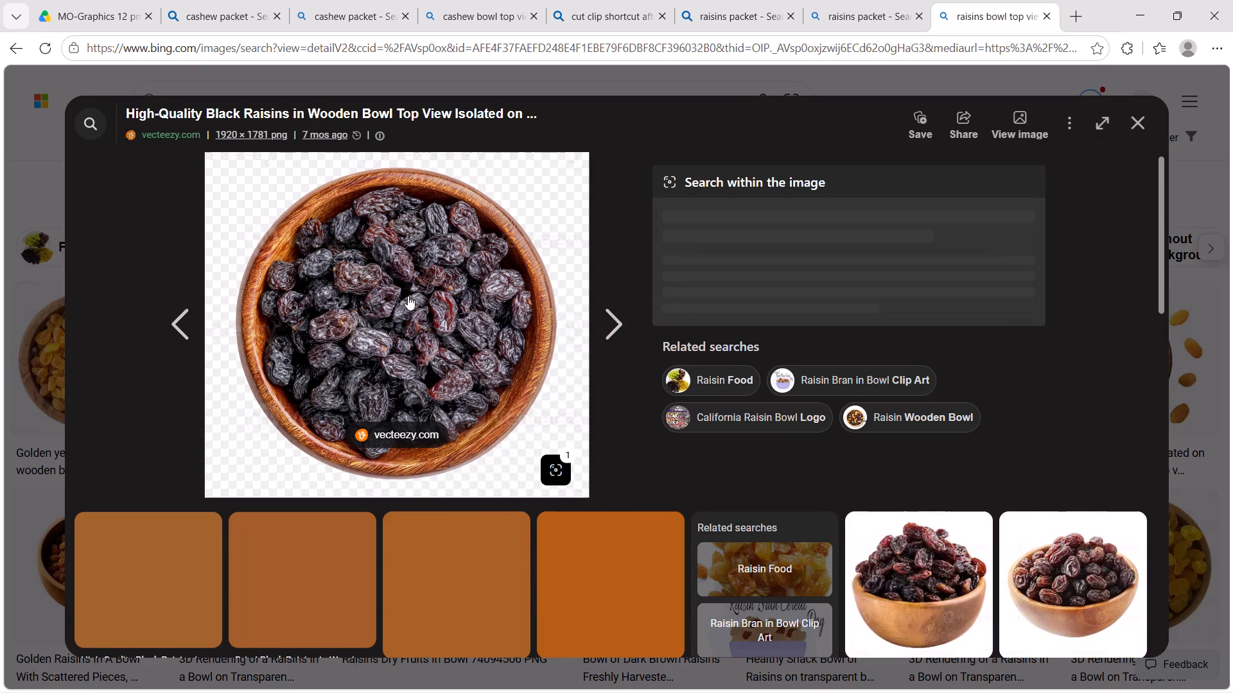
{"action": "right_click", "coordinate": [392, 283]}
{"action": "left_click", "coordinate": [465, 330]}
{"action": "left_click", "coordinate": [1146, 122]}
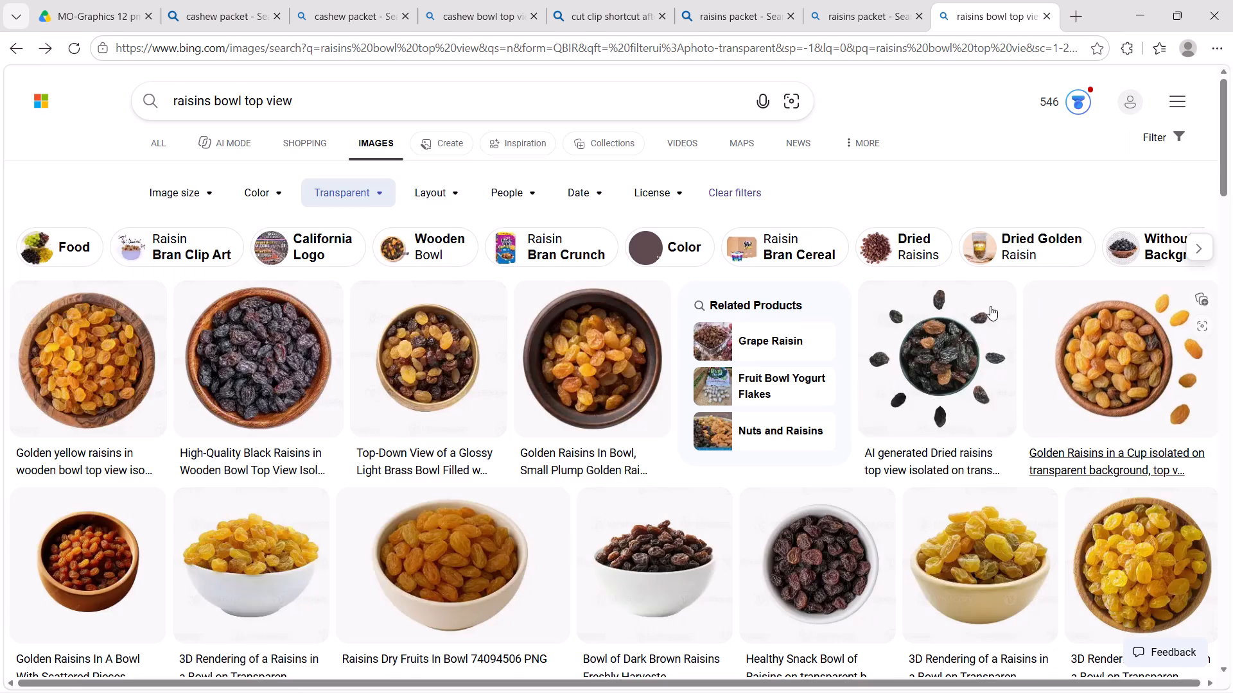
Save the High-Quality Black Raisins in Wooden Bowl Top View image to Downloads and return to the results.
{"action": "left_click", "coordinate": [275, 363]}
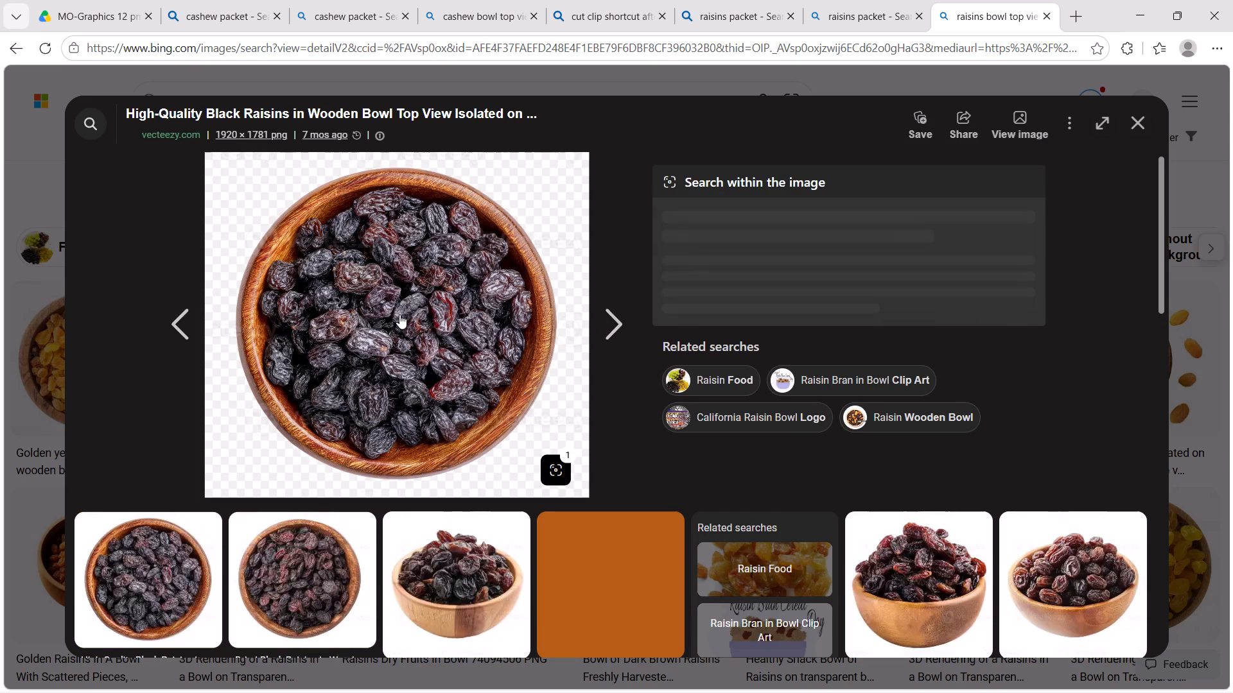
{"action": "right_click", "coordinate": [399, 314]}
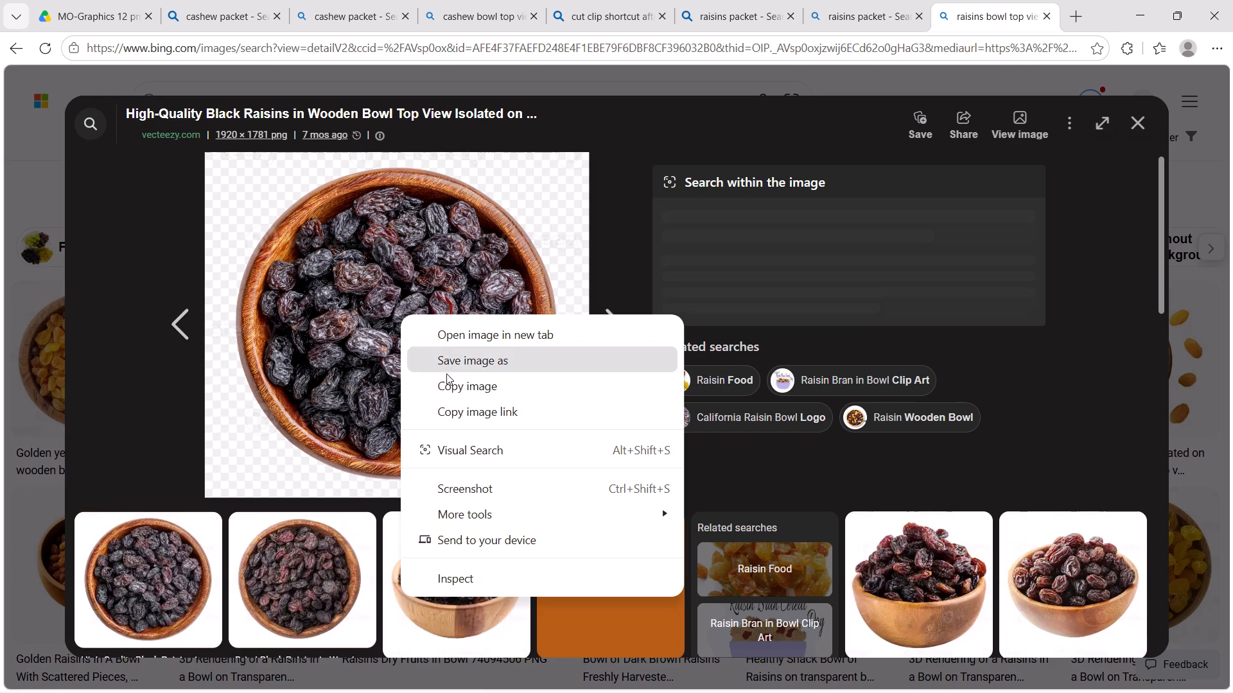
{"action": "left_click", "coordinate": [466, 364]}
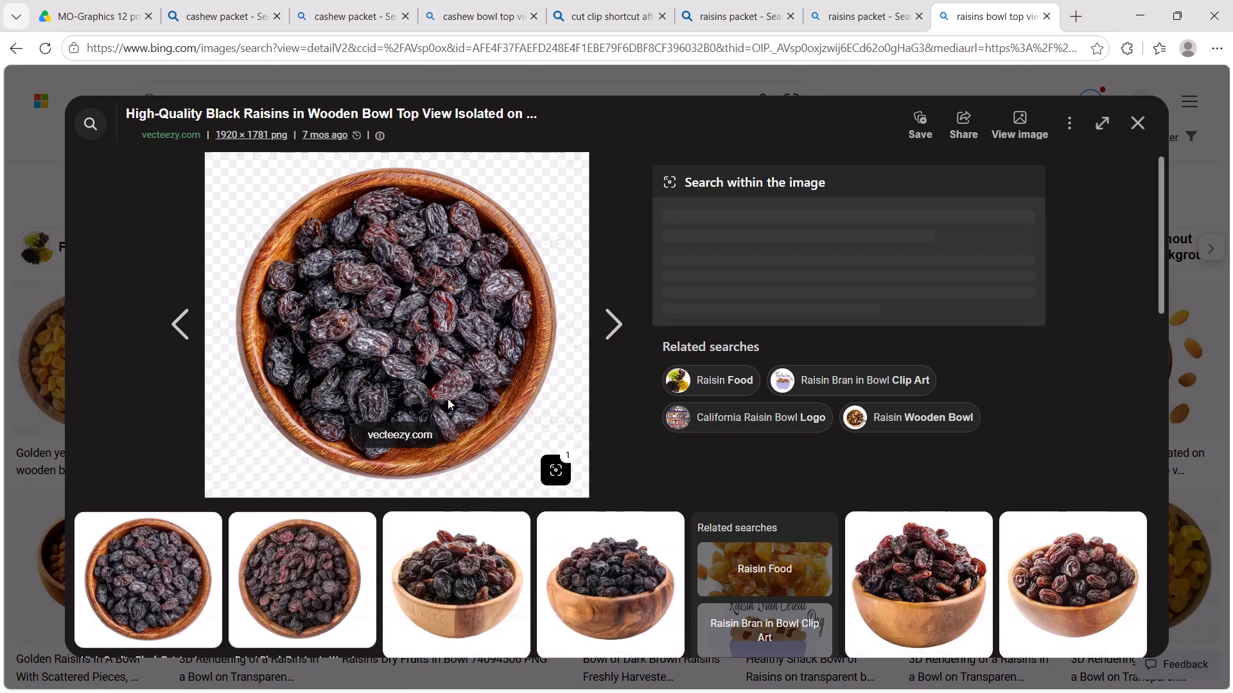
{"action": "left_click", "coordinate": [460, 349]}
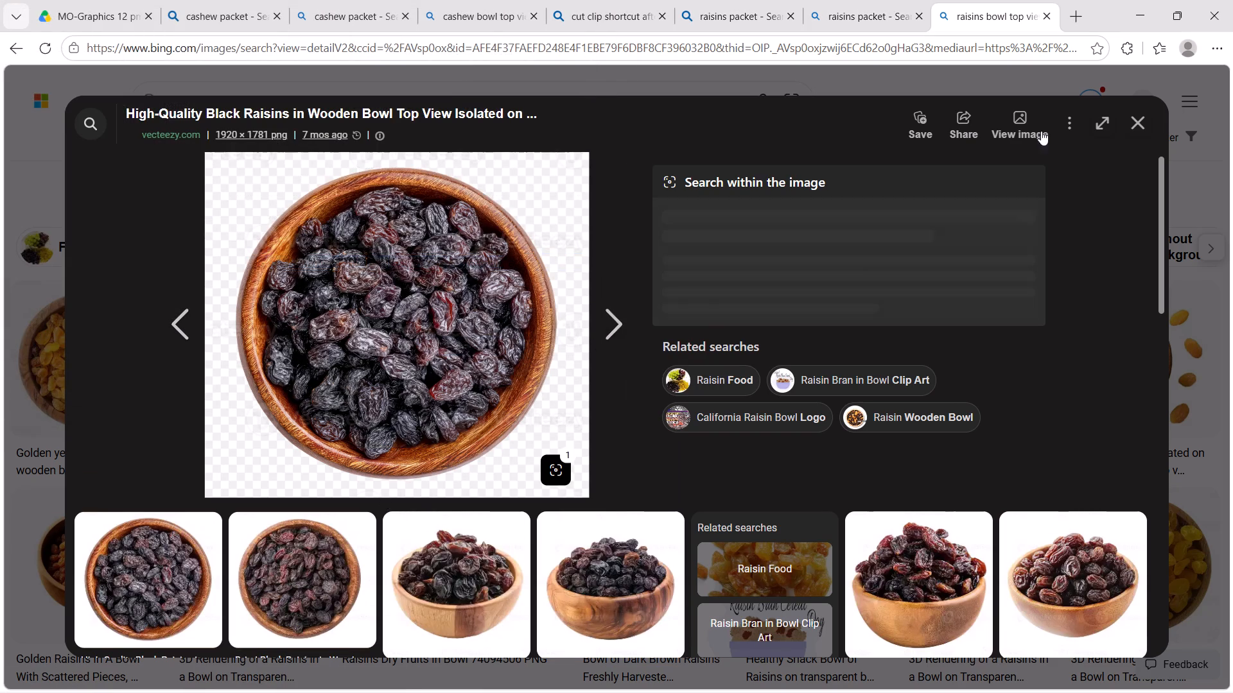
{"action": "left_click", "coordinate": [1133, 118]}
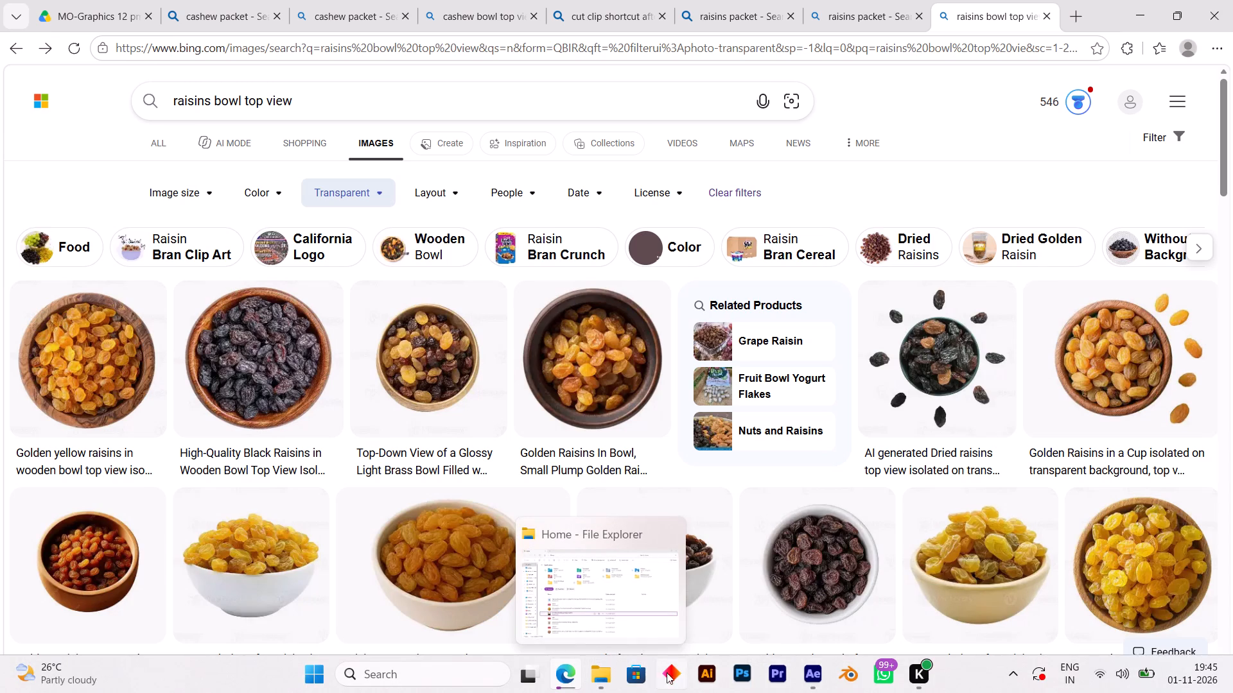
Import the downloaded high-quality-black-raisins-in-wooden-bowl image from File Explorer into the After Effects project.
{"action": "left_click", "coordinate": [811, 672]}
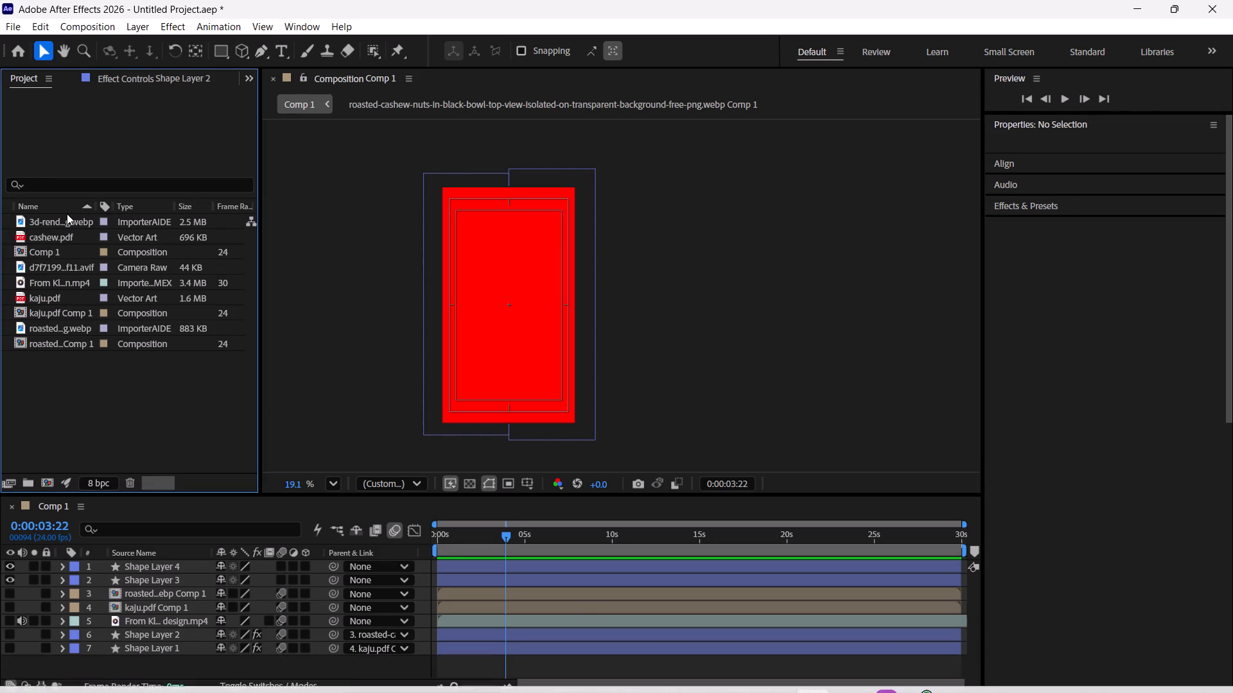
{"action": "left_click", "coordinate": [598, 681]}
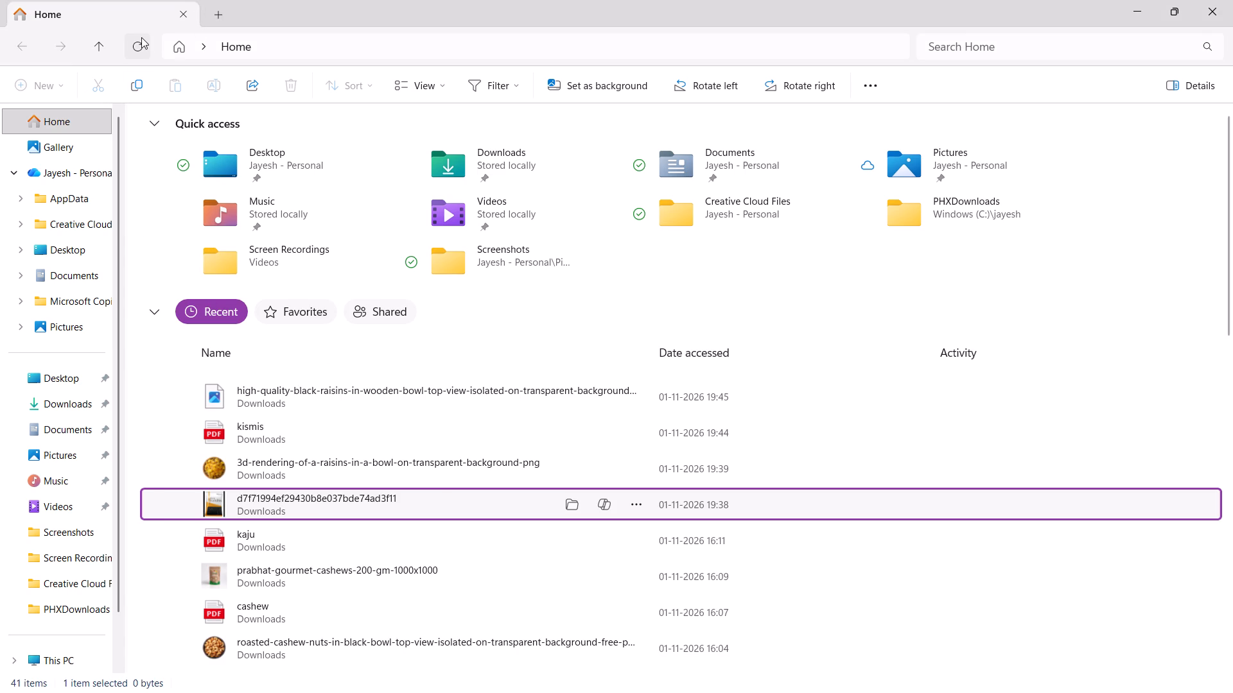
{"action": "left_click", "coordinate": [141, 37]}
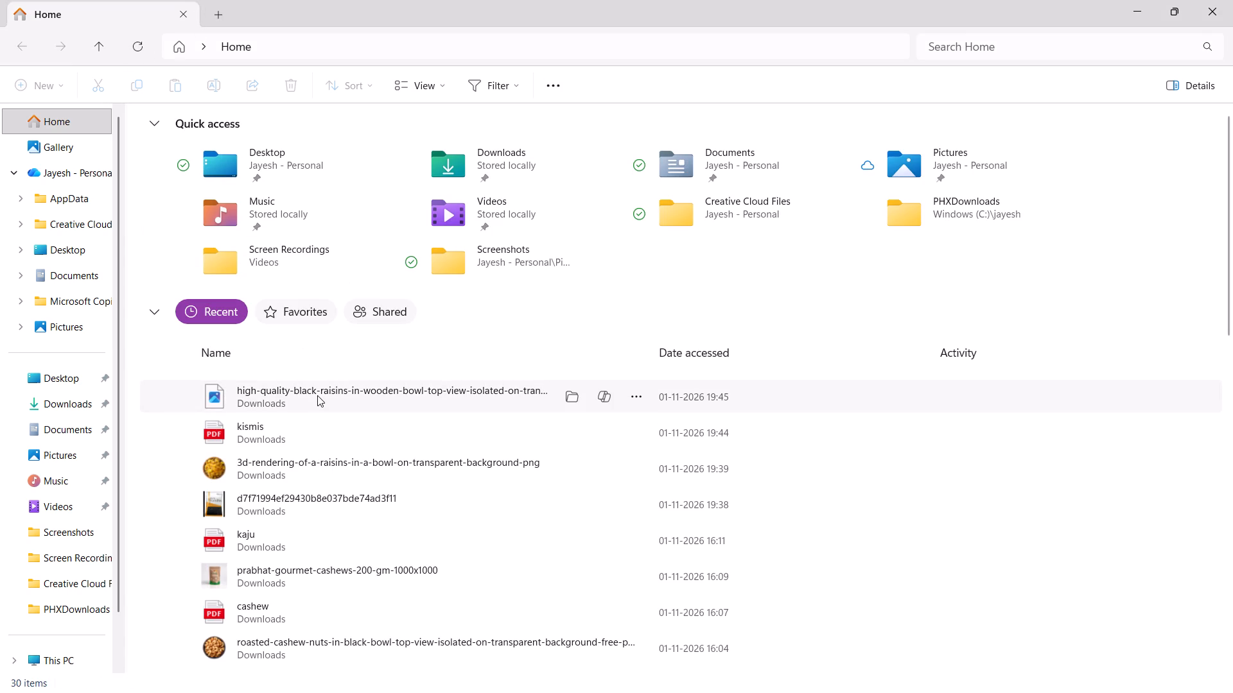
{"action": "left_click_drag", "start_coordinate": [315, 396], "coordinate": [812, 676]}
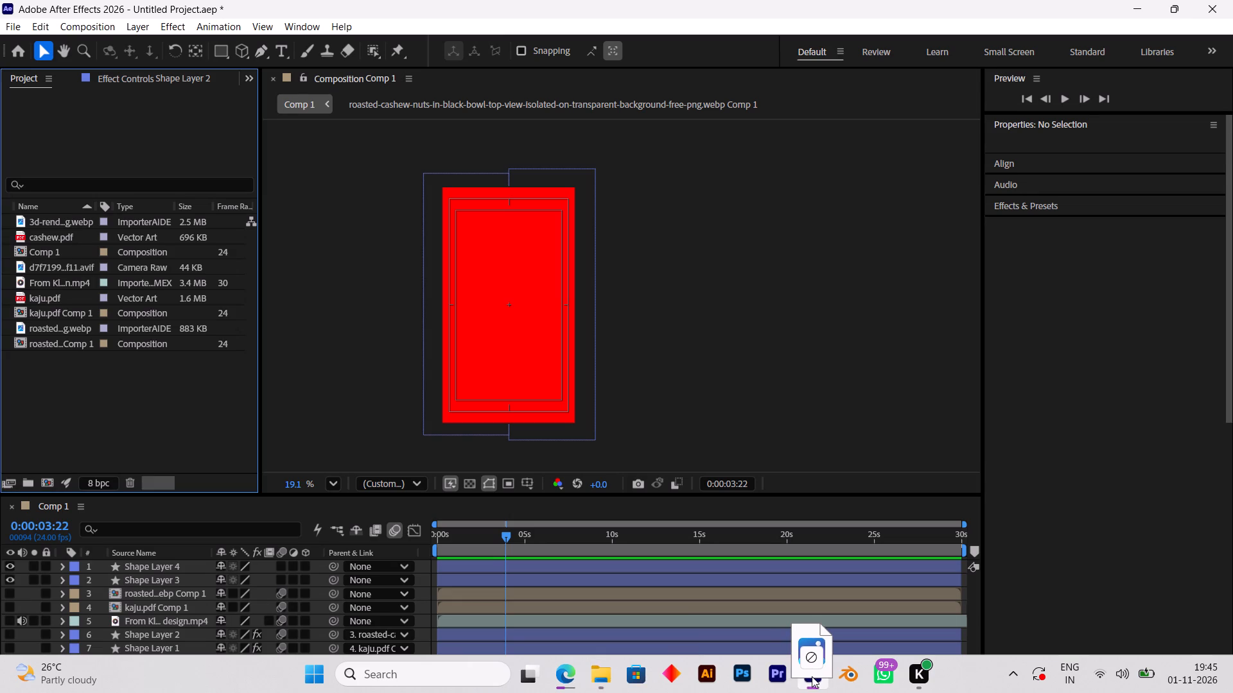
{"action": "left_click_drag", "start_coordinate": [812, 676], "coordinate": [123, 389]}
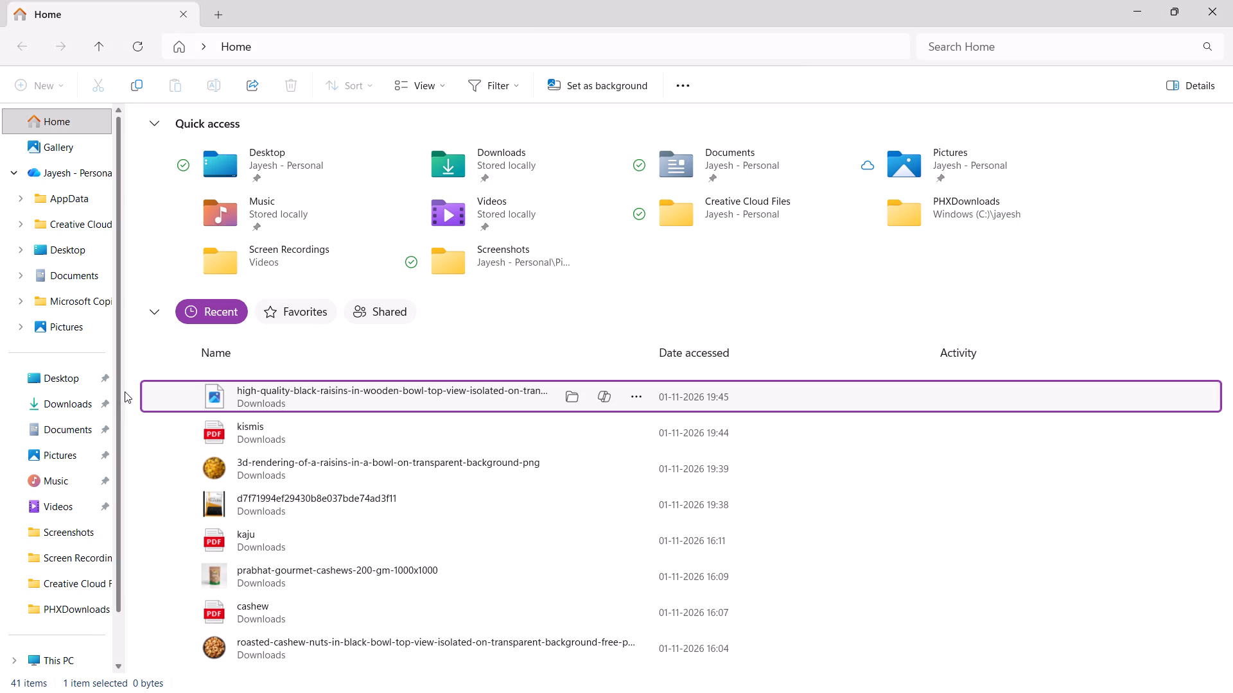
Bring the high-quality-black-raisins-in-wooden-bowl image from the recent files in File Explorer into the After Effects project.
{"action": "left_click", "coordinate": [813, 669]}
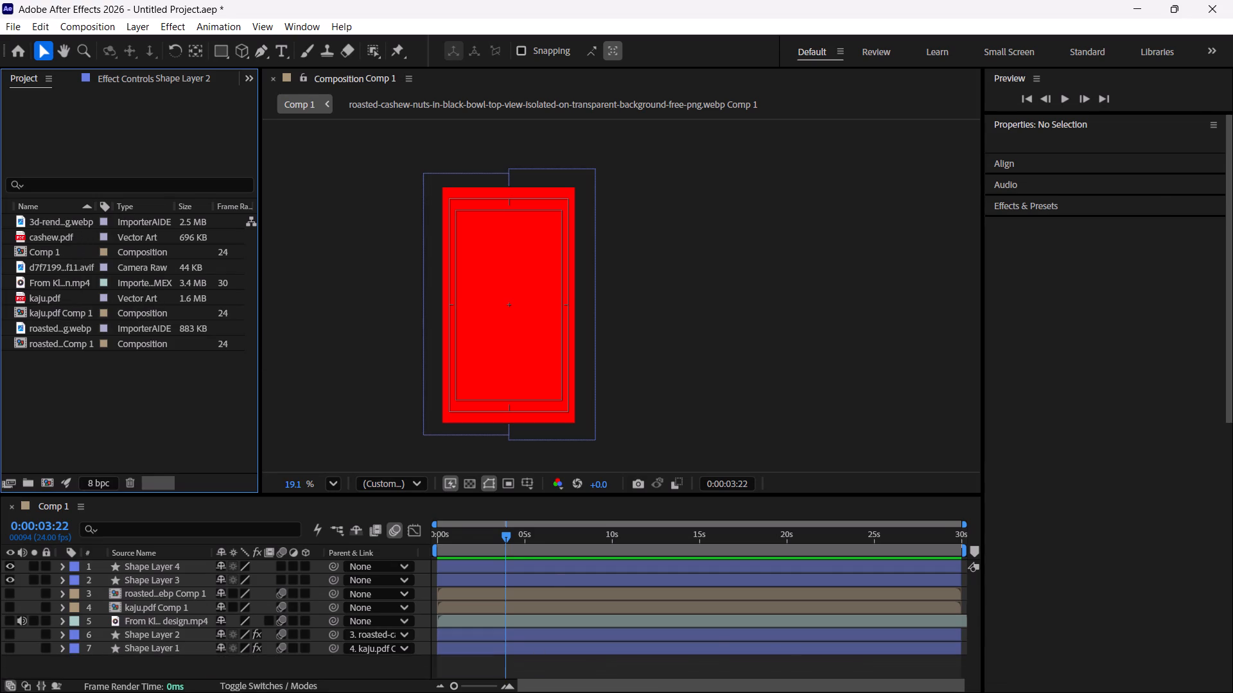
{"action": "left_click", "coordinate": [608, 671]}
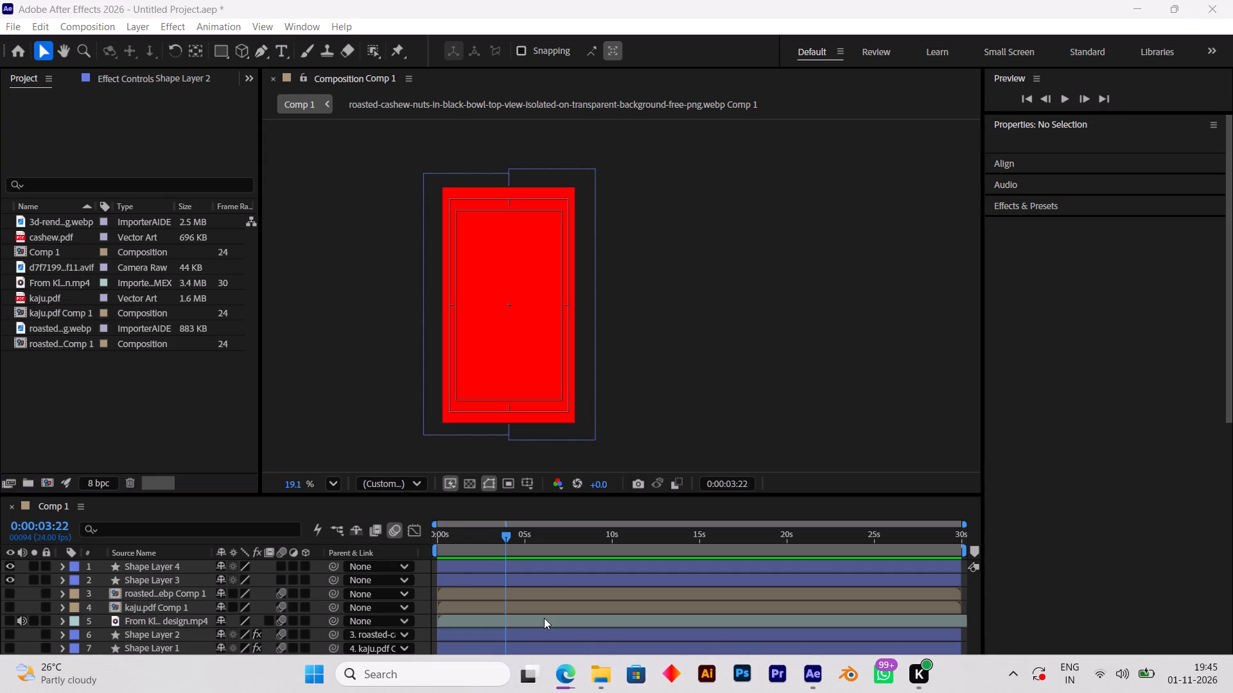
{"action": "left_click", "coordinate": [599, 669]}
{"action": "left_click_drag", "start_coordinate": [293, 397], "coordinate": [882, 585]}
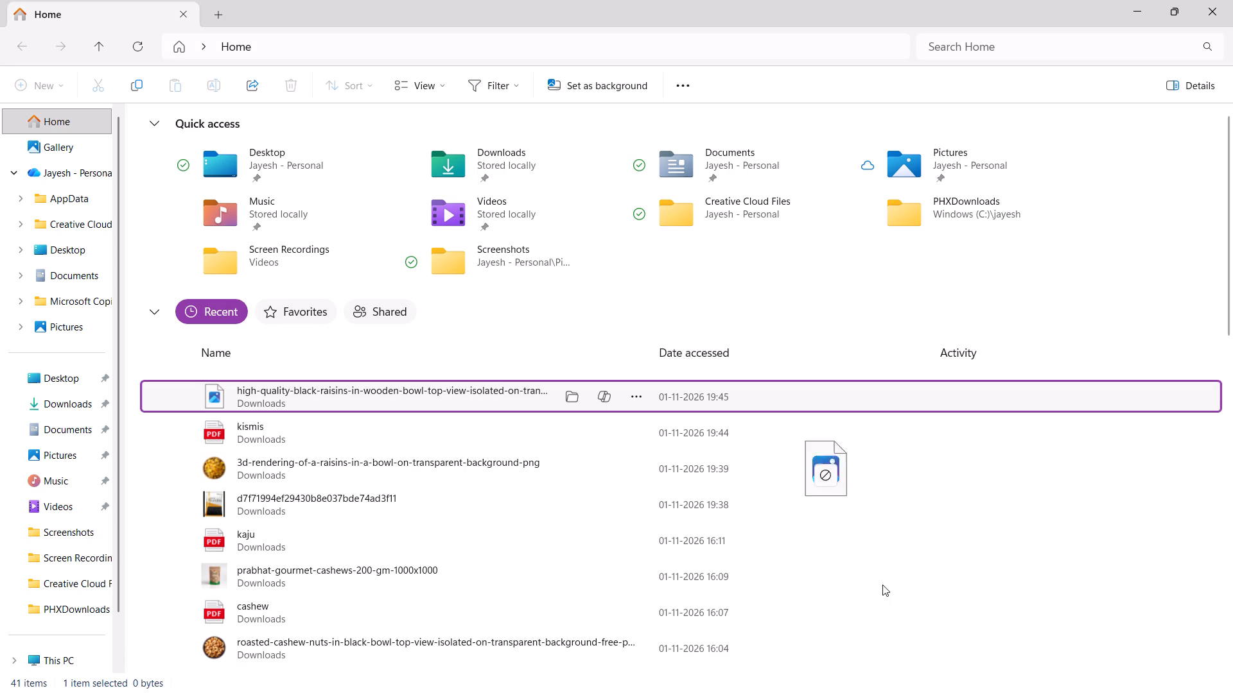
{"action": "left_click_drag", "start_coordinate": [882, 585], "coordinate": [297, 440]}
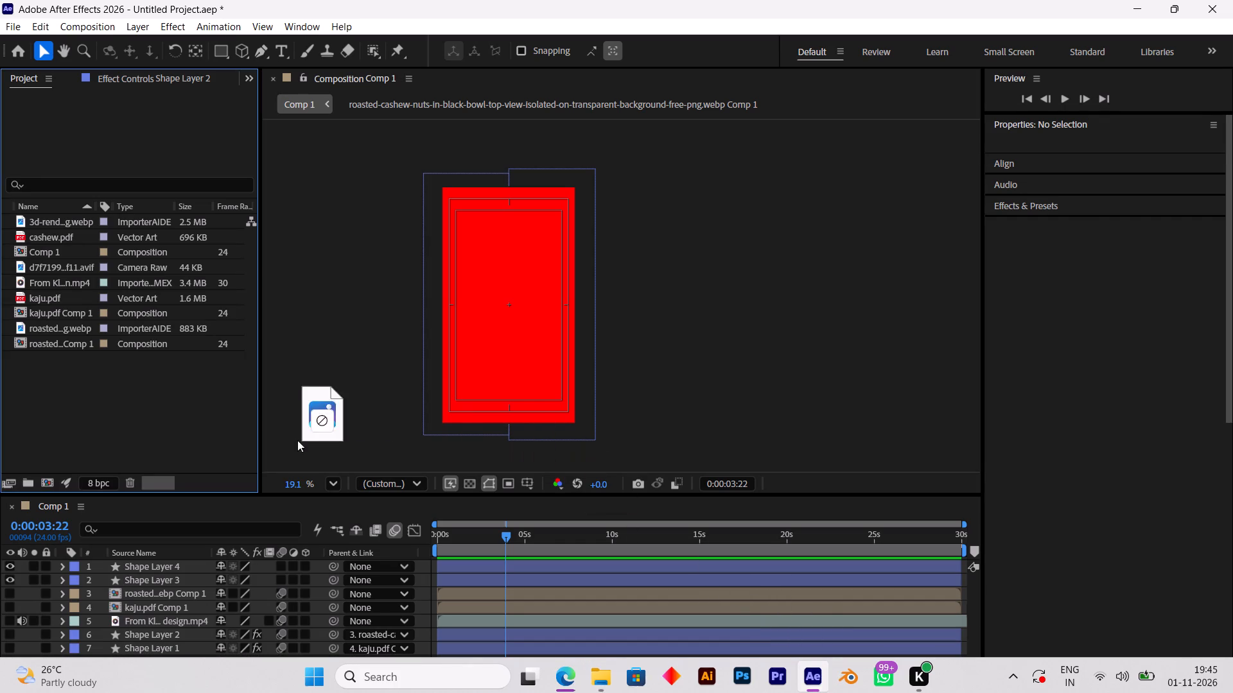
{"action": "left_click_drag", "start_coordinate": [297, 440], "coordinate": [134, 215]}
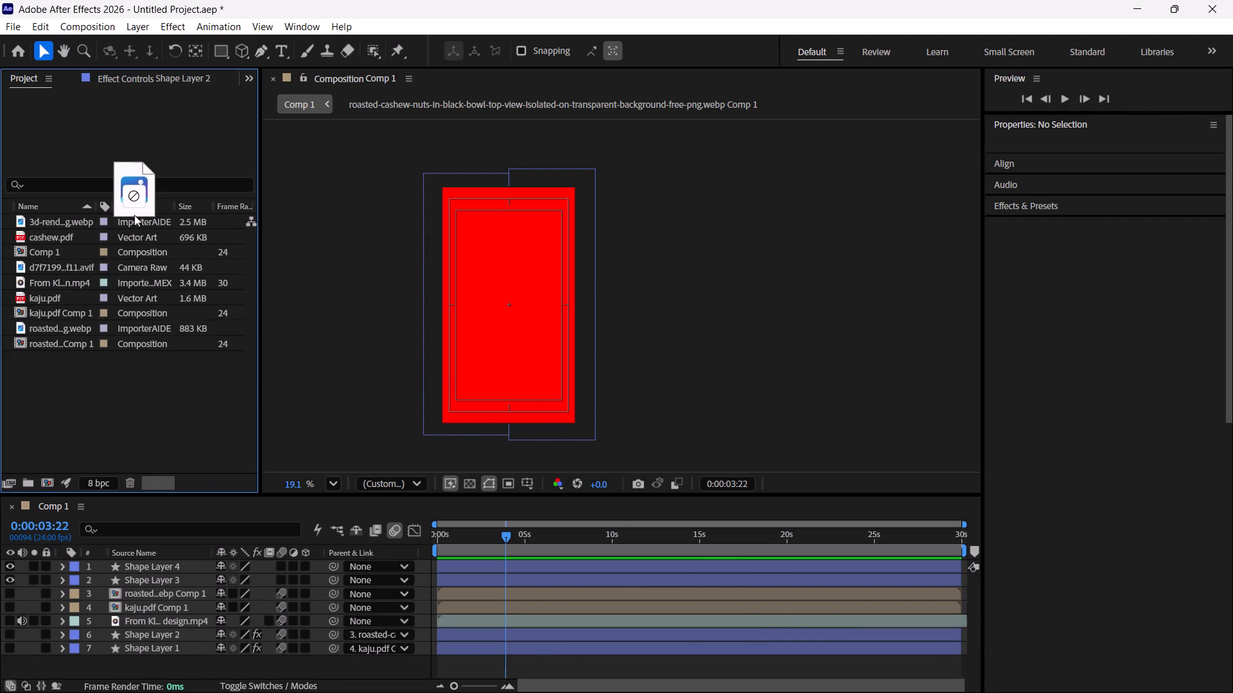
{"action": "left_click_drag", "start_coordinate": [134, 215], "coordinate": [153, 389]}
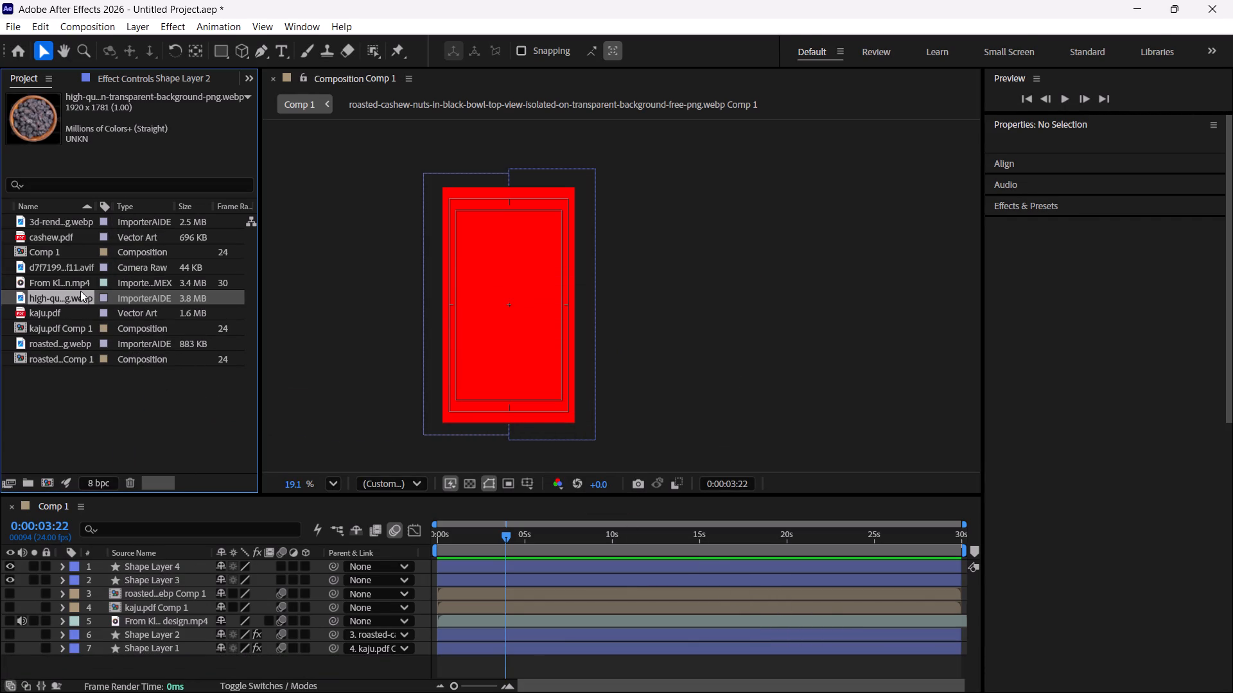
Switch to File Explorer and import the kismis PDF from the recent files into the After Effects project.
{"action": "scroll", "coordinate": [215, 604], "scroll_direction": "down", "scroll_amount": 1}
{"action": "scroll", "coordinate": [214, 596], "scroll_direction": "up", "scroll_amount": 2}
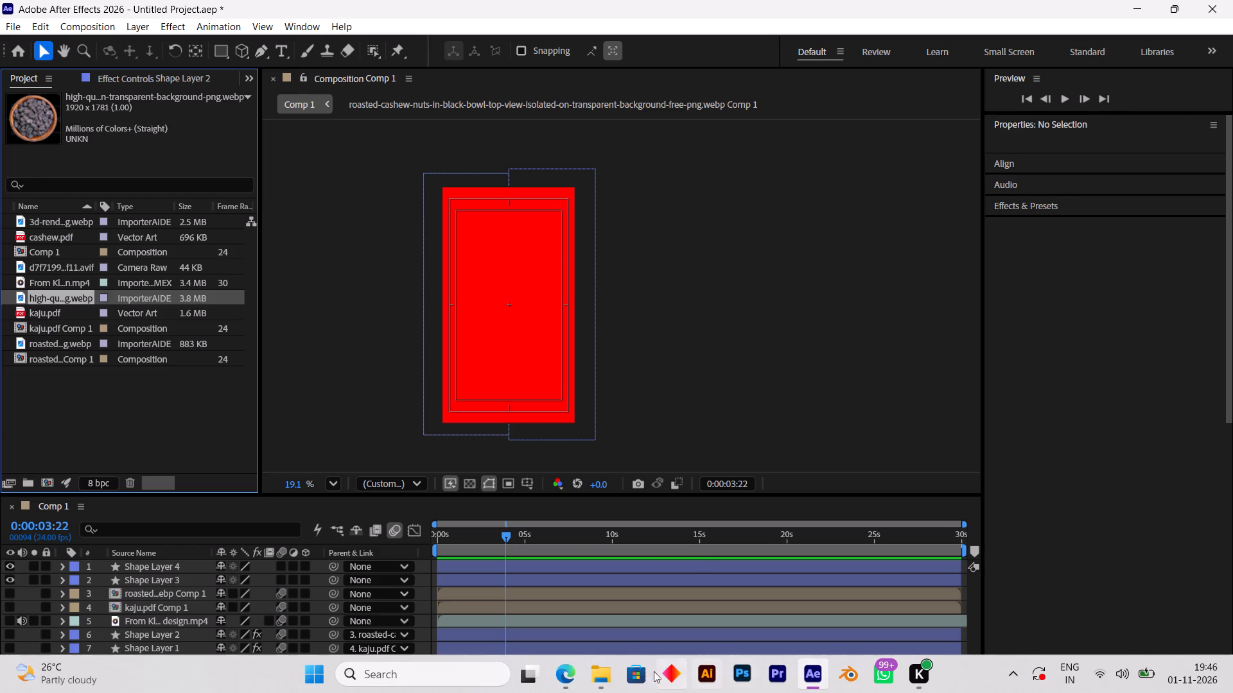
{"action": "left_click", "coordinate": [603, 671]}
{"action": "left_click_drag", "start_coordinate": [265, 424], "coordinate": [799, 517]}
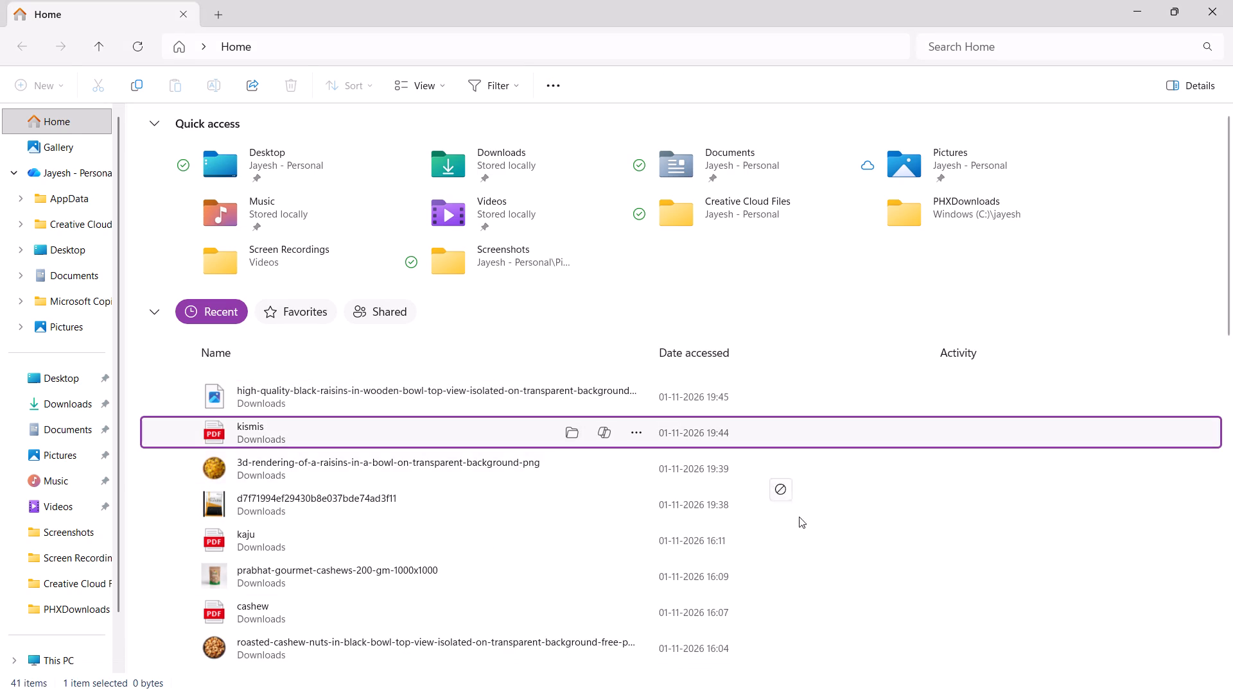
{"action": "left_click_drag", "start_coordinate": [799, 517], "coordinate": [519, 532]}
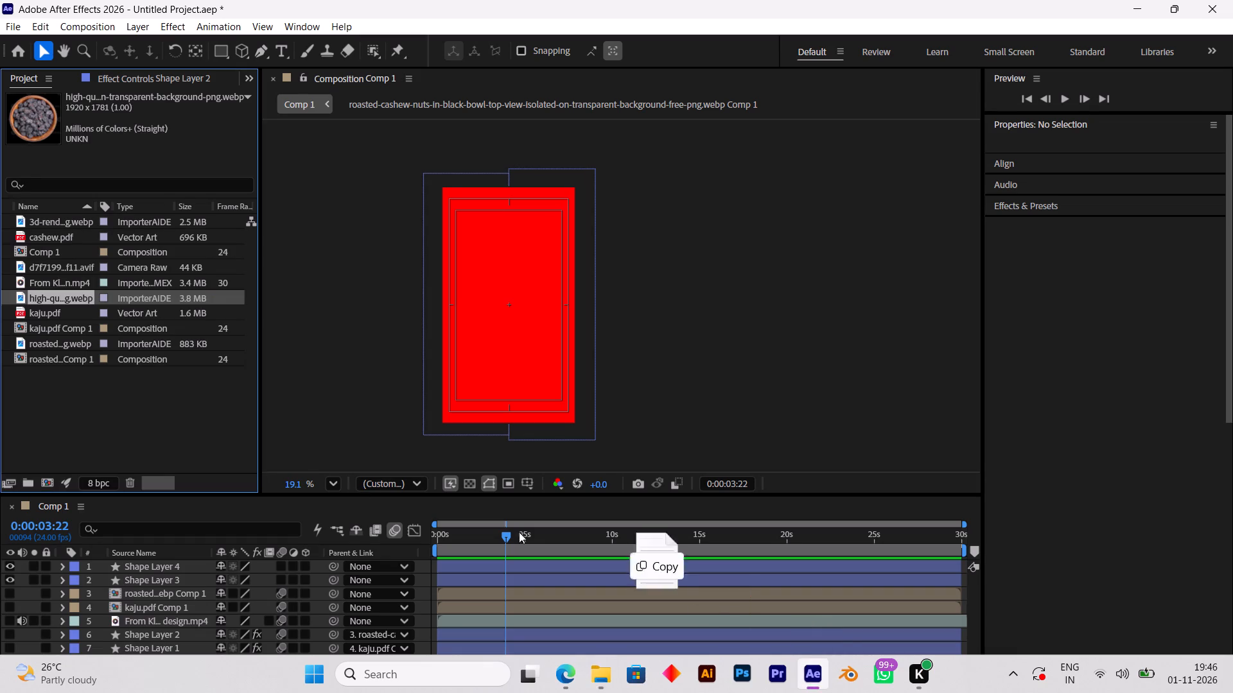
{"action": "left_click_drag", "start_coordinate": [519, 532], "coordinate": [220, 440]}
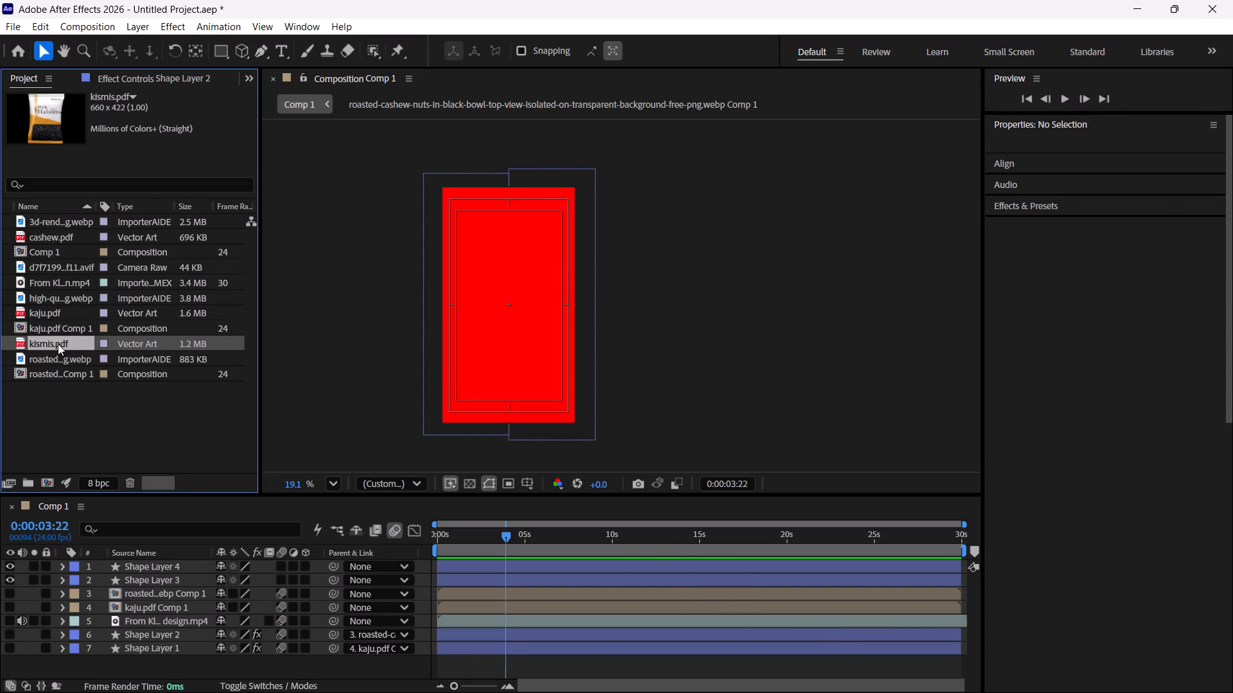
Add kismis.pdf as the top layer of Comp 1 and scale it up proportionally until the packet spans most of the frame's width.
{"action": "left_click_drag", "start_coordinate": [58, 344], "coordinate": [161, 592]}
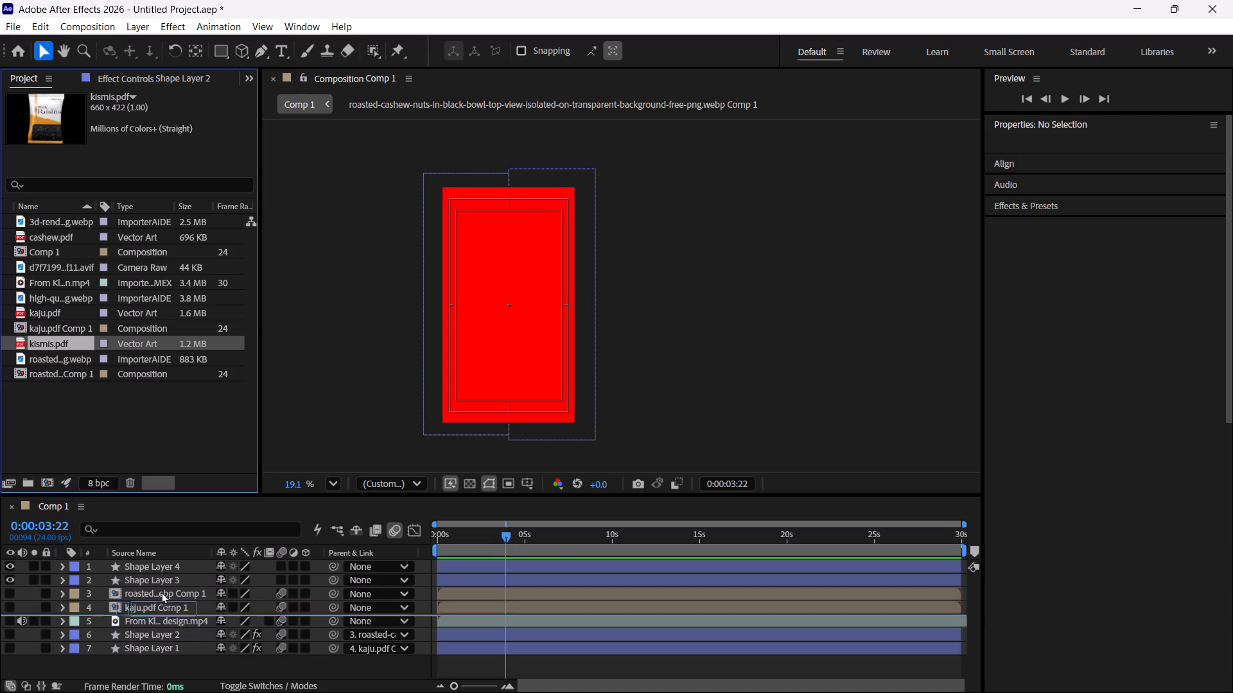
{"action": "left_click_drag", "start_coordinate": [161, 592], "coordinate": [152, 566]}
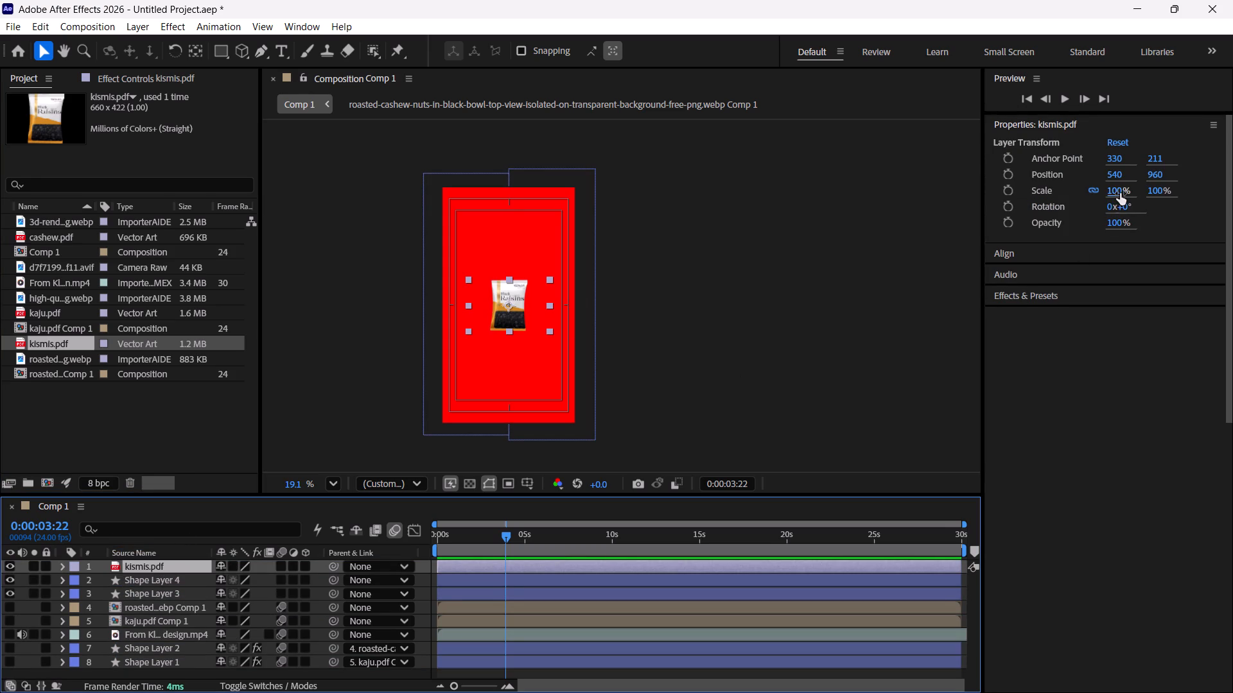
{"action": "left_click_drag", "start_coordinate": [1117, 191], "coordinate": [1218, 203]}
{"action": "left_click_drag", "start_coordinate": [1110, 189], "coordinate": [1155, 203]}
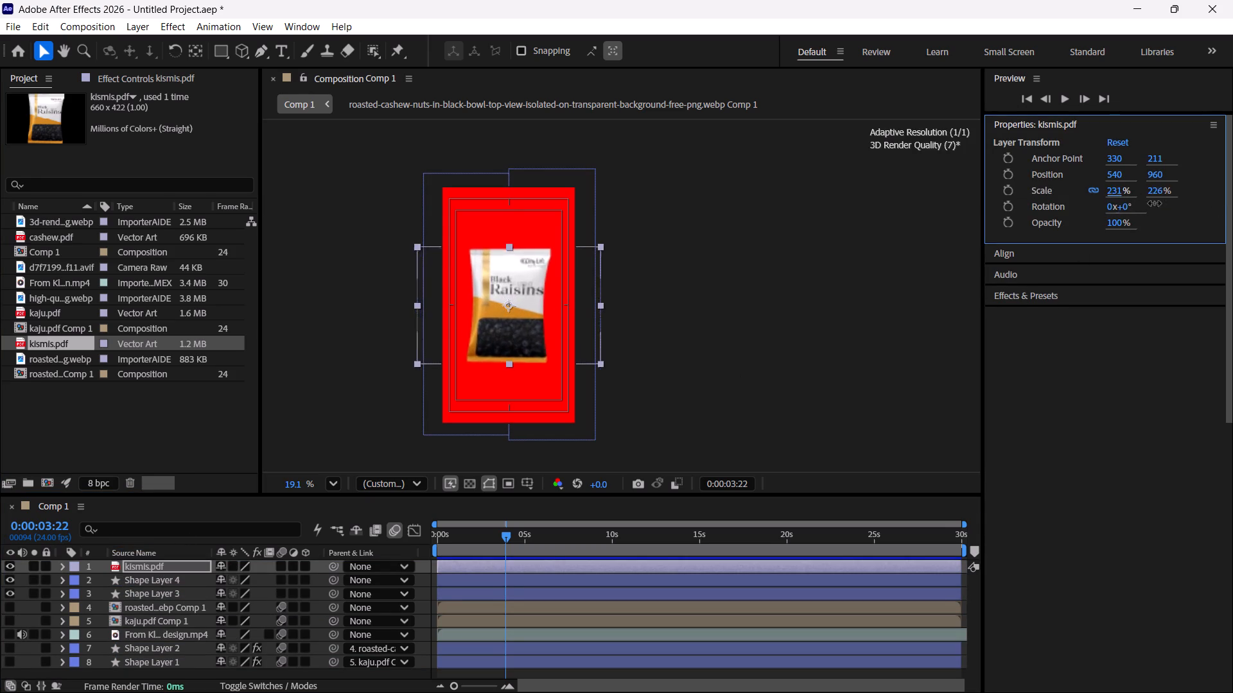
{"action": "left_click_drag", "start_coordinate": [1155, 203], "coordinate": [1204, 222]}
{"action": "left_click", "coordinate": [694, 312]}
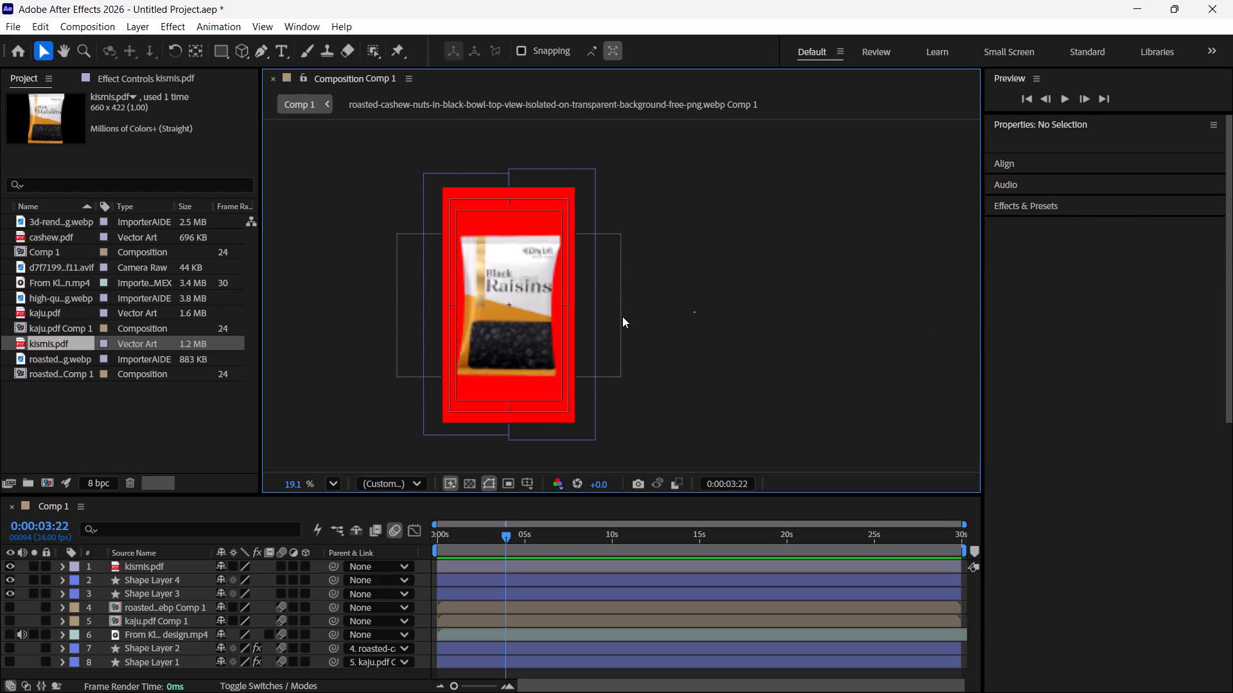
Apply the Gradient Ramp effect to Shape Layer 3, the background's left half.
{"action": "scroll", "coordinate": [507, 311], "scroll_direction": "up", "scroll_amount": 9}
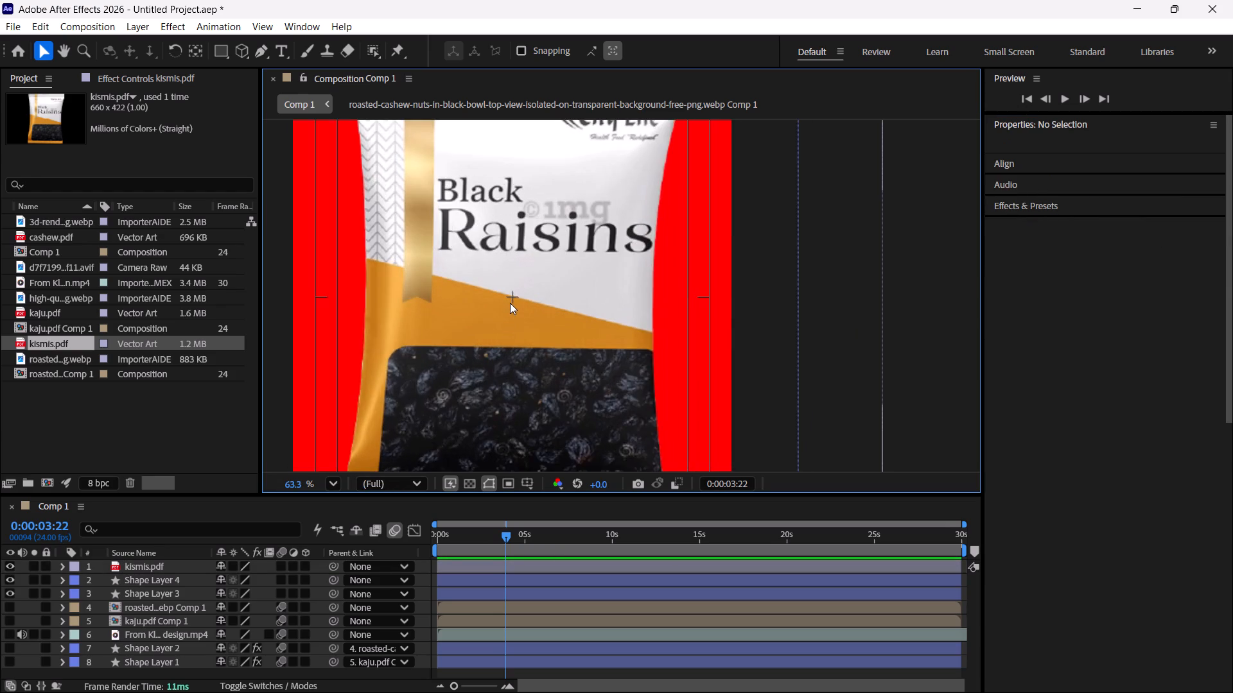
{"action": "scroll", "coordinate": [510, 303], "scroll_direction": "down", "scroll_amount": 5}
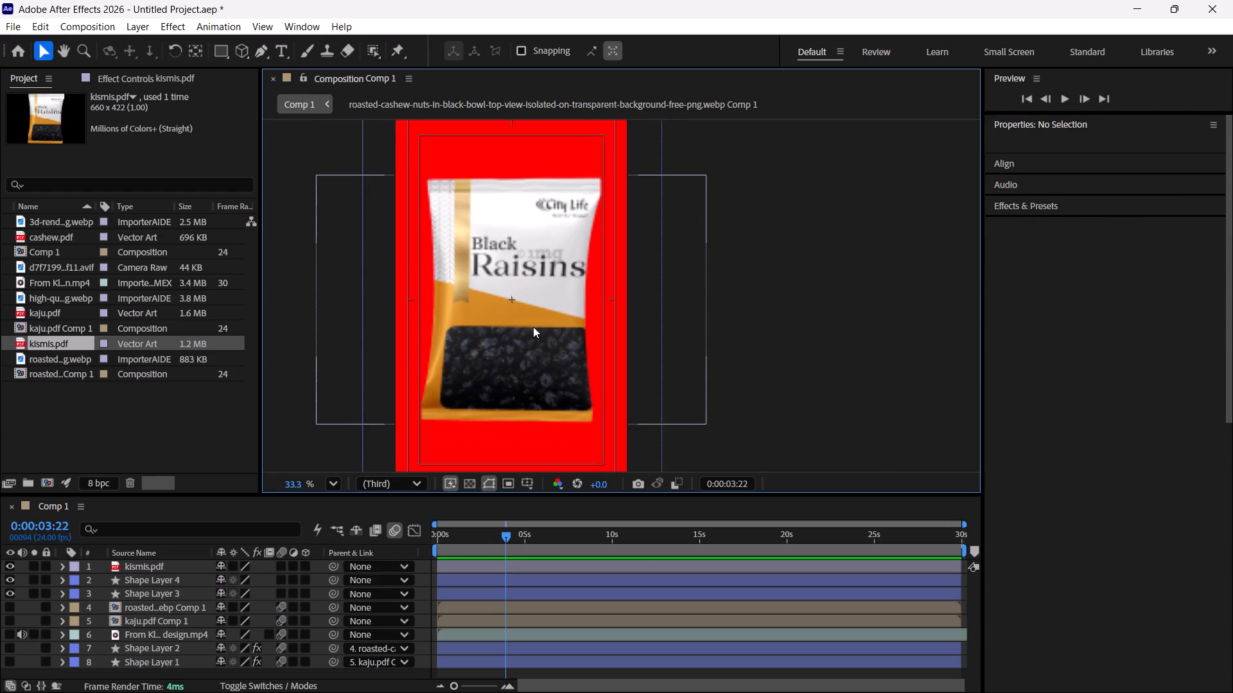
{"action": "scroll", "coordinate": [535, 264], "scroll_direction": "up", "scroll_amount": 3}
{"action": "scroll", "coordinate": [535, 264], "scroll_direction": "down", "scroll_amount": 1}
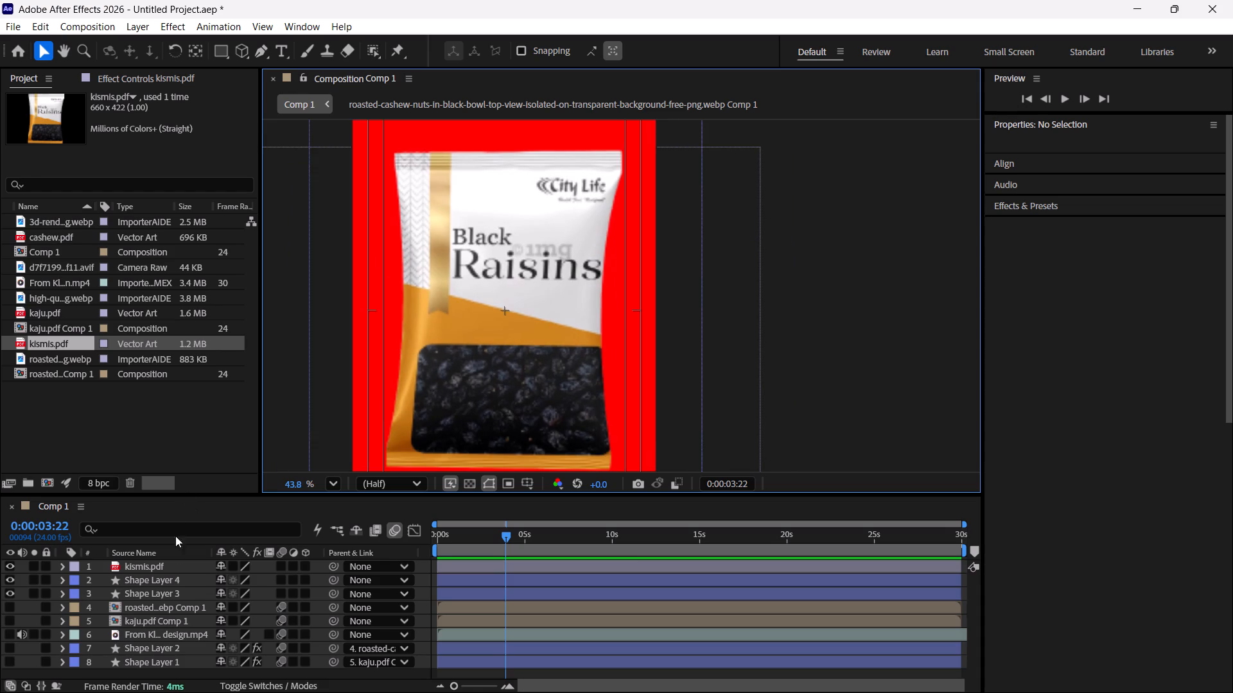
{"action": "left_click", "coordinate": [173, 591]}
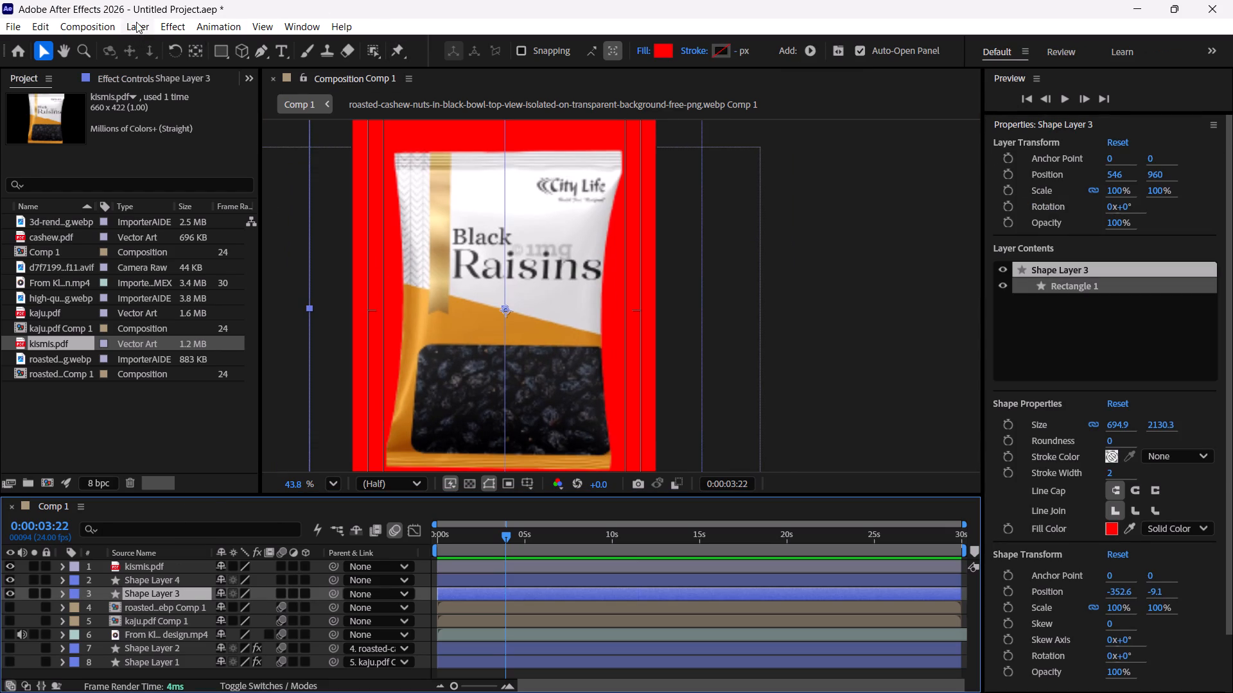
{"action": "left_click", "coordinate": [174, 26]}
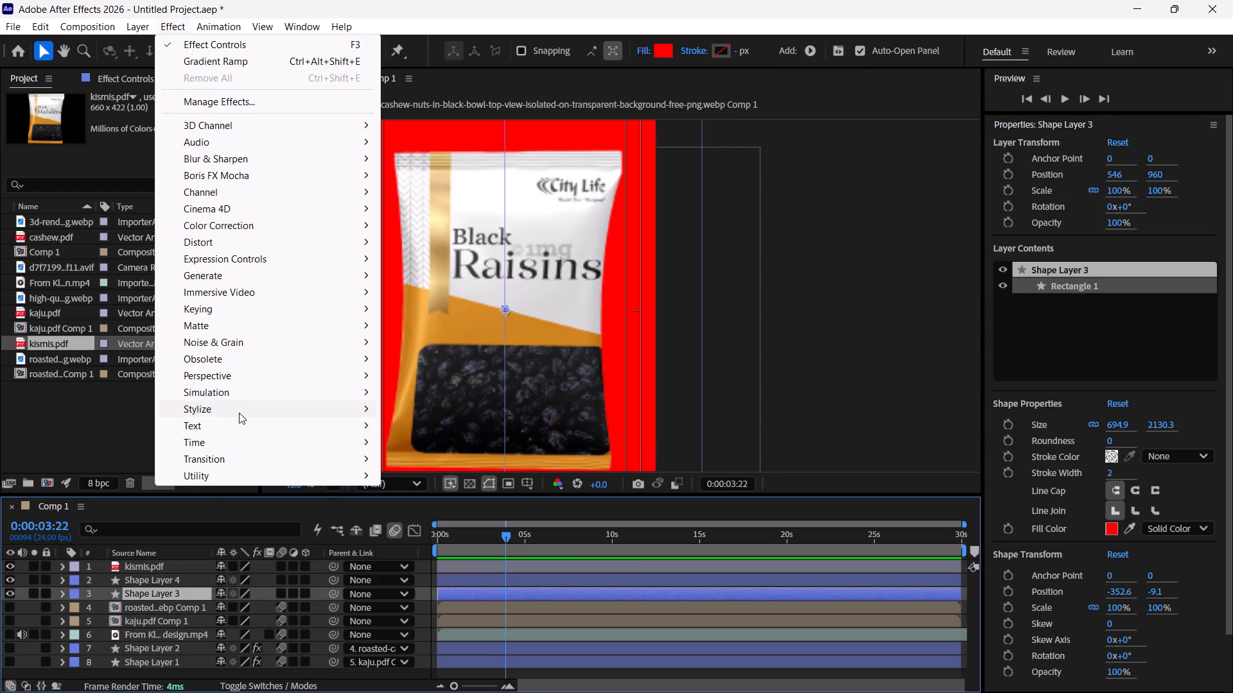
{"action": "left_click", "coordinate": [218, 271]}
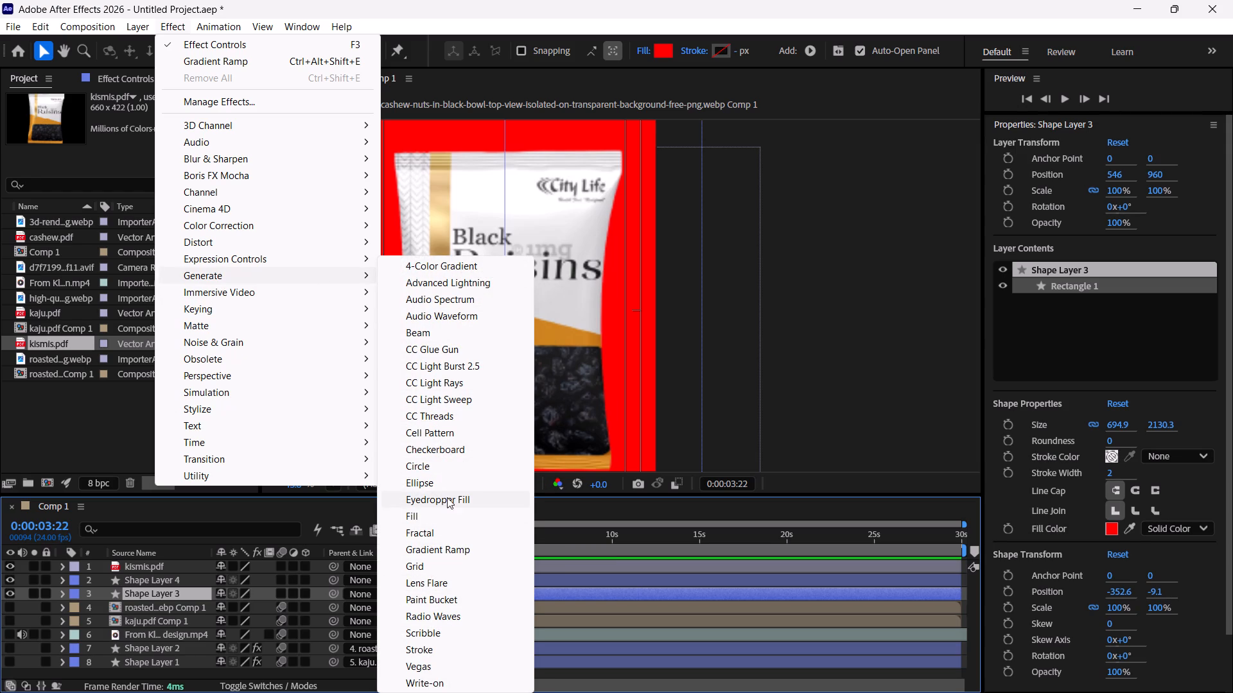
{"action": "left_click", "coordinate": [448, 554]}
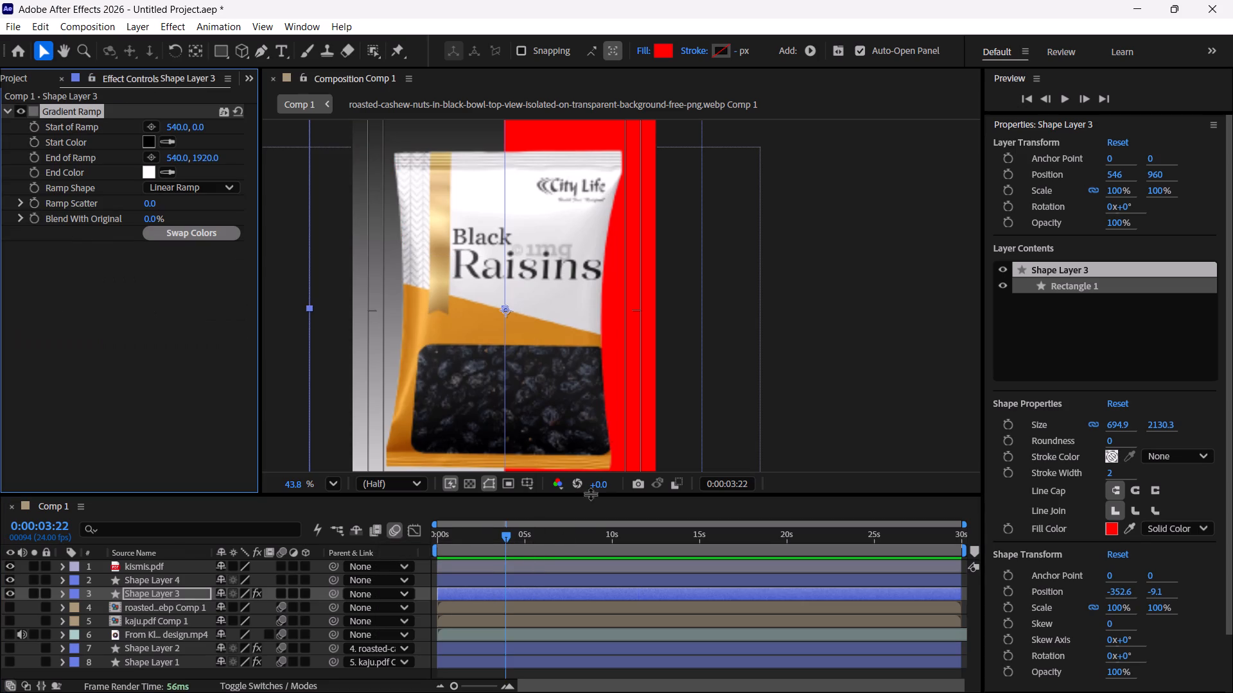
Sample the ramp's start color from the packet's white upper area and its end color from the light grey area below the Raisins lettering.
{"action": "left_click", "coordinate": [164, 140]}
{"action": "left_click", "coordinate": [515, 196]}
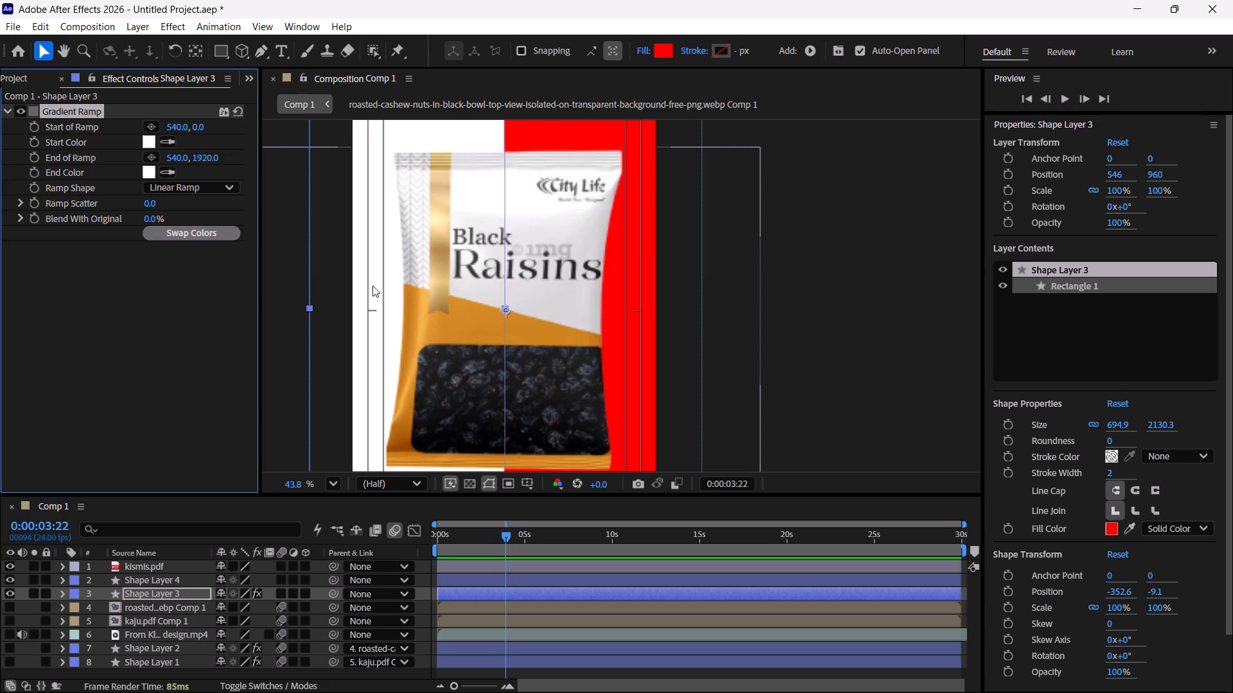
{"action": "left_click", "coordinate": [171, 173]}
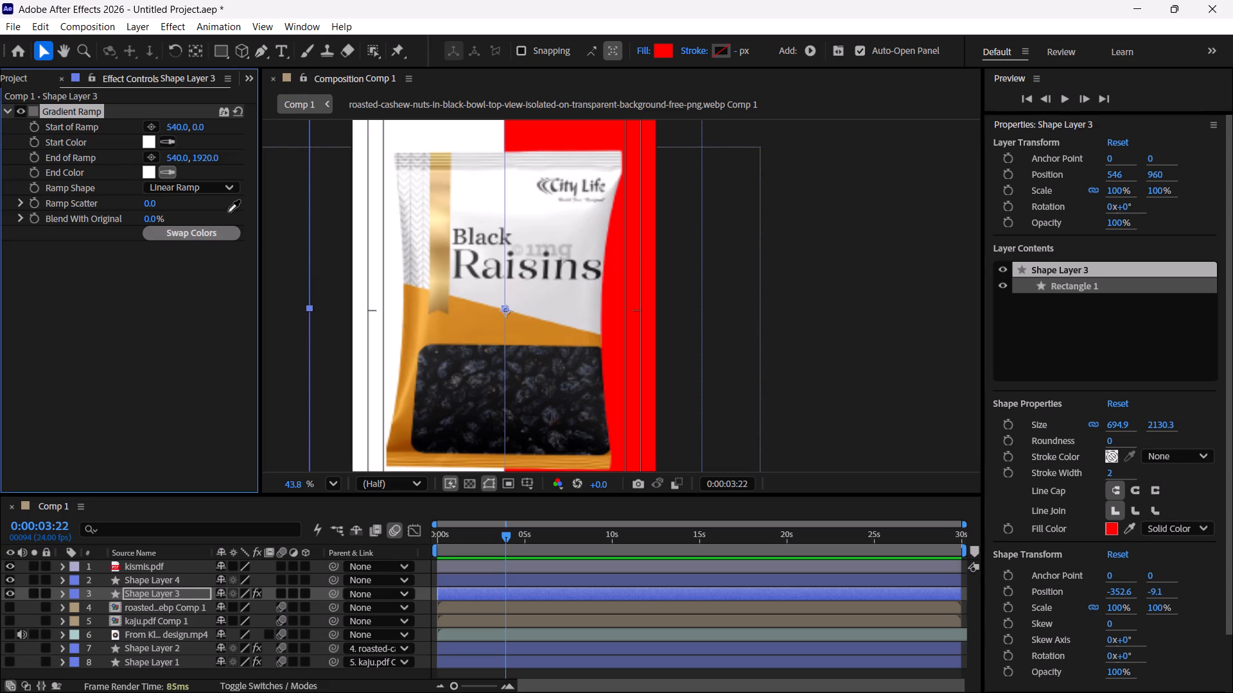
{"action": "left_click", "coordinate": [582, 312]}
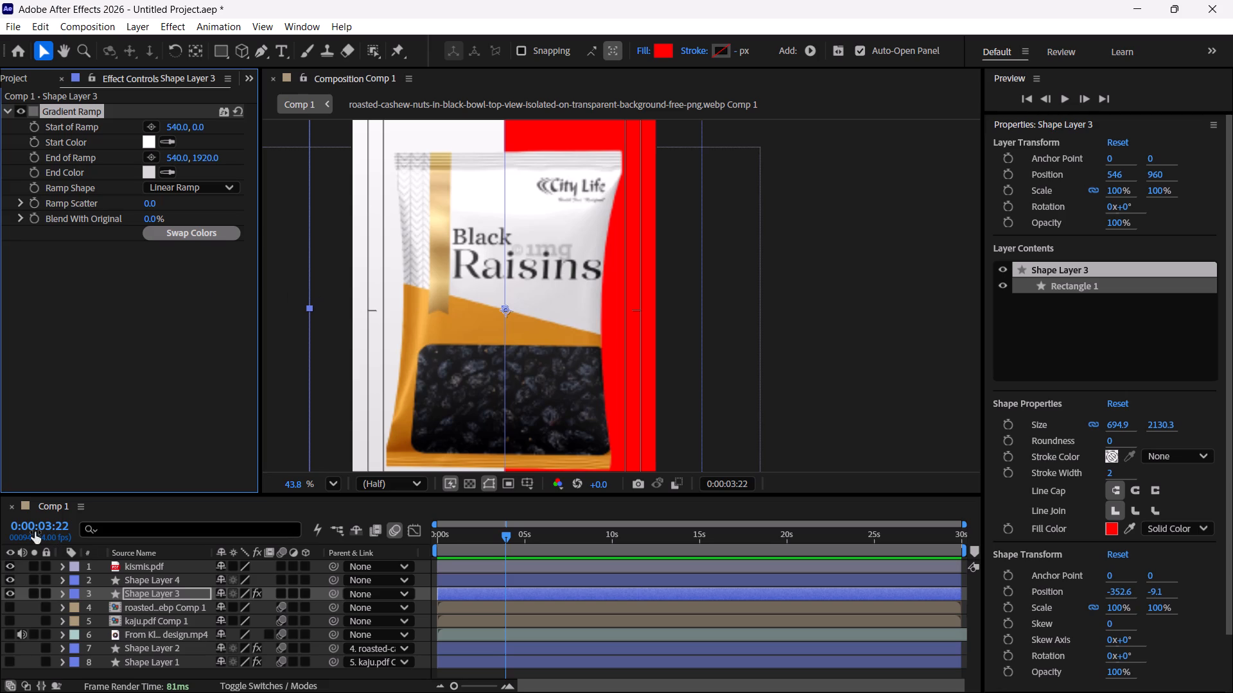
Hide the kismis.pdf layer and reposition Shape Layer 3's ramp start to about 512, 976 and ramp end to about 528, 1916.
{"action": "left_click", "coordinate": [4, 570]}
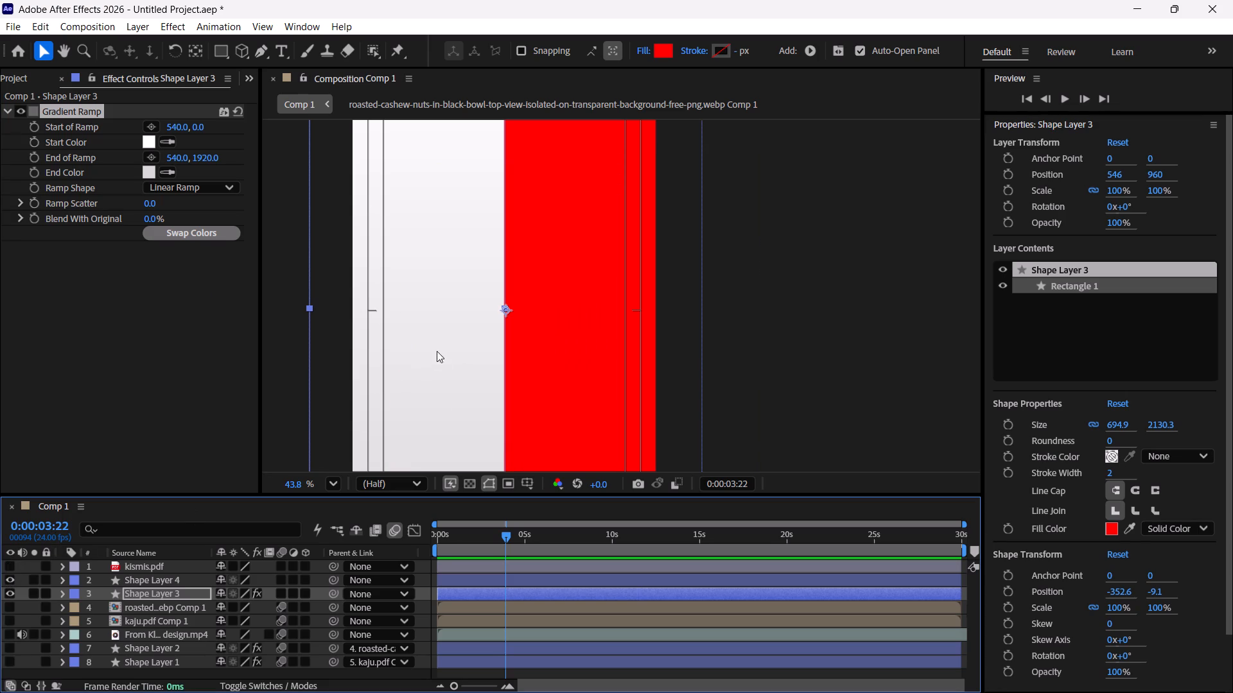
{"action": "scroll", "coordinate": [515, 305], "scroll_direction": "down", "scroll_amount": 4}
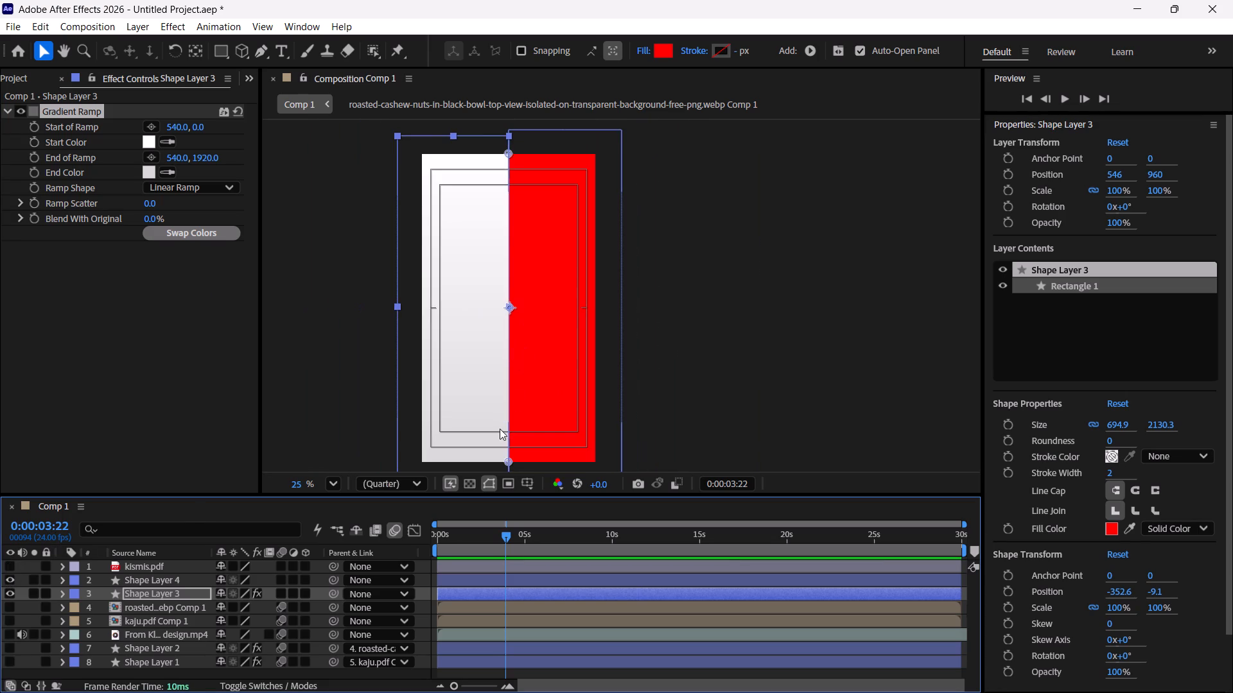
{"action": "left_click", "coordinate": [507, 464]}
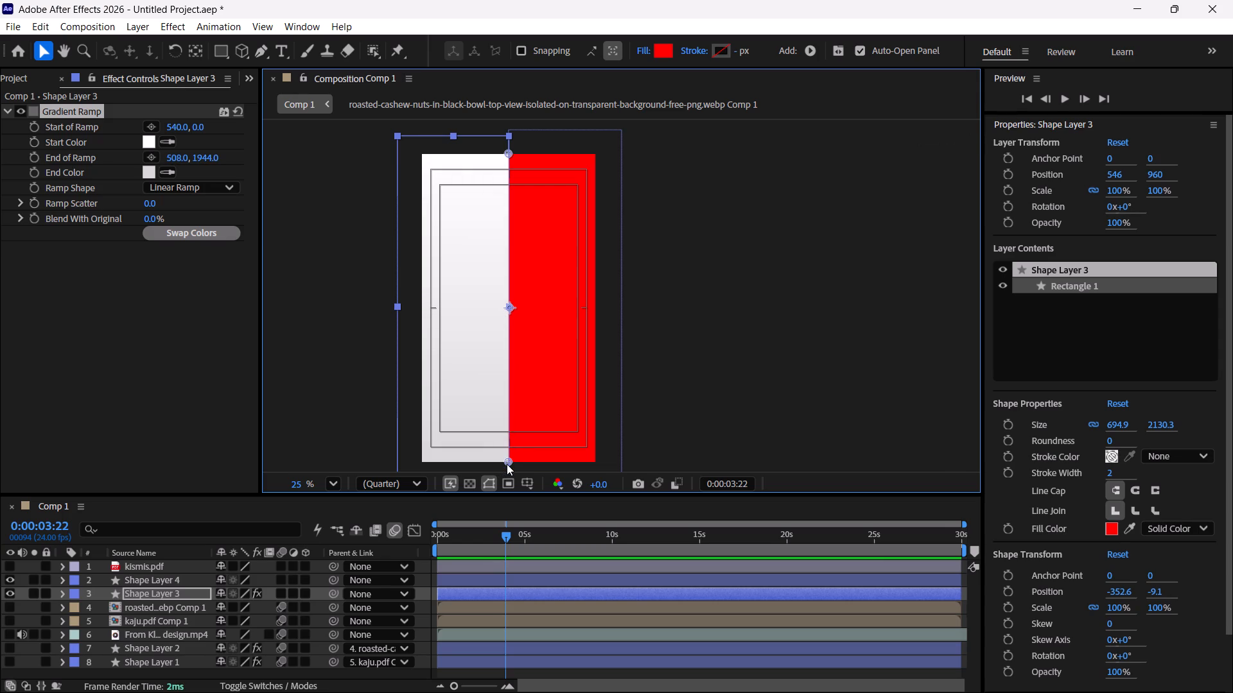
{"action": "left_click_drag", "start_coordinate": [508, 153], "coordinate": [489, 284]}
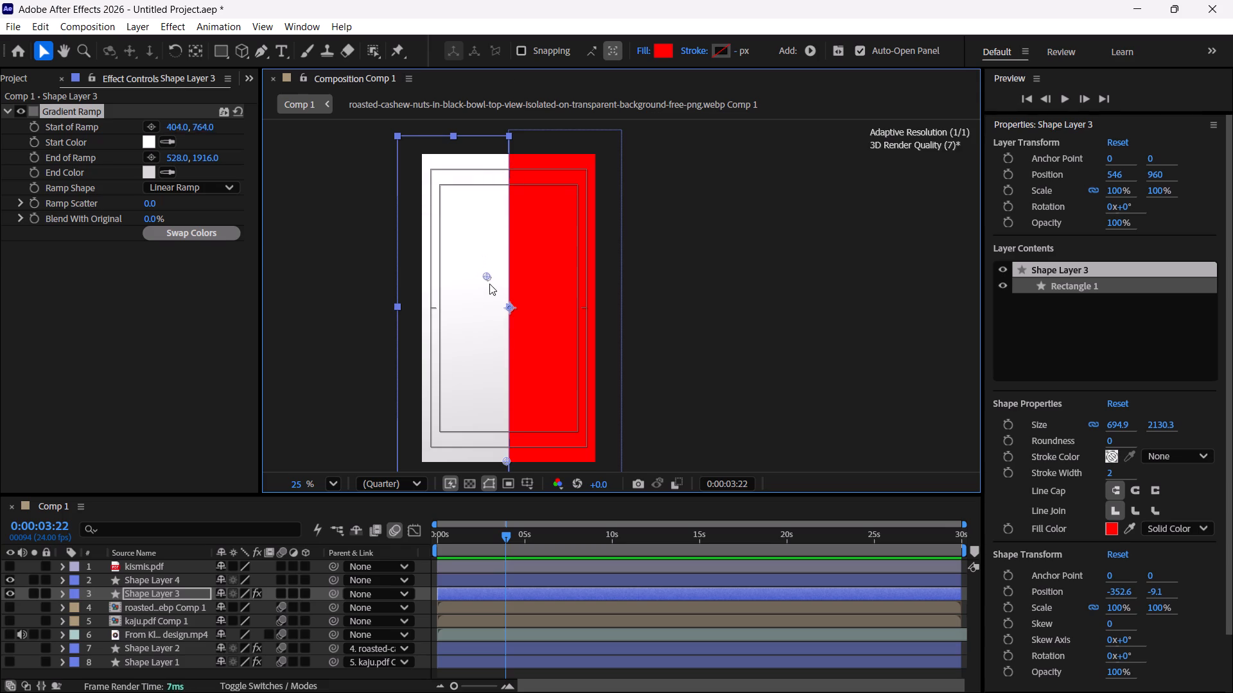
{"action": "left_click_drag", "start_coordinate": [489, 284], "coordinate": [503, 310]}
Darken Shape Layer 3's ramp end color to the warm grey A89F9F.
{"action": "left_click", "coordinate": [152, 170]}
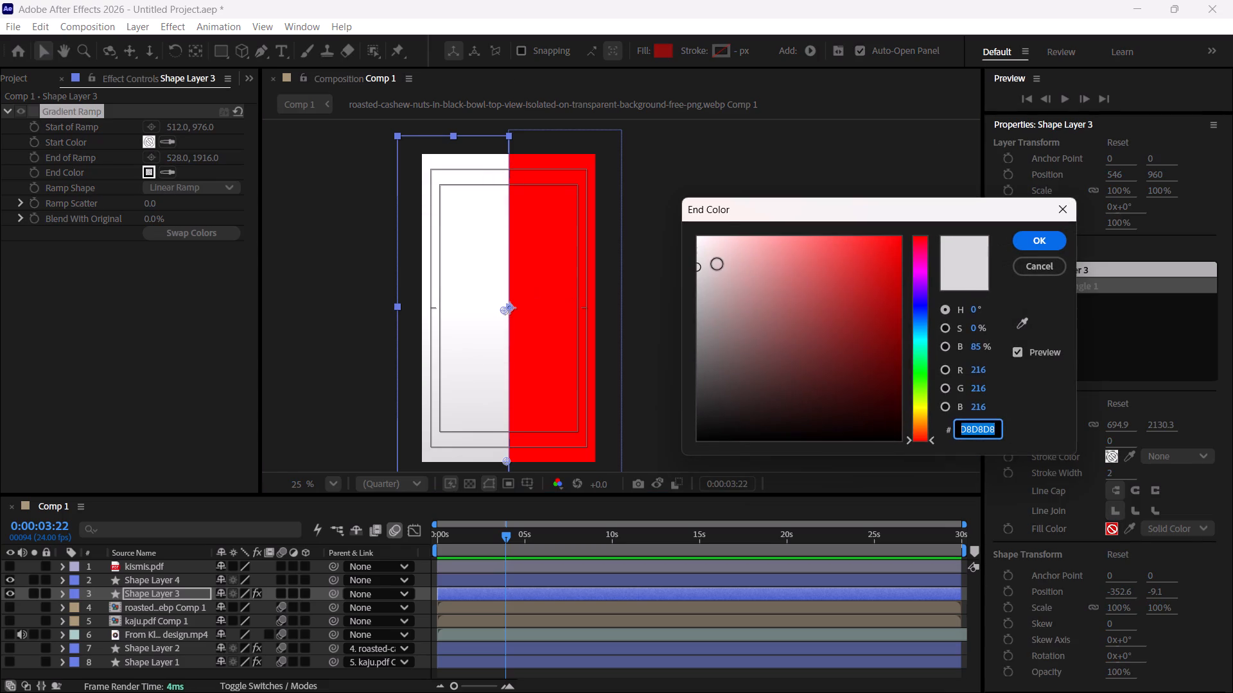
{"action": "left_click_drag", "start_coordinate": [703, 278], "coordinate": [704, 312]}
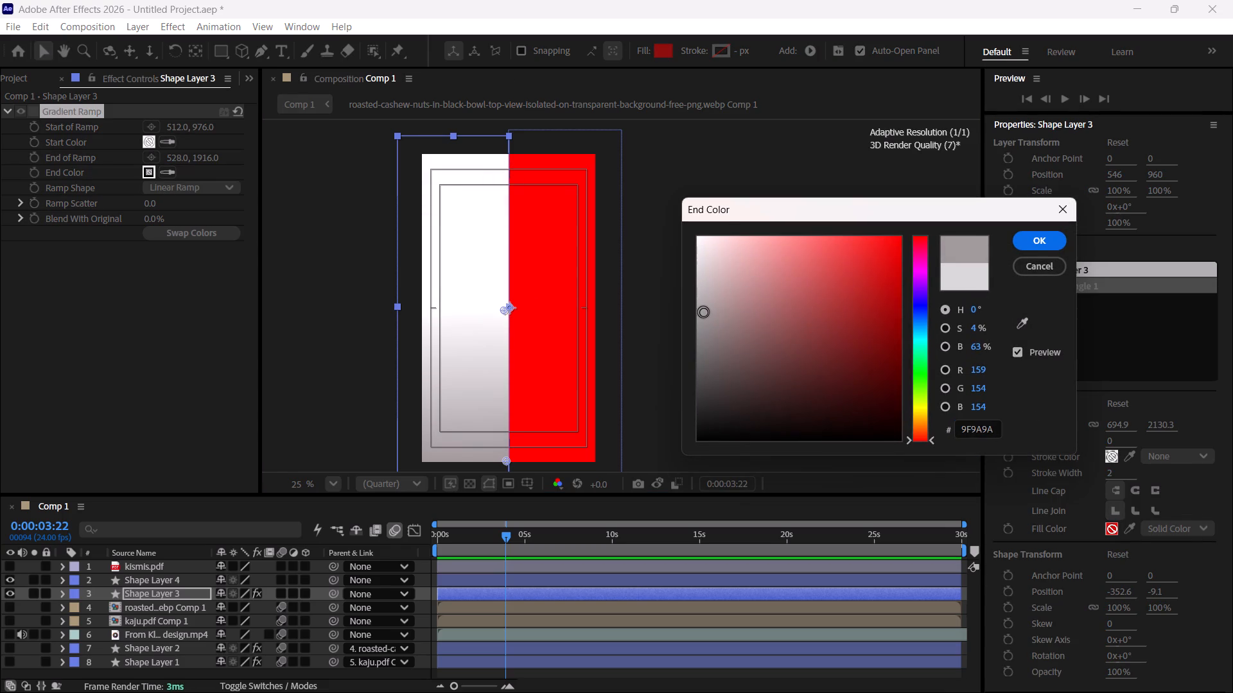
{"action": "left_click_drag", "start_coordinate": [704, 312], "coordinate": [709, 328]}
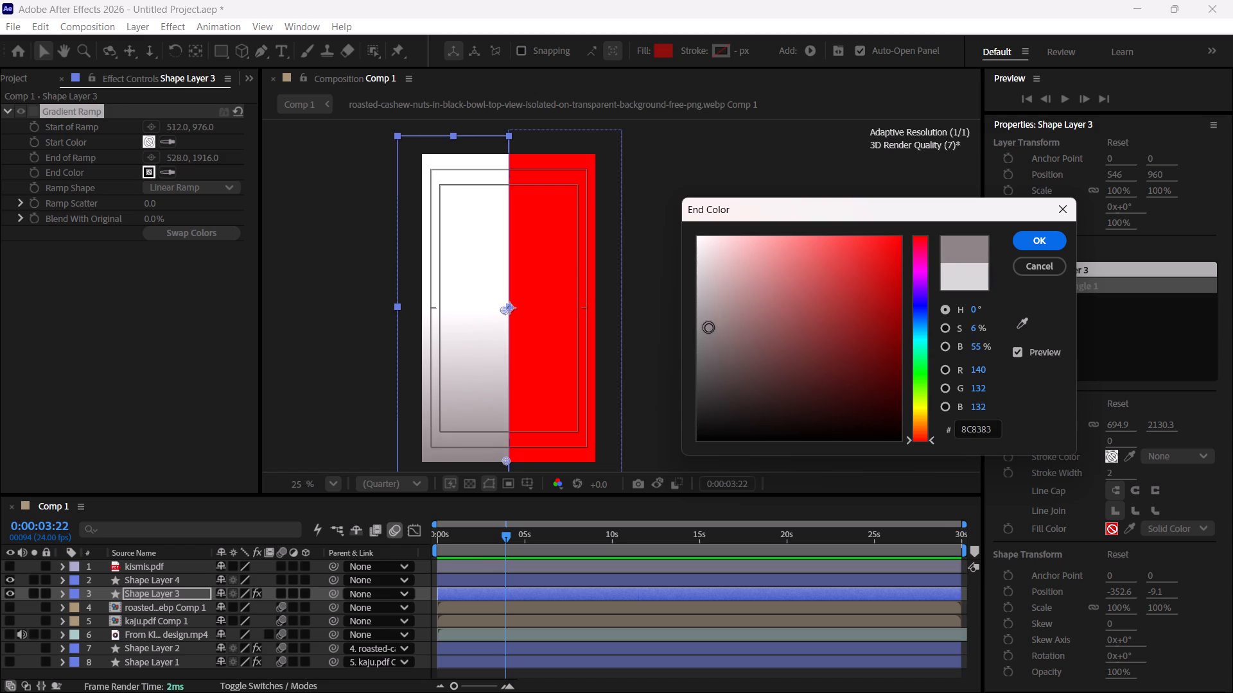
{"action": "left_click_drag", "start_coordinate": [709, 328], "coordinate": [707, 325]}
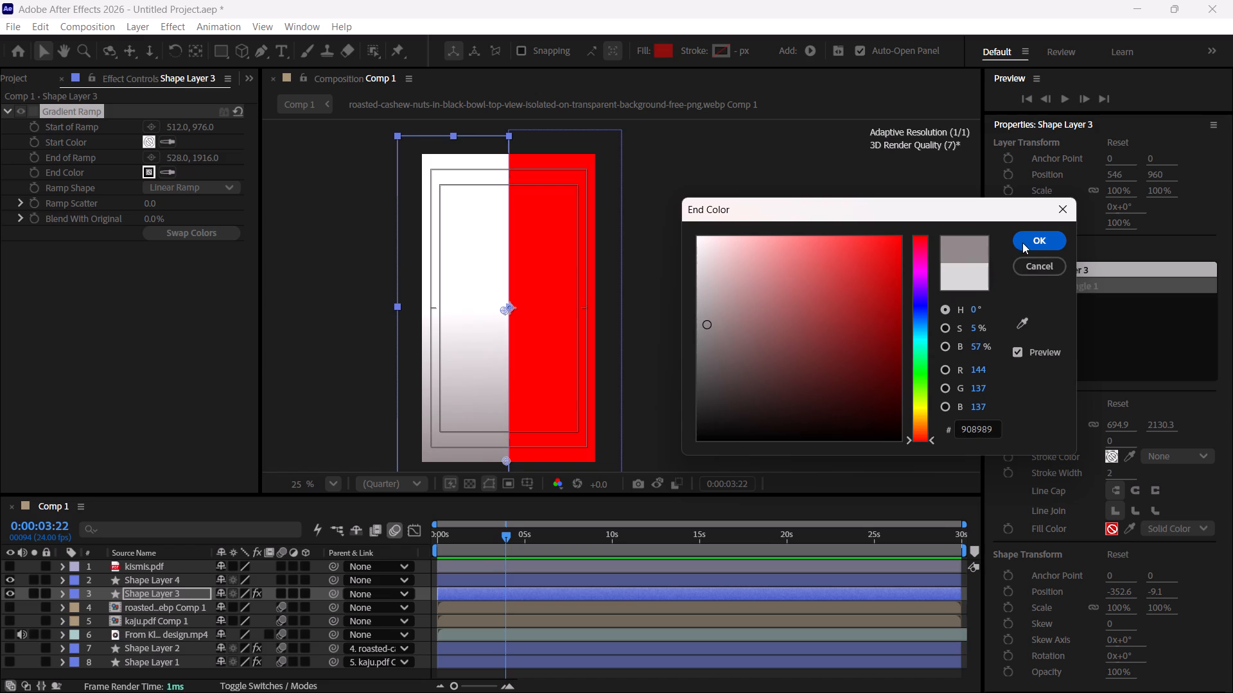
{"action": "left_click", "coordinate": [718, 322]}
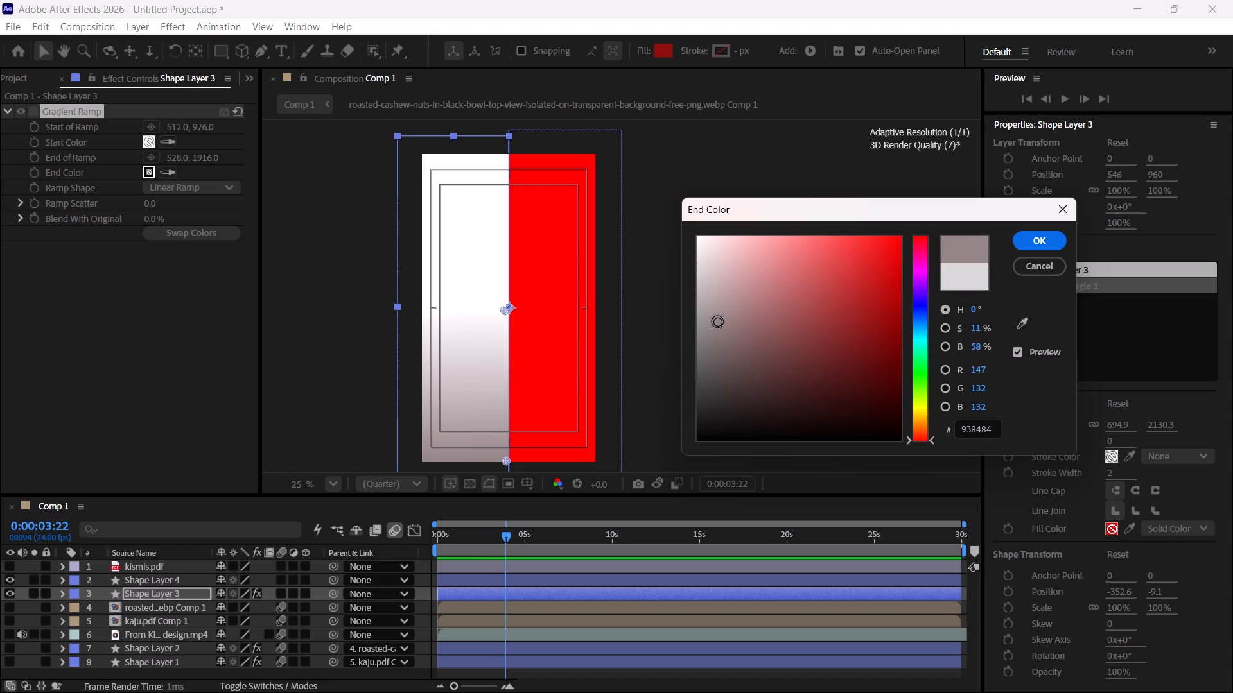
{"action": "left_click_drag", "start_coordinate": [718, 322], "coordinate": [708, 305]}
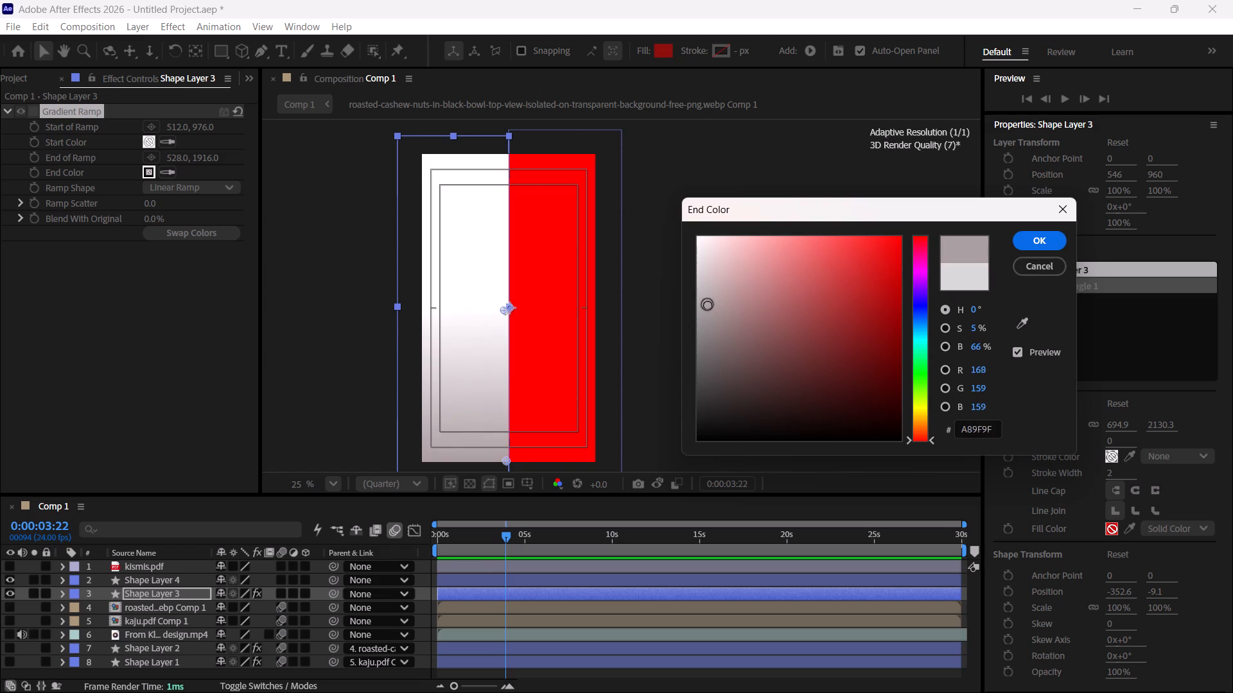
{"action": "left_click_drag", "start_coordinate": [708, 305], "coordinate": [708, 304]}
{"action": "left_click", "coordinate": [1038, 243]}
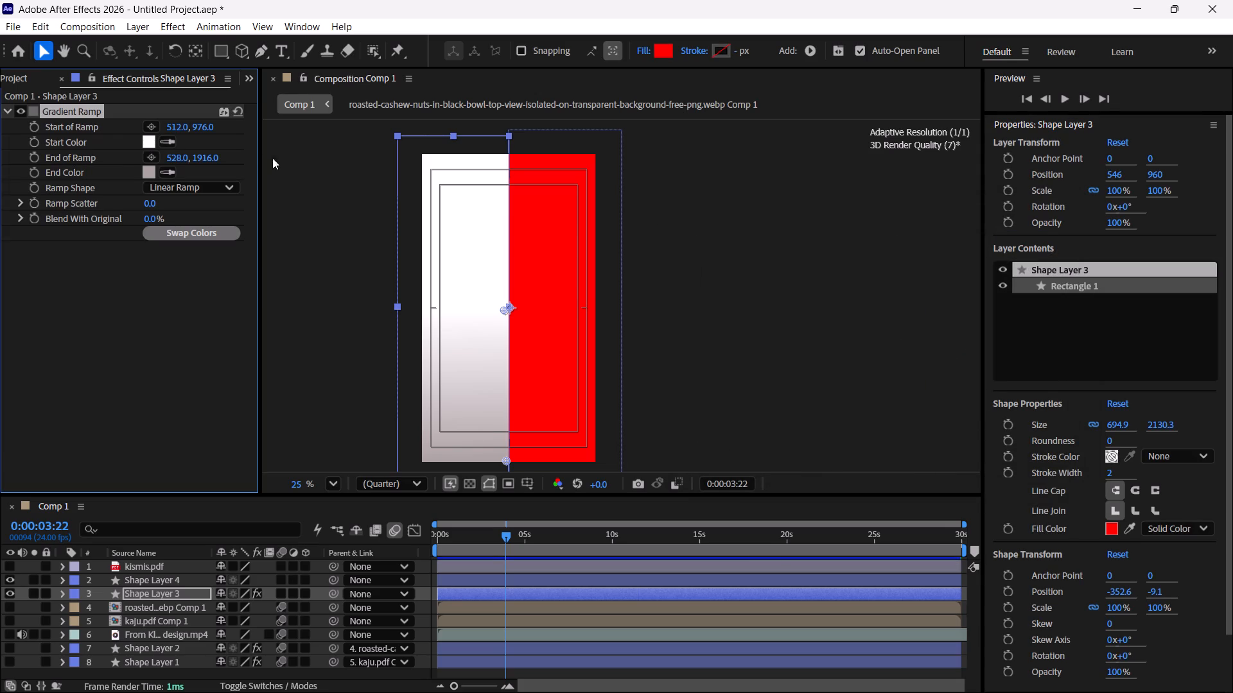
Set Shape Layer 3's ramp start color to the pale grey E8E1E1.
{"action": "left_click", "coordinate": [148, 140]}
{"action": "left_click", "coordinate": [707, 253]}
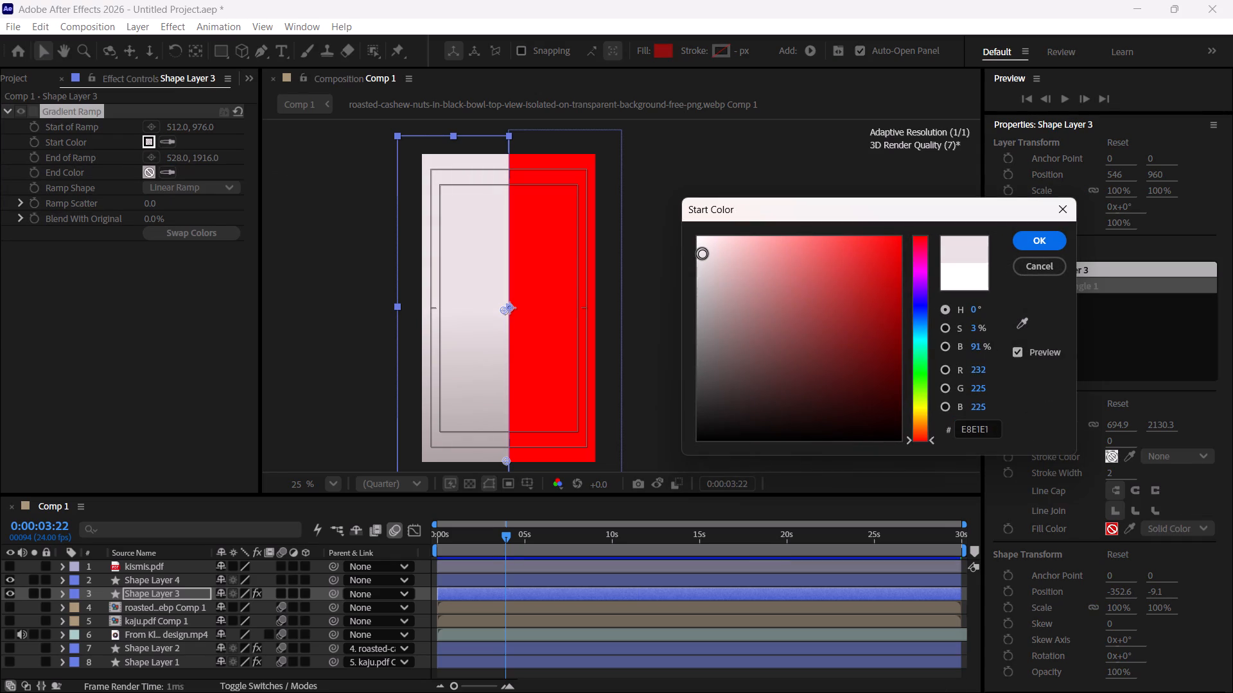
{"action": "left_click", "coordinate": [1026, 242]}
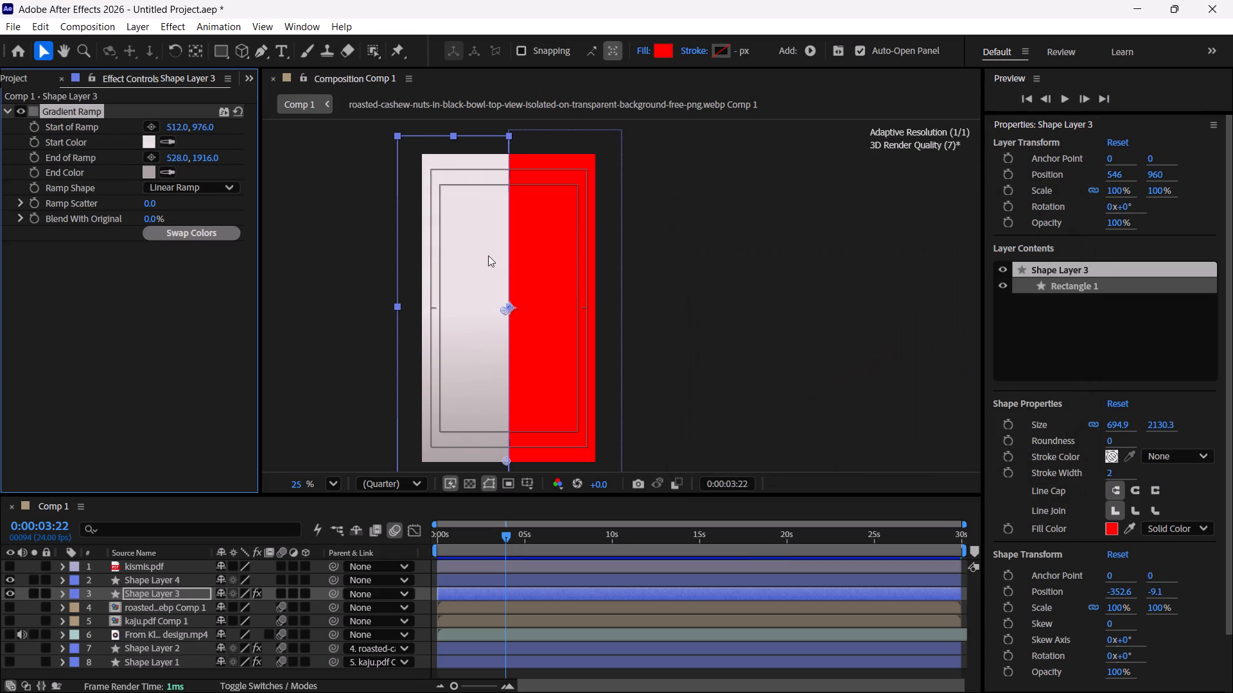
Reposition Shape Layer 3's ramp start to about 372, 972 and its ramp end to about 524, 1912.
{"action": "left_click_drag", "start_coordinate": [503, 310], "coordinate": [508, 167]}
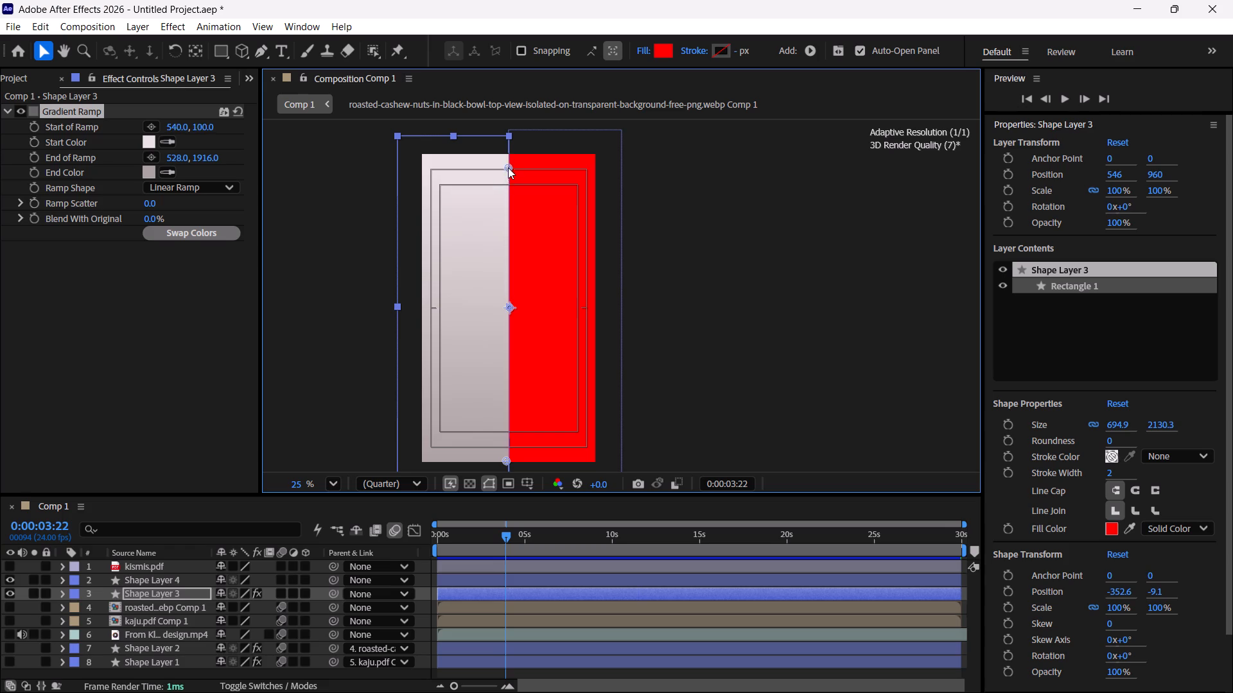
{"action": "left_click_drag", "start_coordinate": [508, 167], "coordinate": [506, 158]}
{"action": "left_click", "coordinate": [503, 461]}
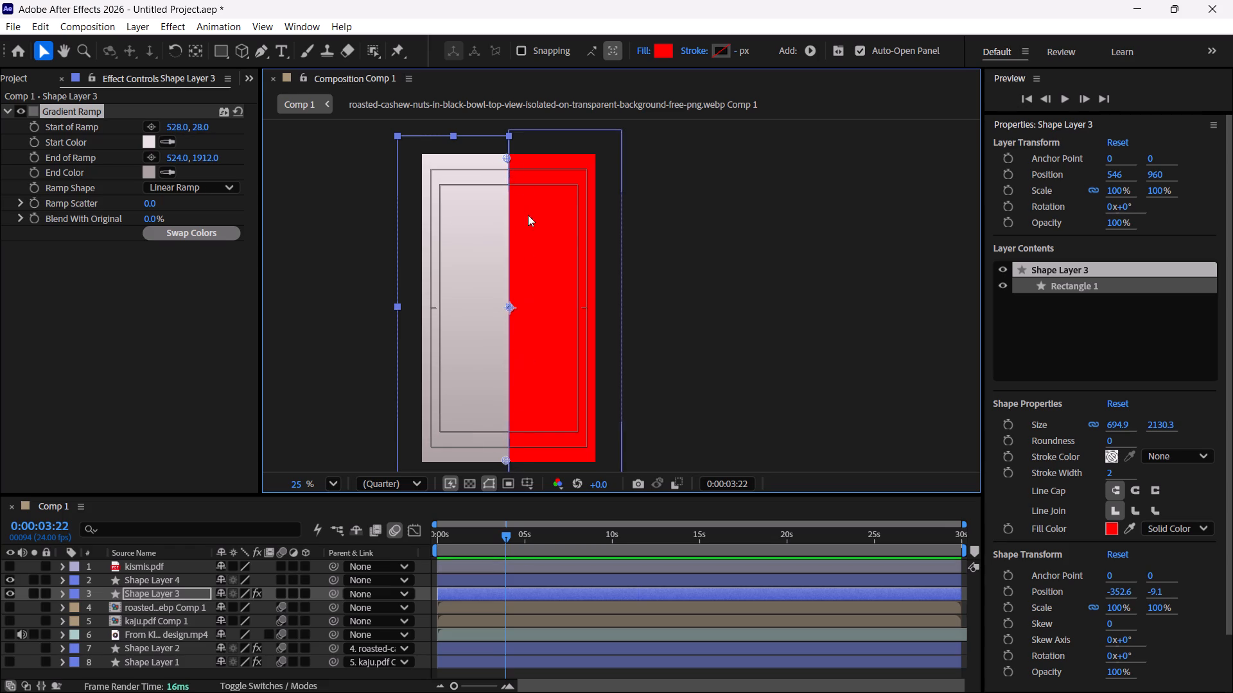
{"action": "left_click_drag", "start_coordinate": [505, 158], "coordinate": [475, 300]}
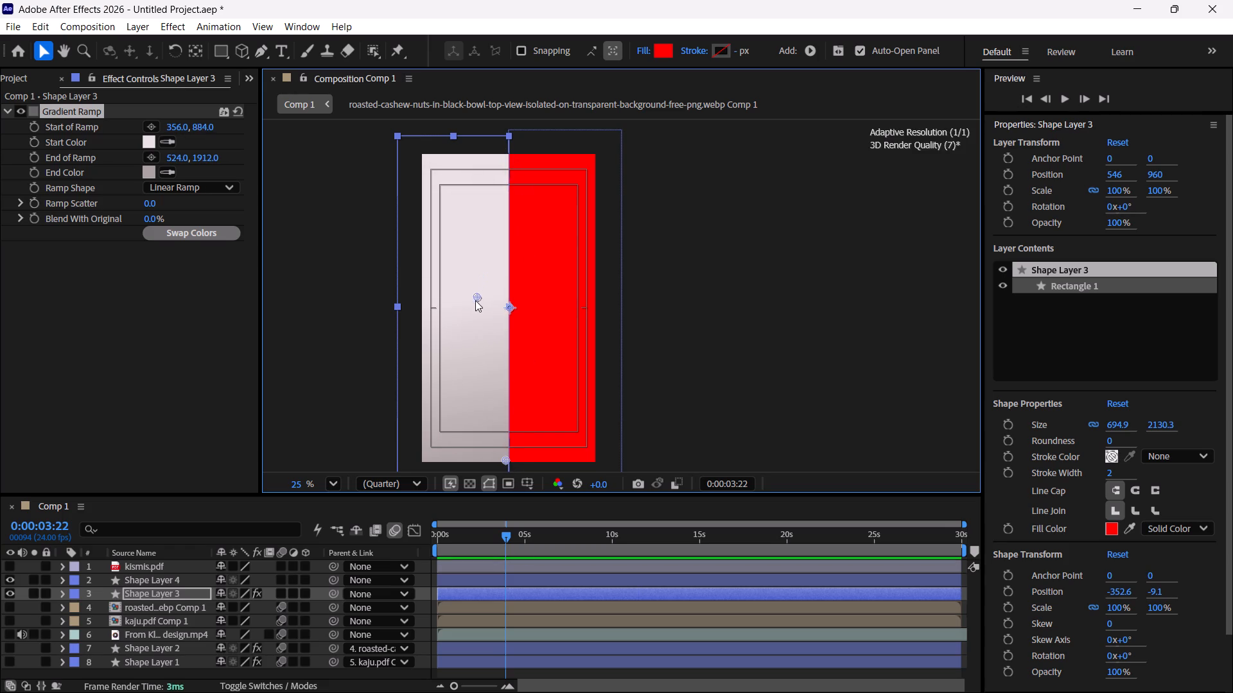
{"action": "left_click_drag", "start_coordinate": [475, 300], "coordinate": [480, 310]}
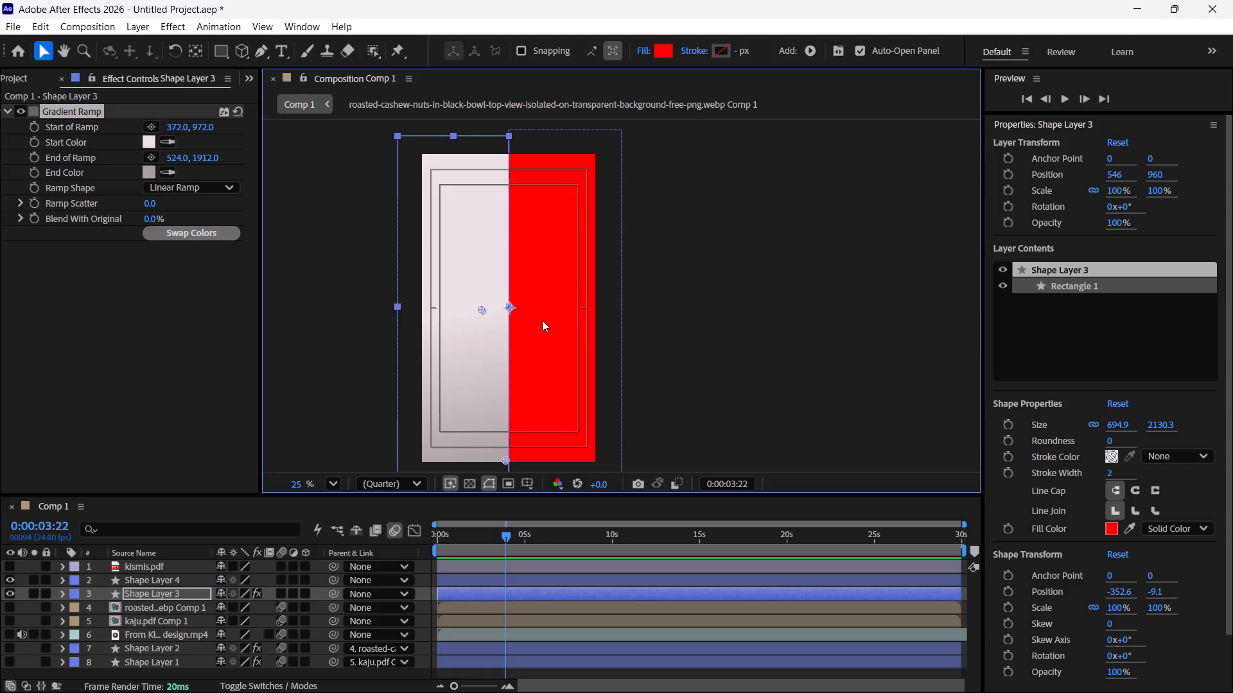
Show the kismis.pdf layer again and apply the Gradient Ramp effect to Shape Layer 4, the background's right half.
{"action": "left_click", "coordinate": [149, 581]}
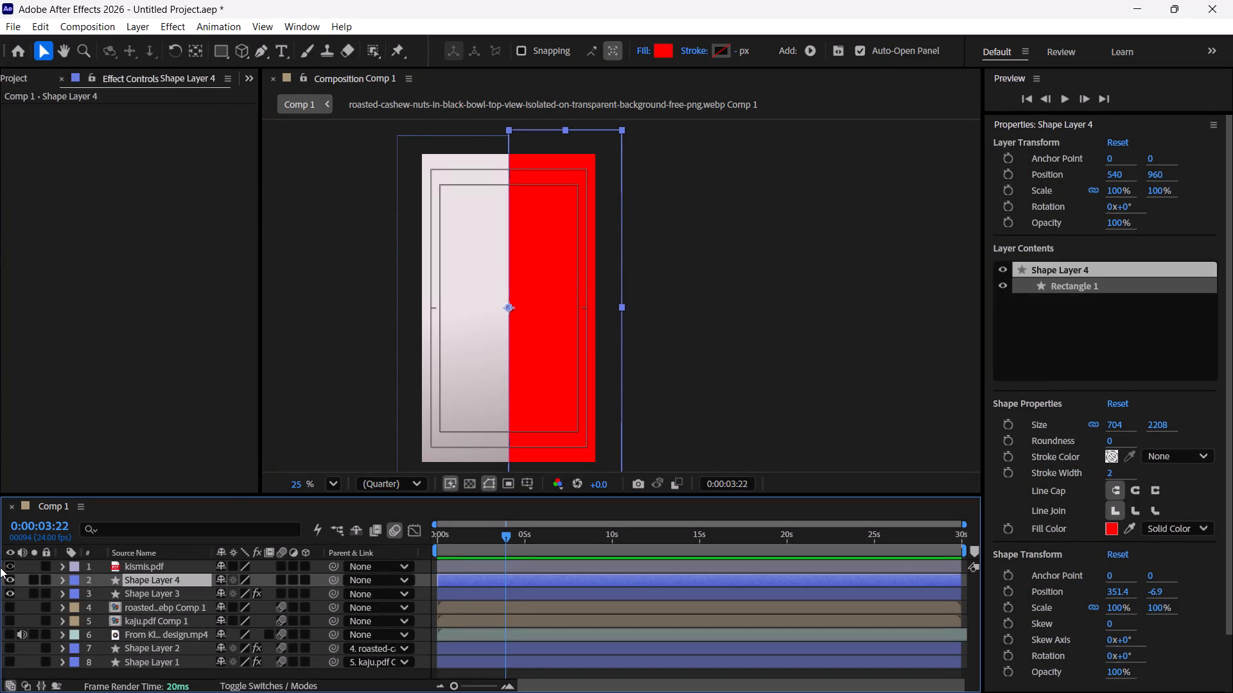
{"action": "left_click", "coordinate": [6, 558]}
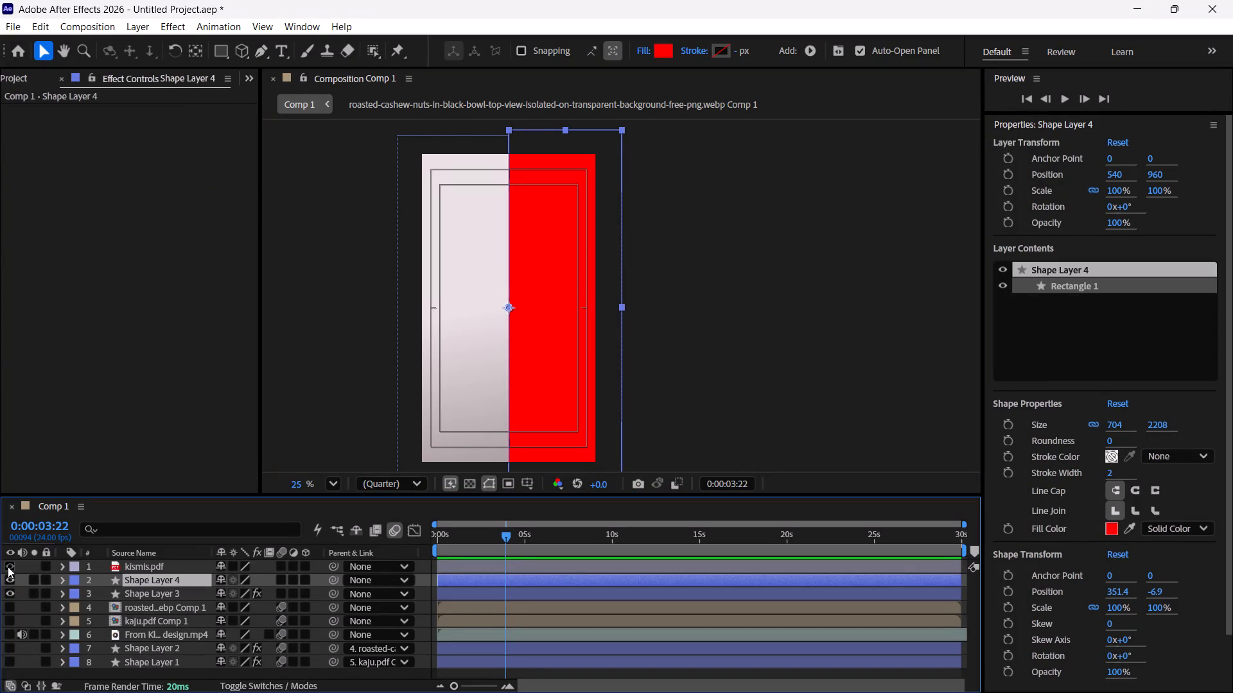
{"action": "left_click", "coordinate": [12, 568]}
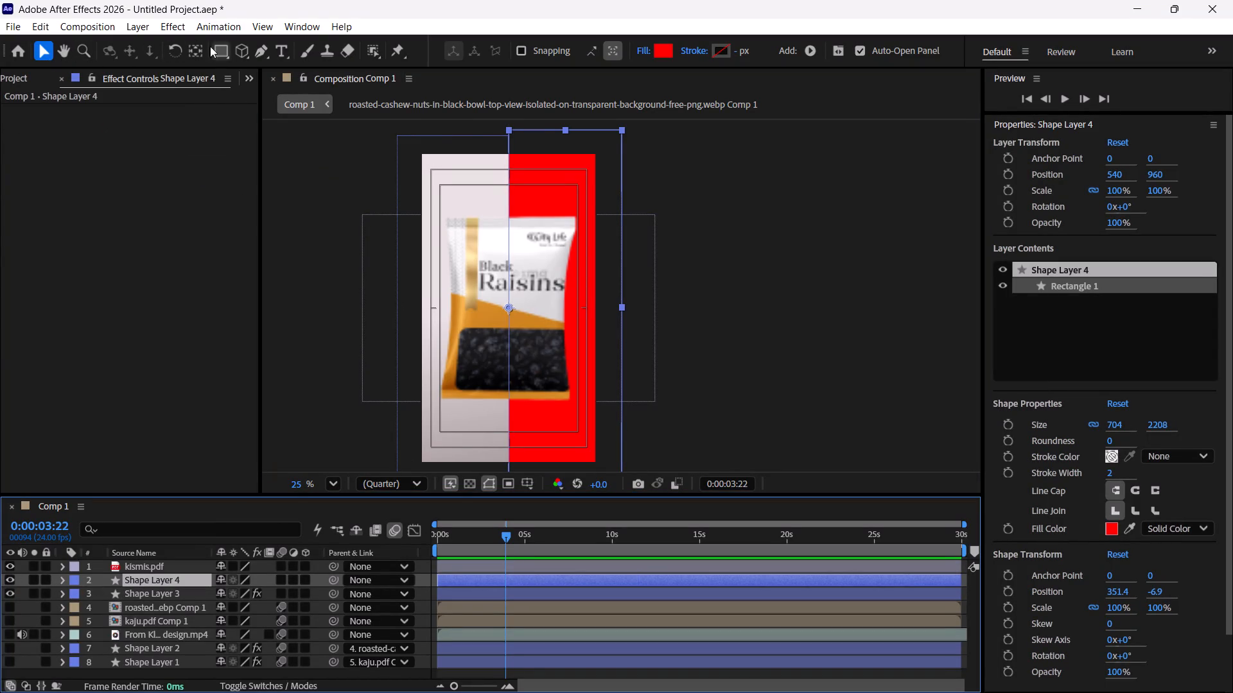
{"action": "left_click", "coordinate": [166, 18]}
{"action": "left_click", "coordinate": [170, 28]}
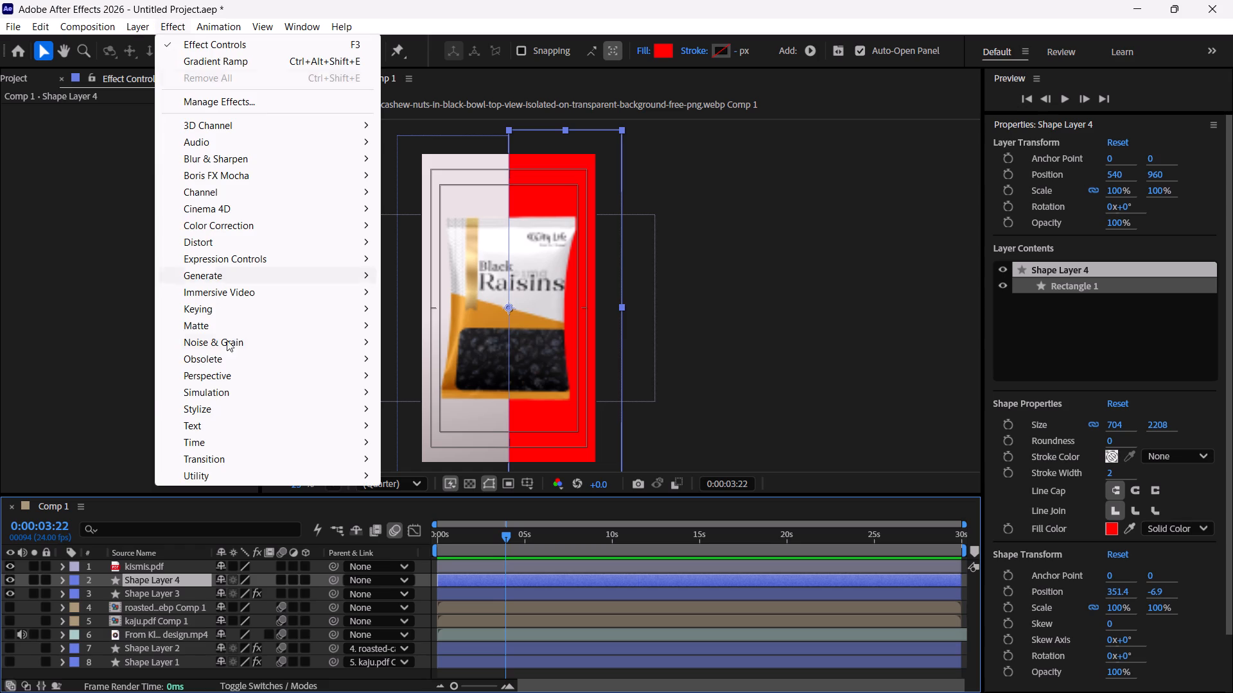
{"action": "left_click", "coordinate": [232, 277]}
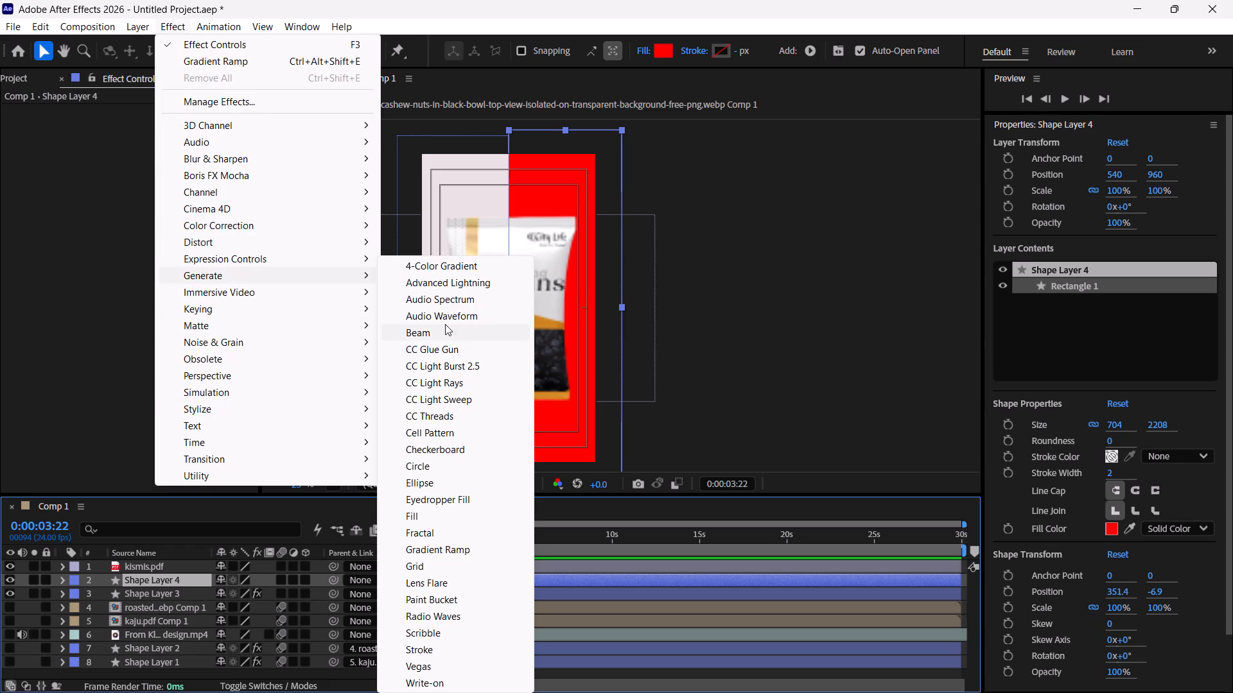
{"action": "left_click", "coordinate": [447, 546]}
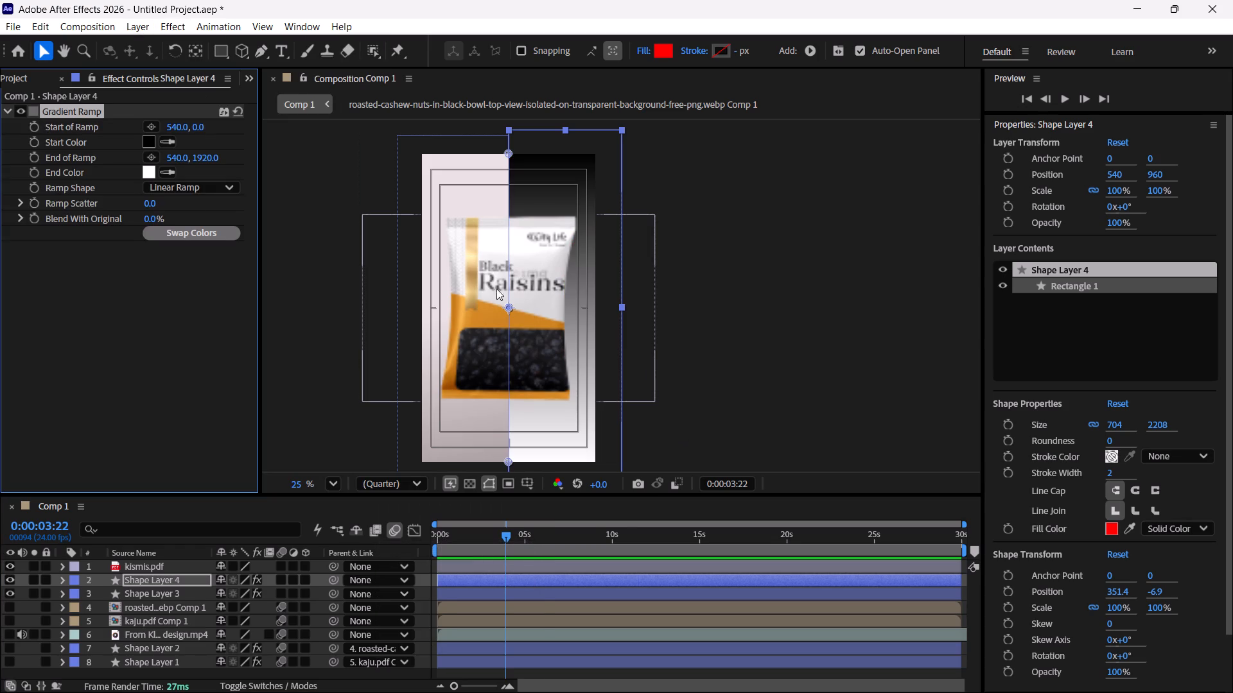
Sample Shape Layer 4's ramp start color from the packet's lighter left orange area and its end color from the darker orange above the raisins window.
{"action": "left_click", "coordinate": [173, 144]}
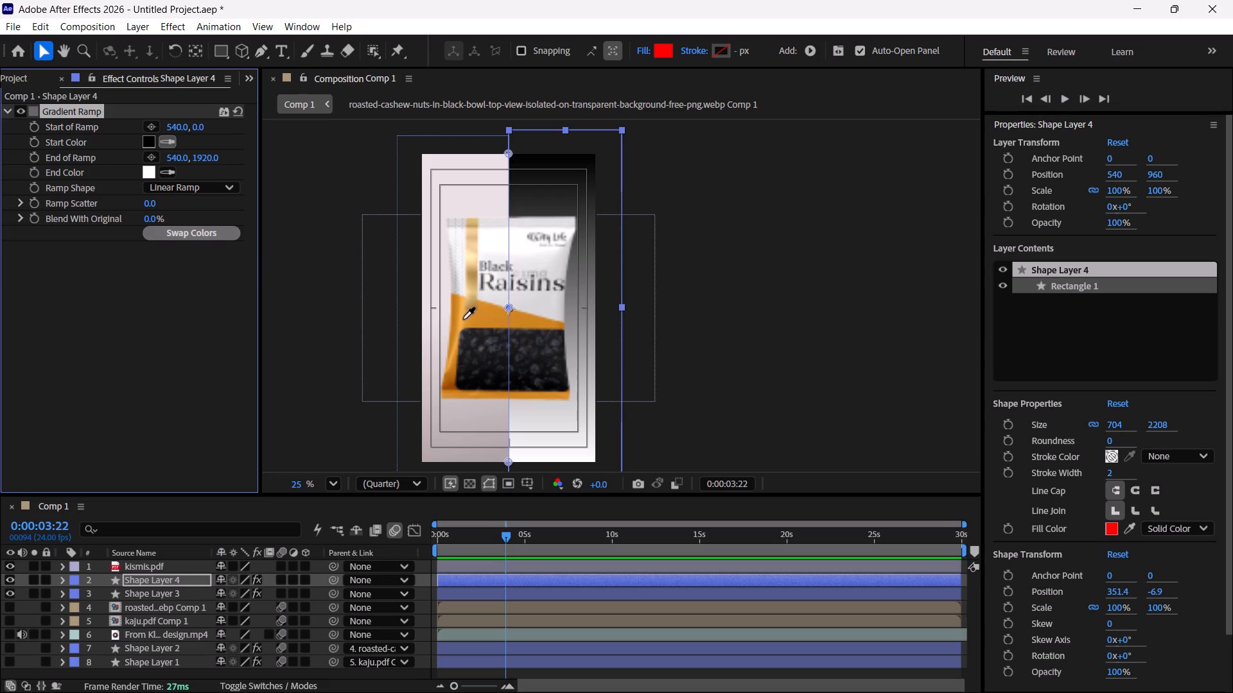
{"action": "left_click", "coordinate": [462, 320]}
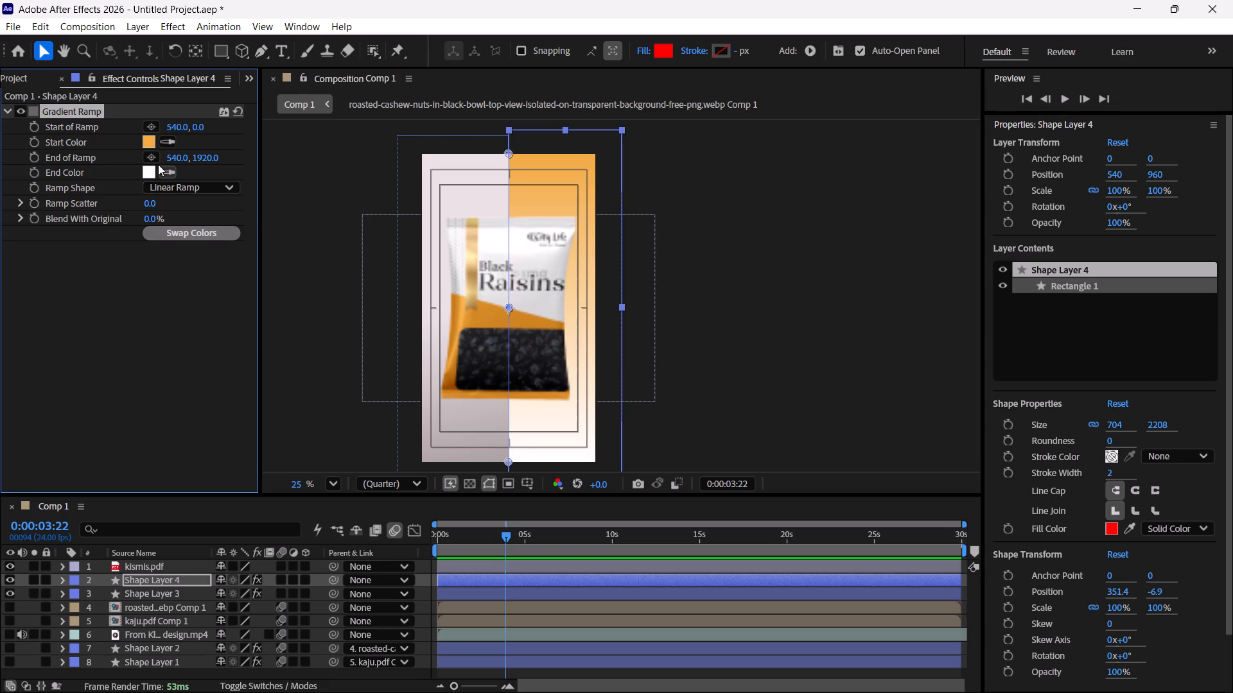
{"action": "left_click", "coordinate": [166, 175]}
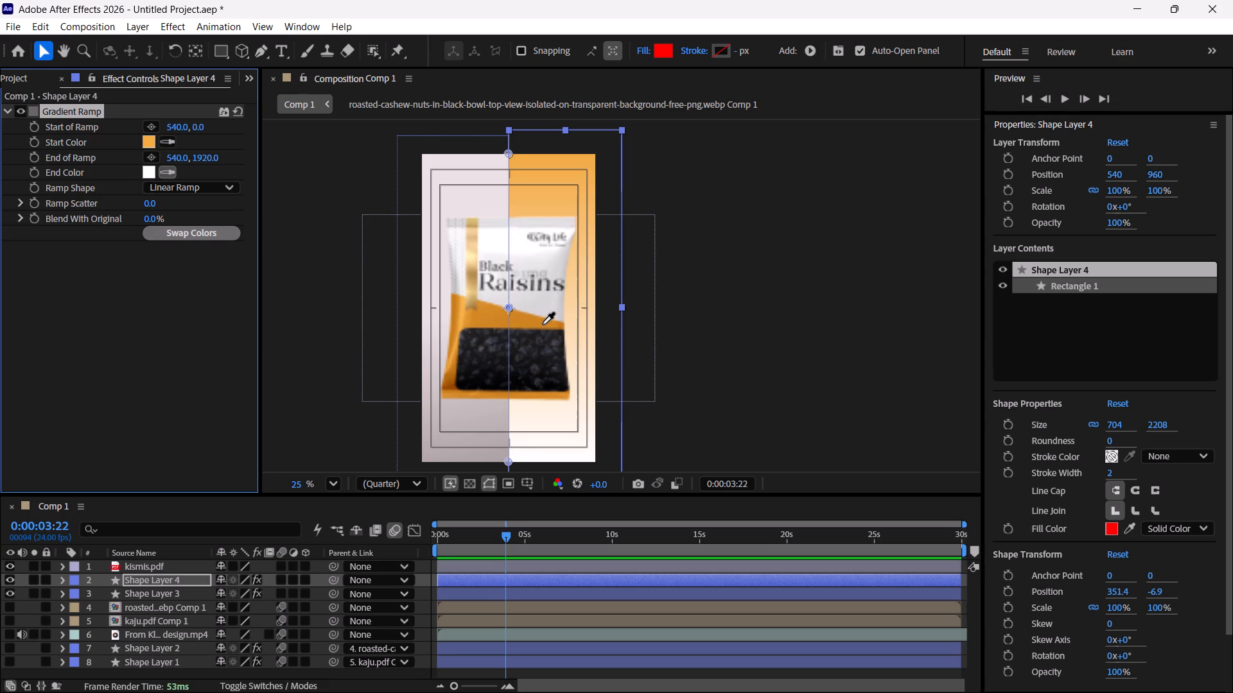
{"action": "left_click", "coordinate": [543, 325]}
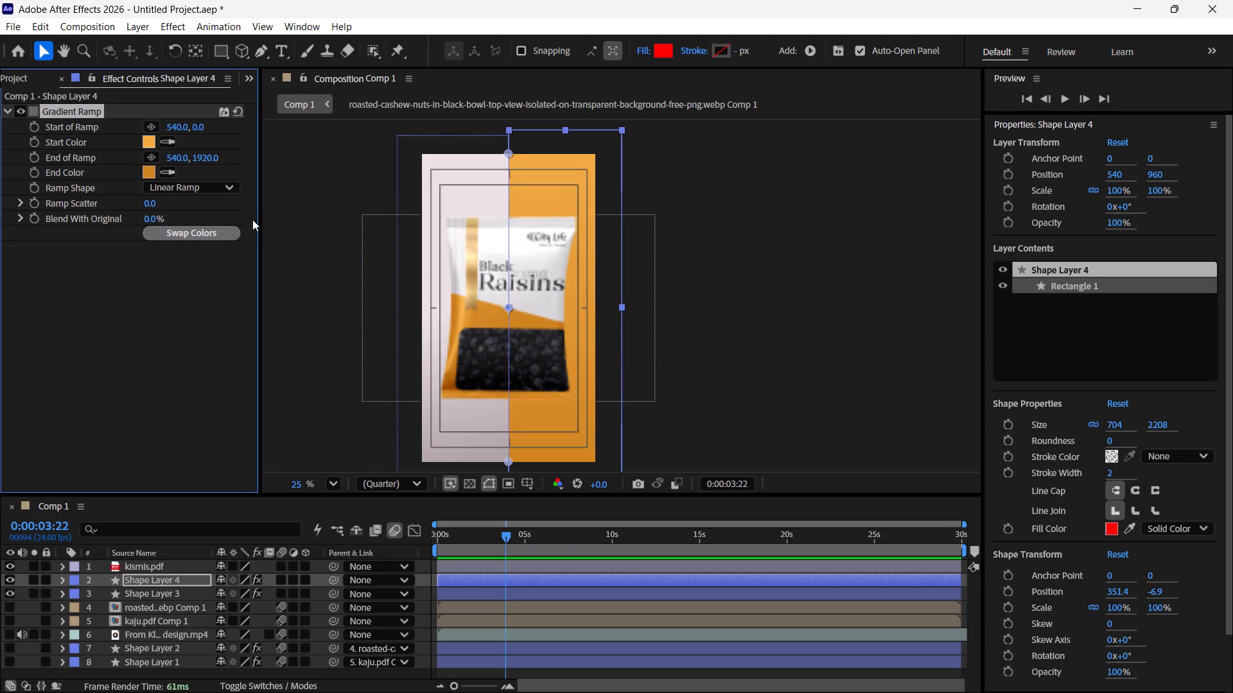
Hide the kismis.pdf layer, move Shape Layer 4's ramp start to about 636, 964, and deselect the layer.
{"action": "left_click", "coordinate": [8, 567]}
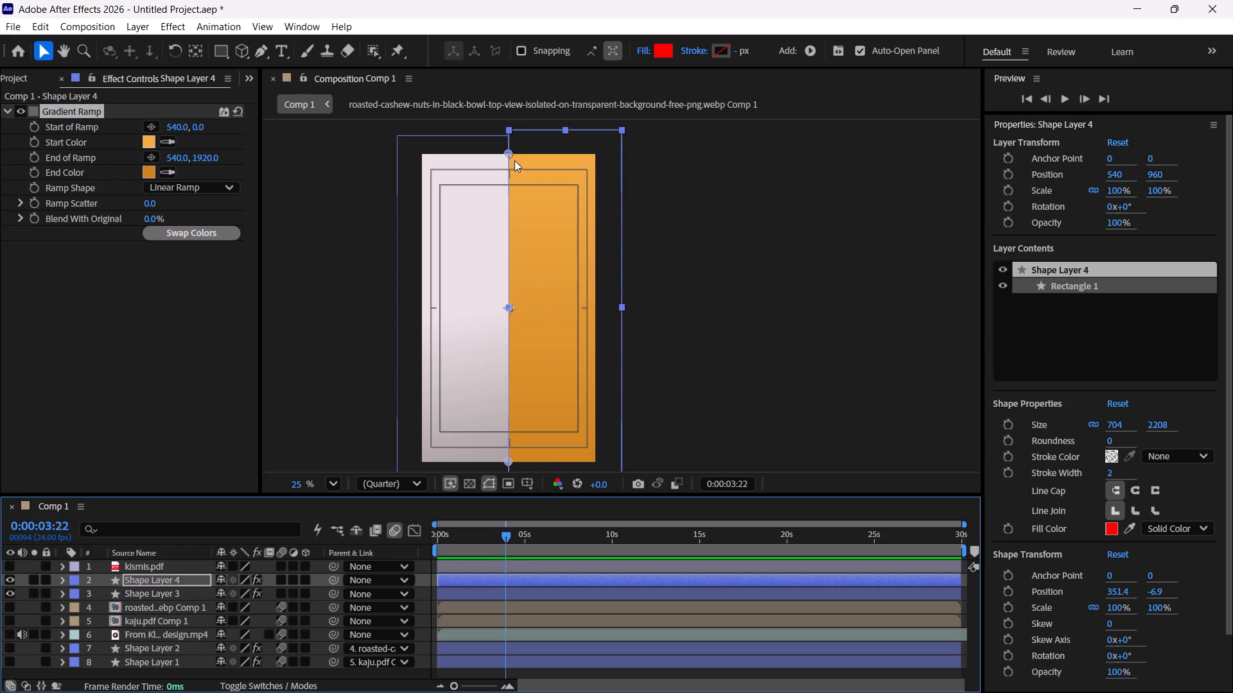
{"action": "left_click_drag", "start_coordinate": [510, 155], "coordinate": [520, 314]}
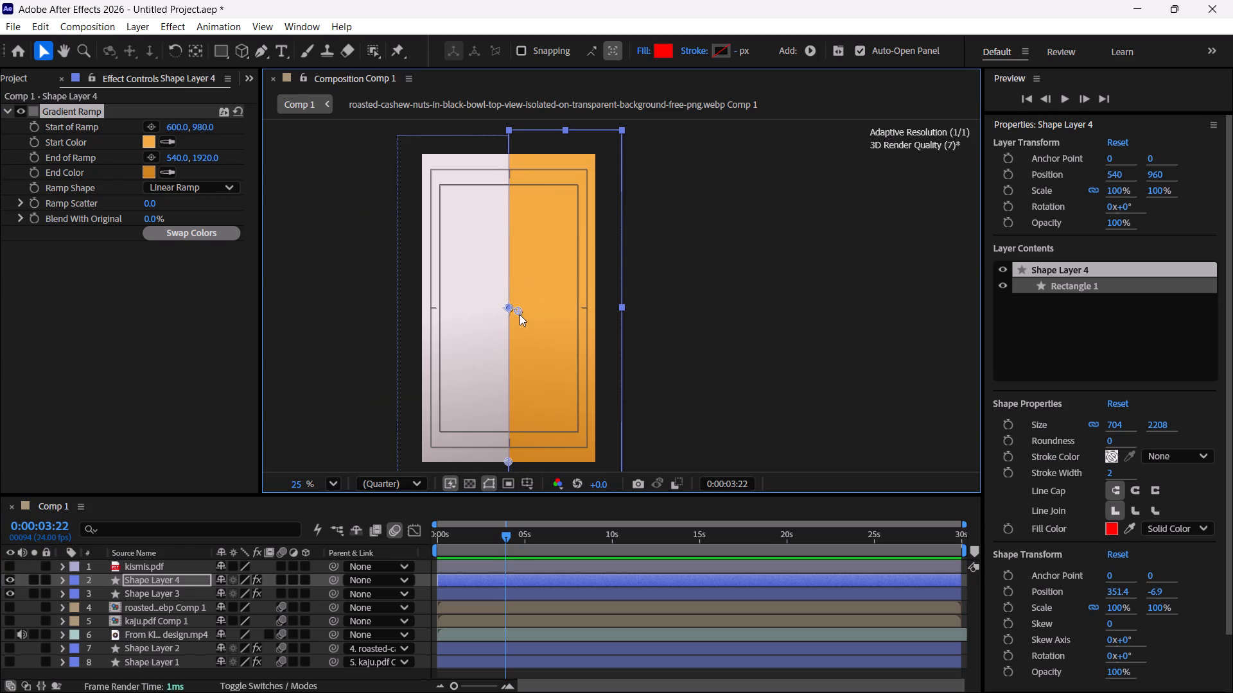
{"action": "left_click_drag", "start_coordinate": [520, 314], "coordinate": [517, 321]}
{"action": "left_click_drag", "start_coordinate": [517, 321], "coordinate": [525, 310]}
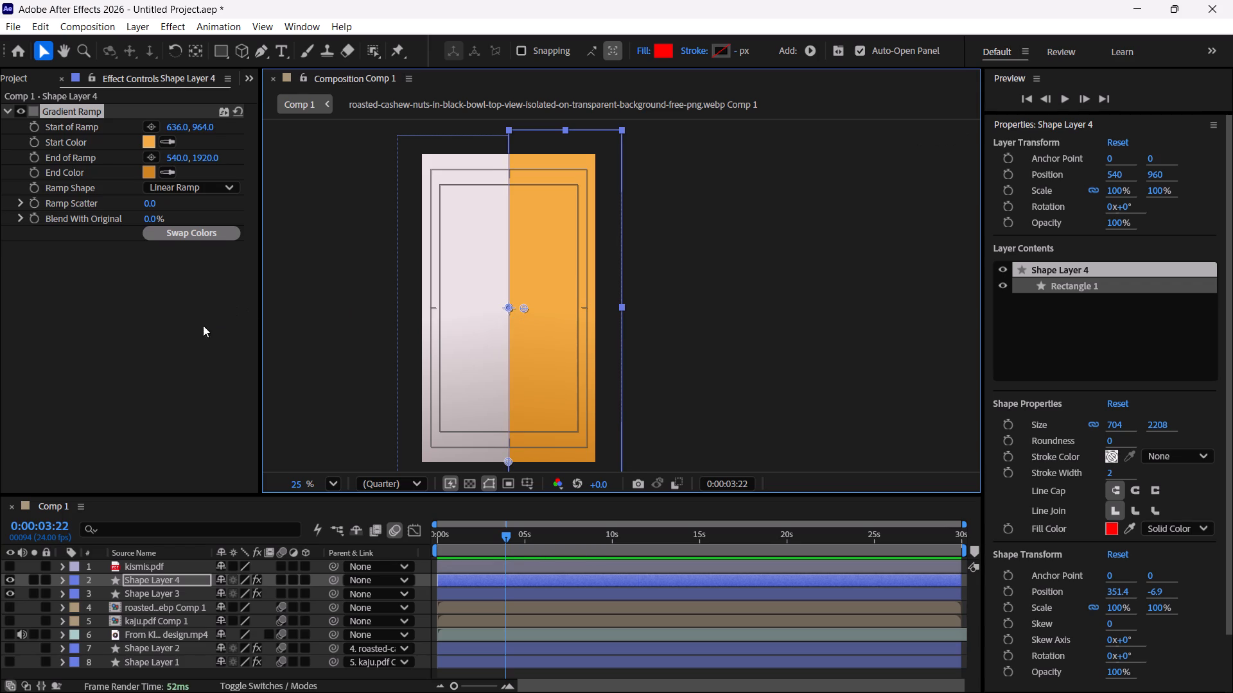
{"action": "left_click", "coordinate": [192, 386]}
{"action": "scroll", "coordinate": [245, 636], "scroll_direction": "down", "scroll_amount": 4}
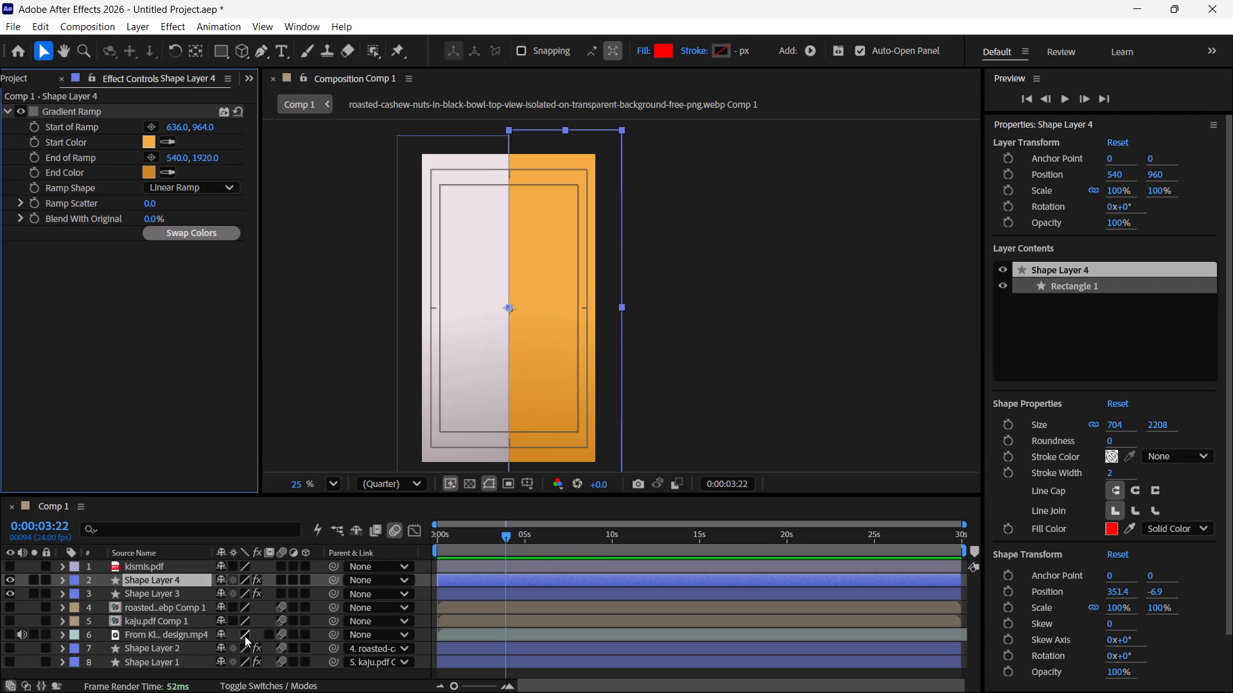
{"action": "scroll", "coordinate": [245, 636], "scroll_direction": "down", "scroll_amount": 3}
{"action": "left_click", "coordinate": [143, 578]}
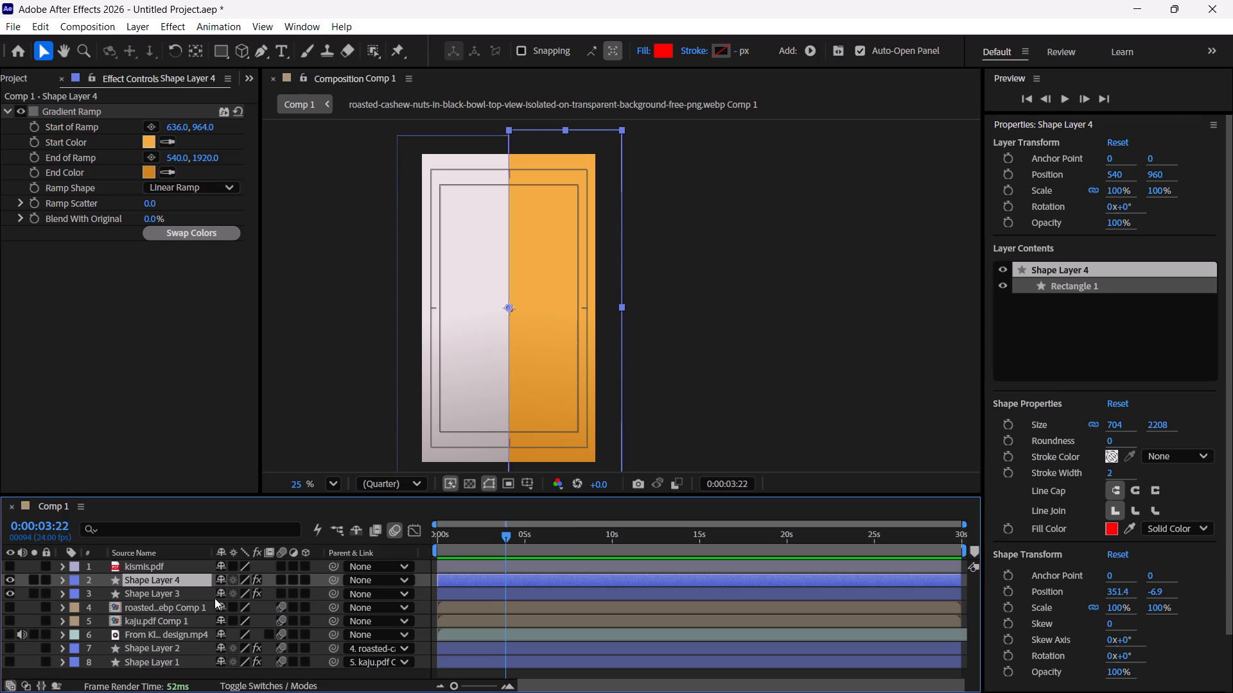
{"action": "left_click", "coordinate": [715, 414]}
{"action": "left_click", "coordinate": [715, 413]}
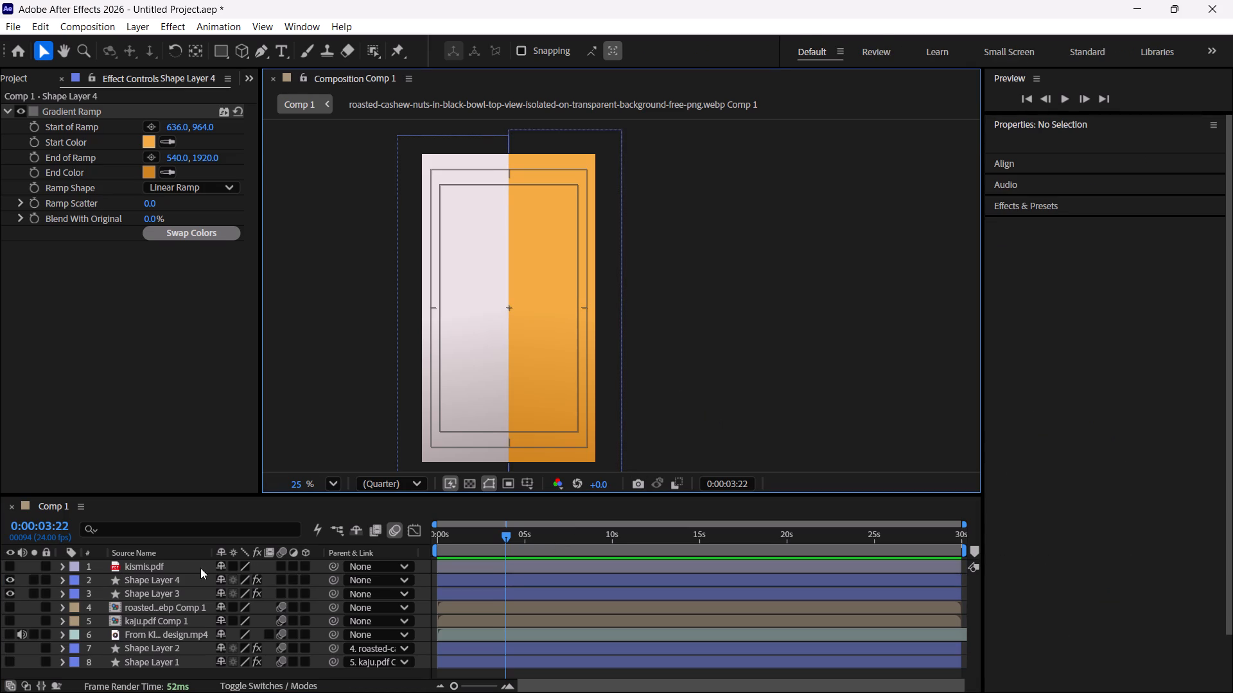
Show the kismis.pdf layer and scale the raisins packet down proportionally to 247%.
{"action": "left_click", "coordinate": [11, 569]}
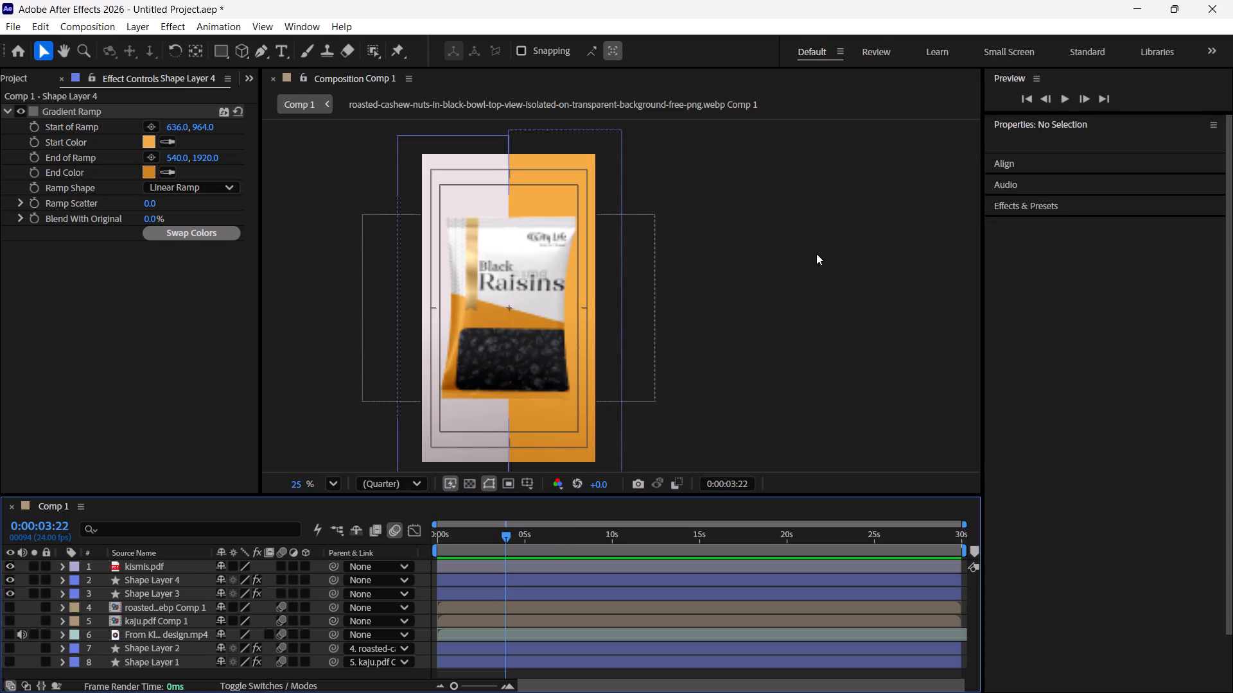
{"action": "left_click", "coordinate": [514, 330]}
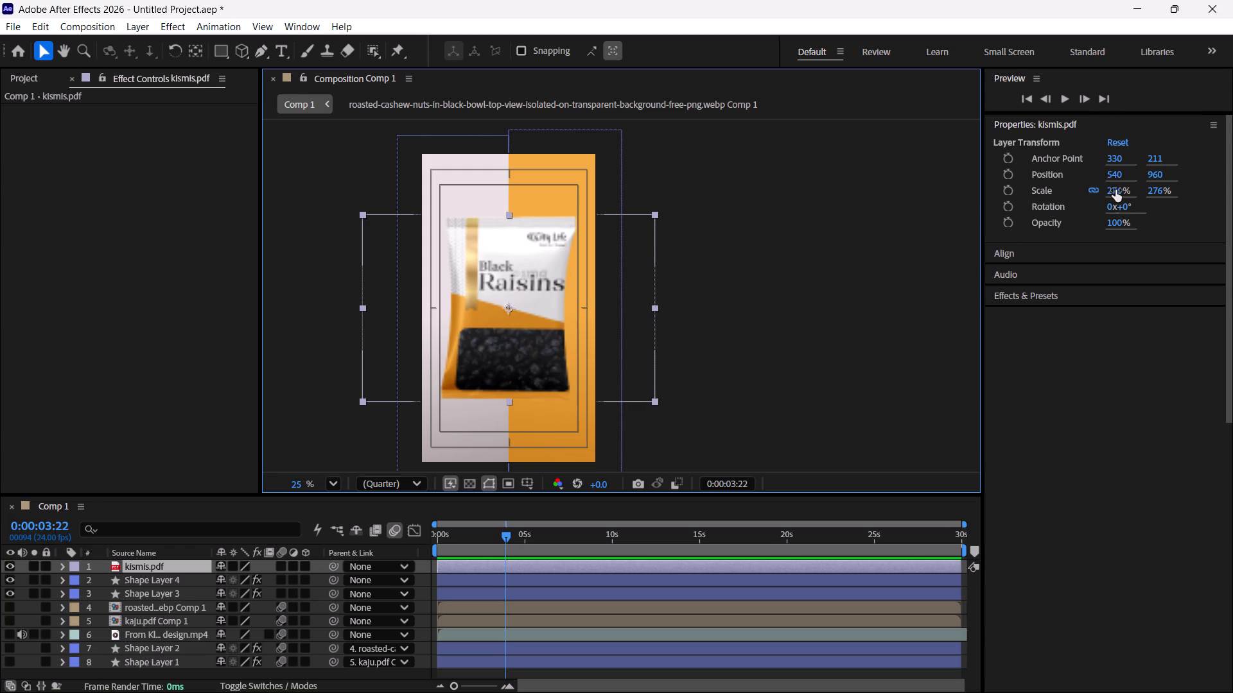
{"action": "left_click_drag", "start_coordinate": [1115, 190], "coordinate": [1101, 193]}
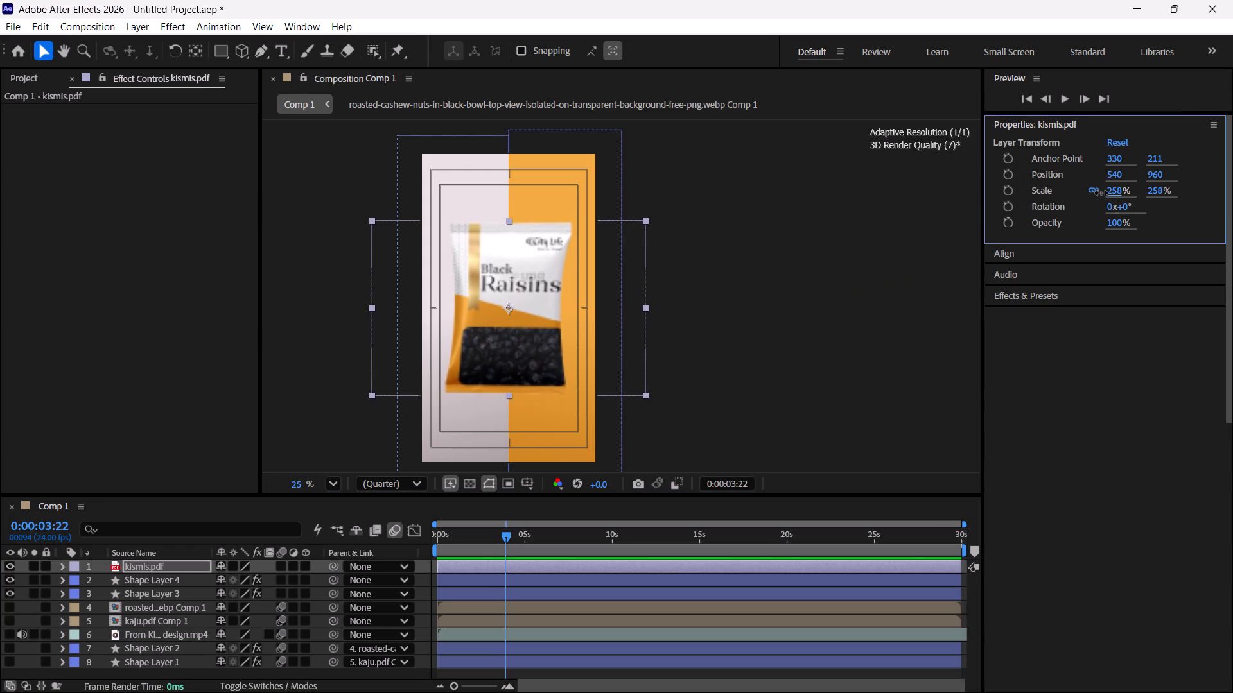
{"action": "left_click_drag", "start_coordinate": [1101, 193], "coordinate": [1094, 195]}
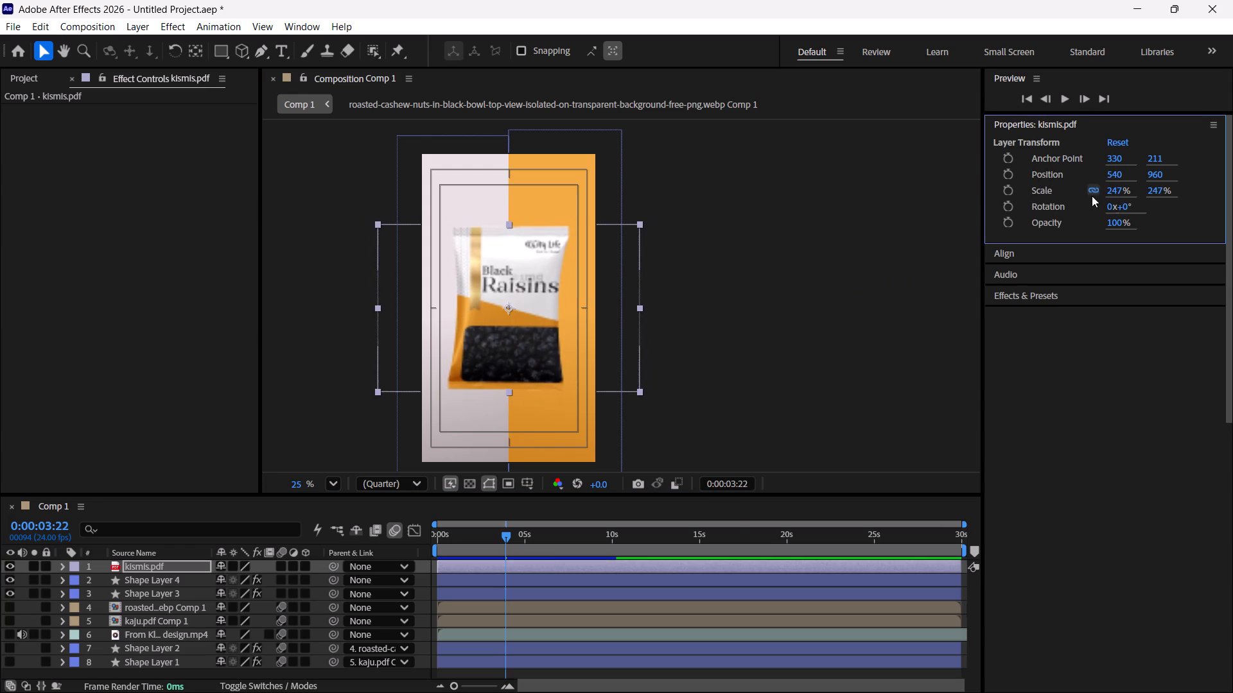
{"action": "left_click", "coordinate": [758, 397]}
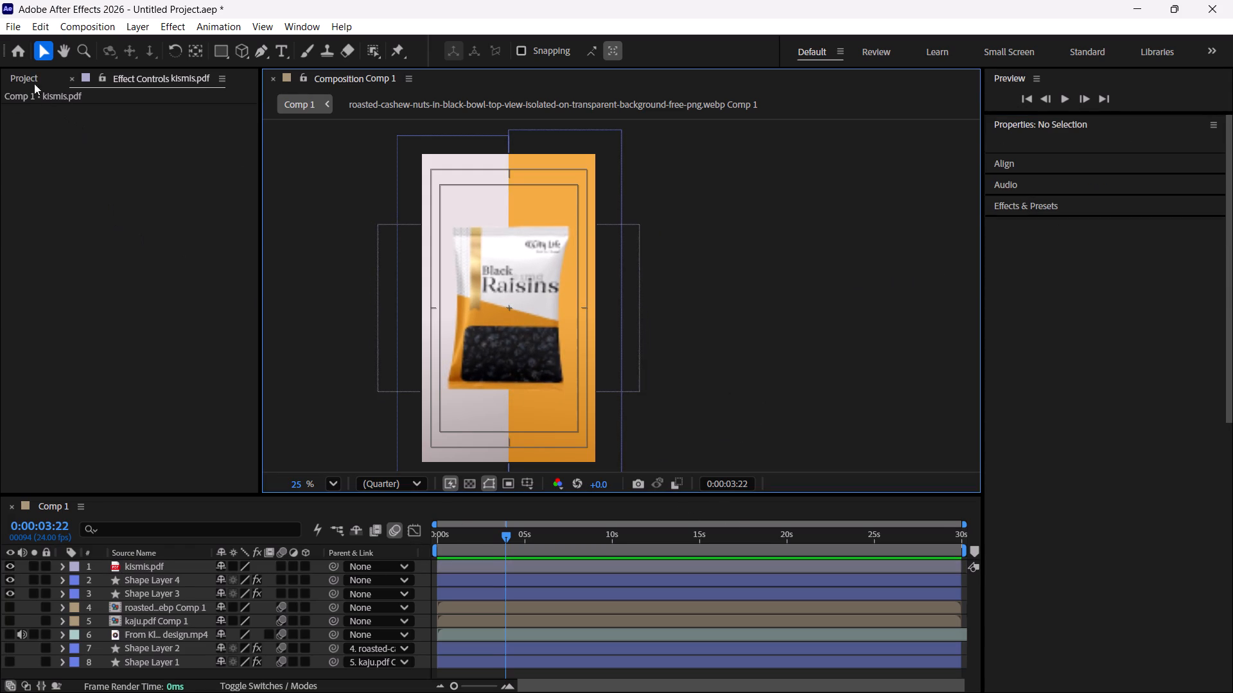
Find the black raisins bowl image among the project footage and add it to Comp 1 above the kismis.pdf layer.
{"action": "left_click", "coordinate": [28, 74]}
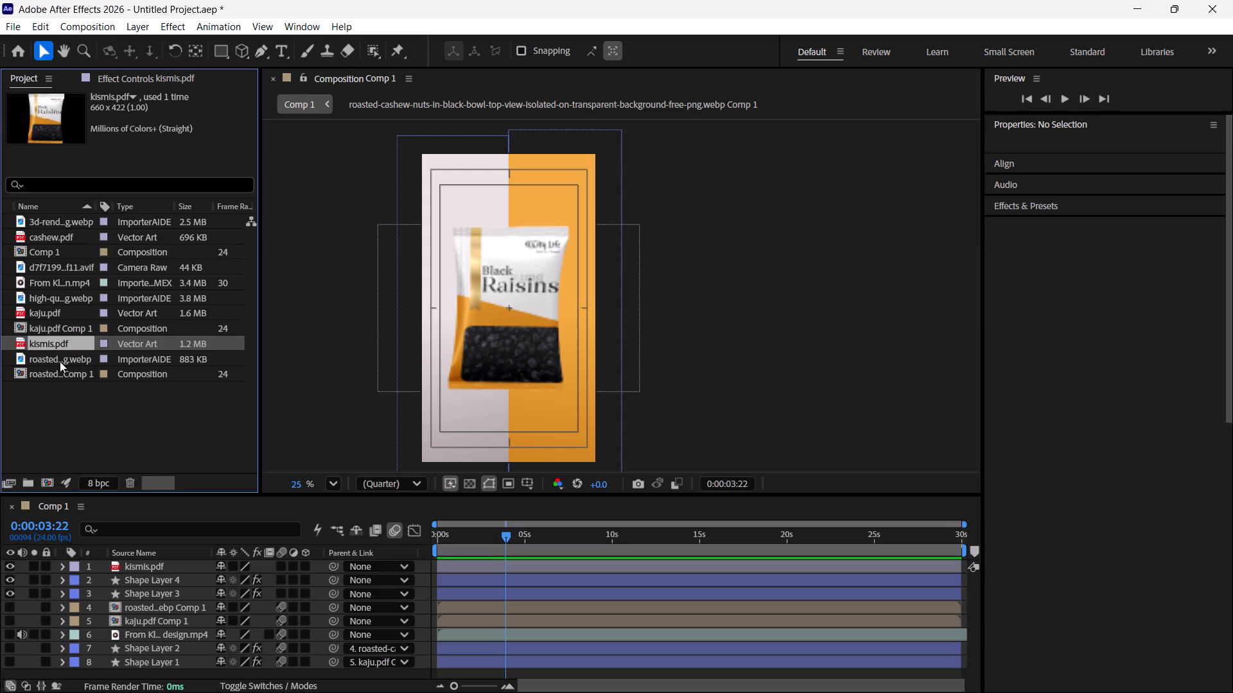
{"action": "left_click", "coordinate": [60, 361]}
{"action": "left_click", "coordinate": [61, 338]}
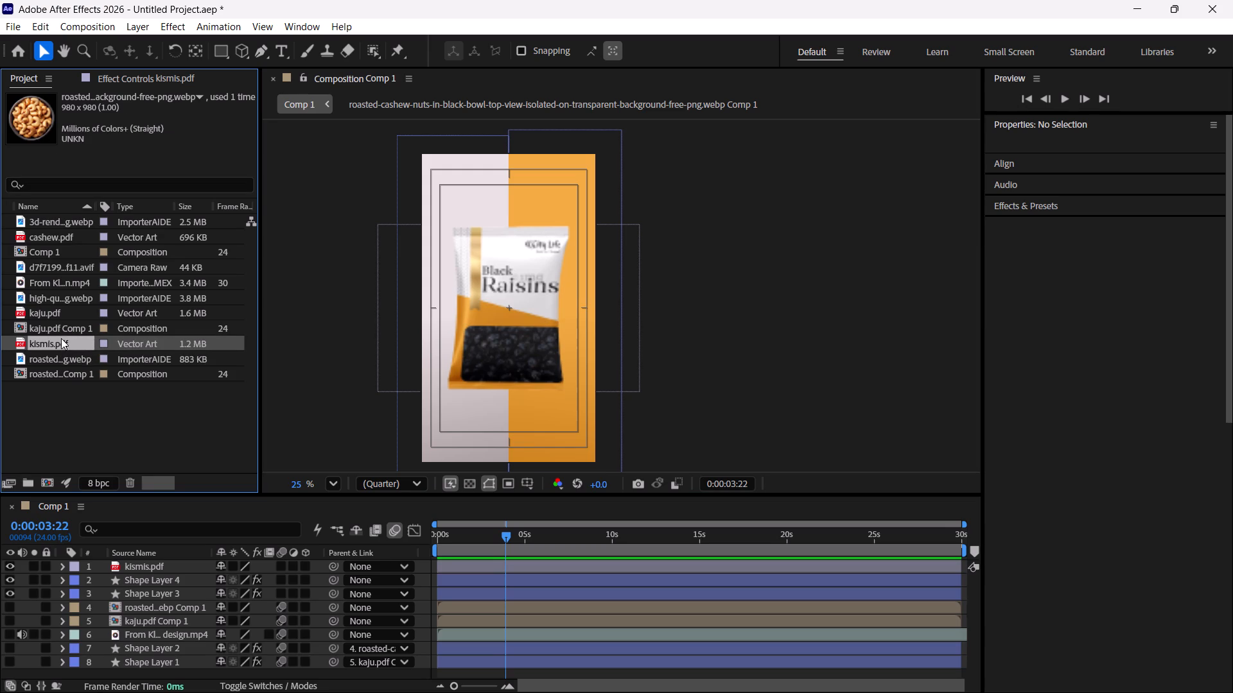
{"action": "left_click", "coordinate": [67, 330]}
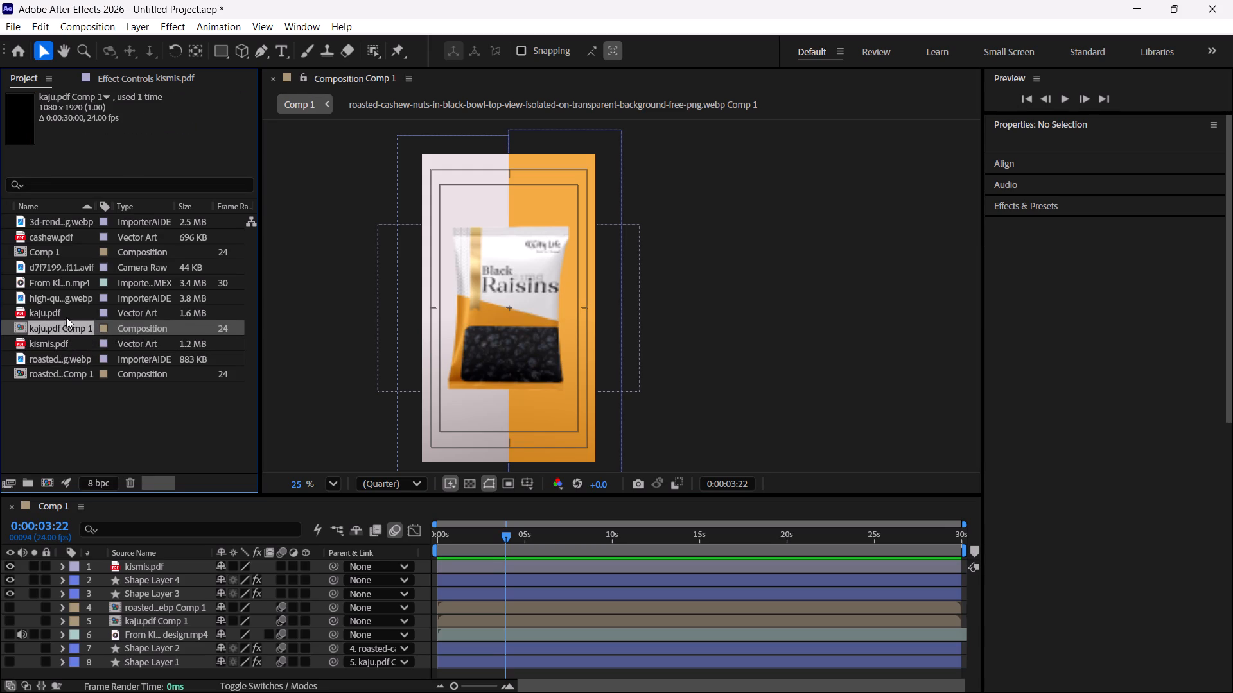
{"action": "left_click", "coordinate": [66, 315]}
{"action": "left_click", "coordinate": [65, 299]}
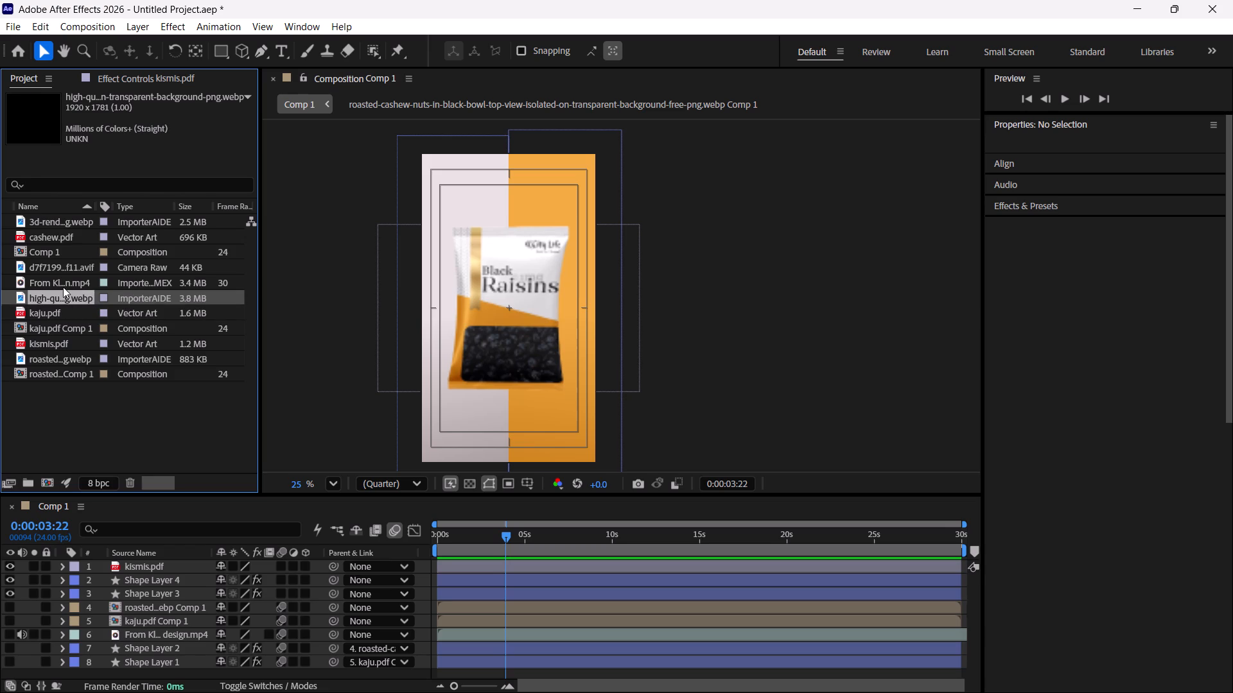
{"action": "left_click_drag", "start_coordinate": [63, 296], "coordinate": [153, 561]}
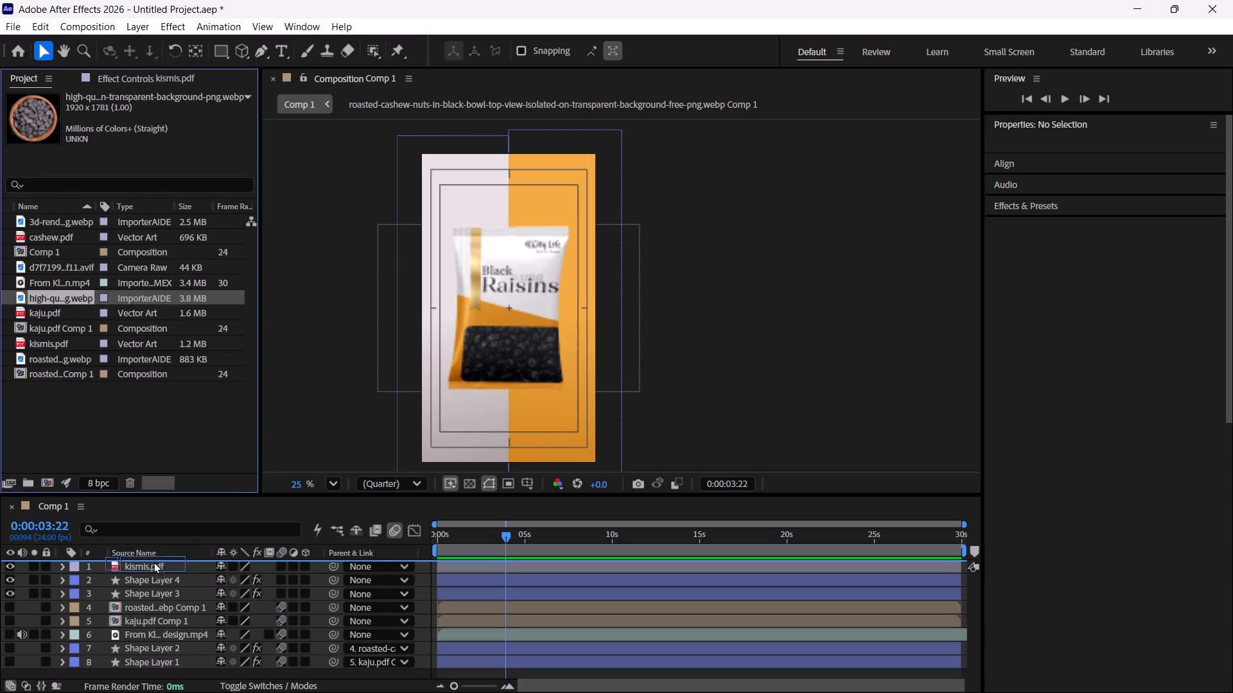
{"action": "left_click_drag", "start_coordinate": [153, 561], "coordinate": [149, 562]}
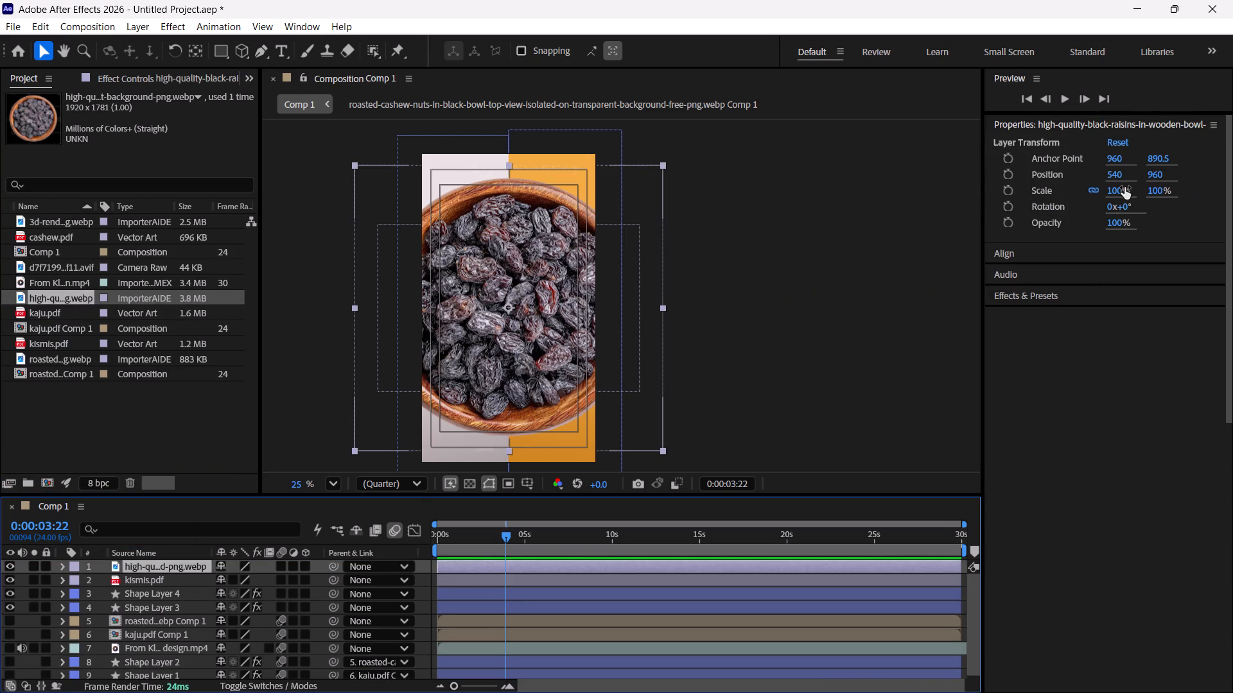
Scale the raisins bowl layer down proportionally to 63%.
{"action": "left_click_drag", "start_coordinate": [1121, 193], "coordinate": [1098, 207]}
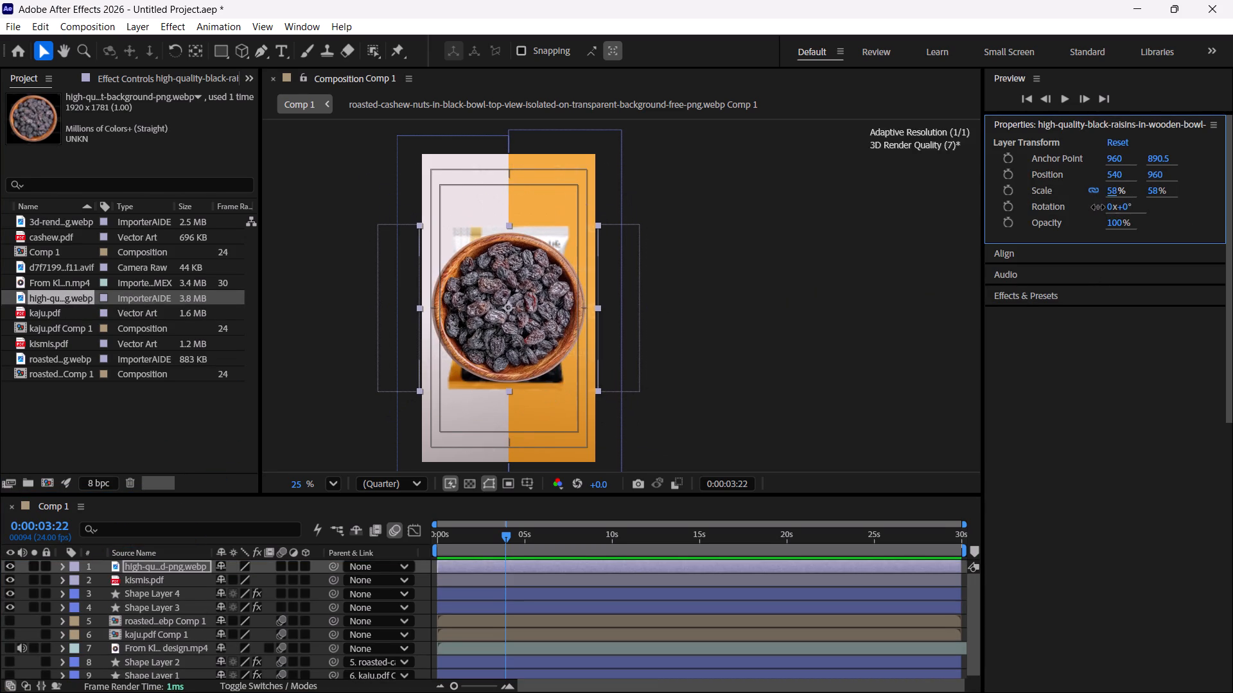
{"action": "left_click_drag", "start_coordinate": [1098, 207], "coordinate": [1104, 209]}
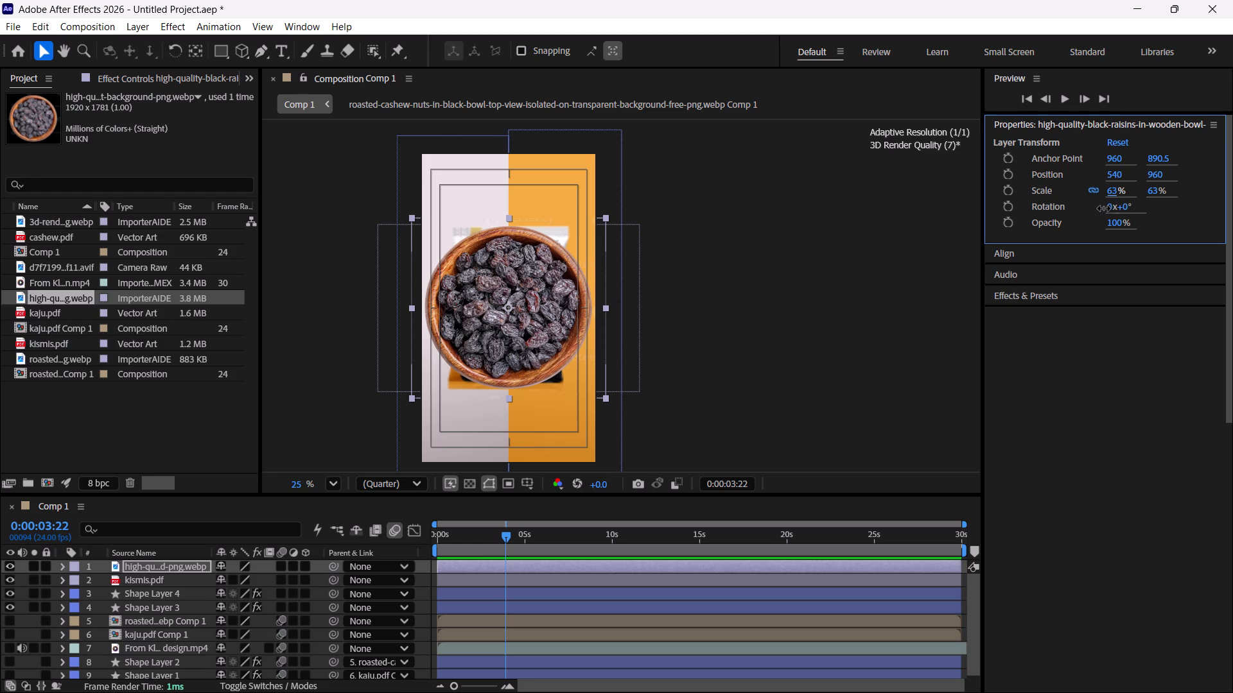
{"action": "left_click_drag", "start_coordinate": [1104, 209], "coordinate": [1103, 209]}
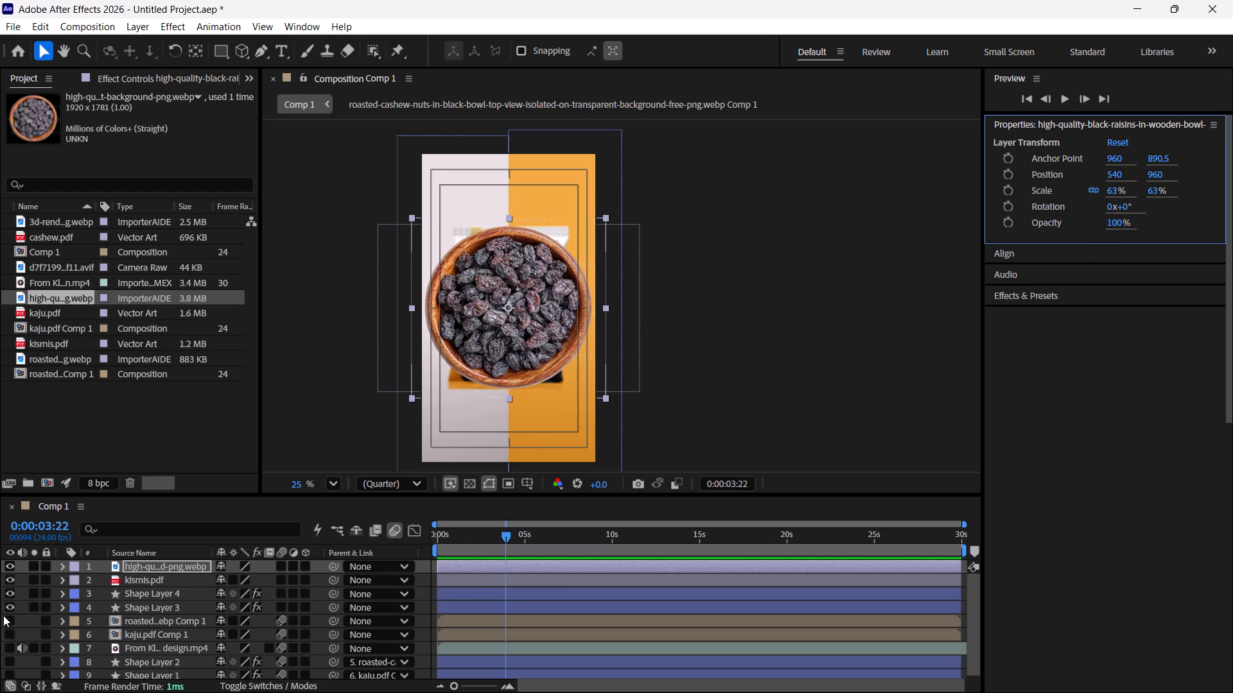
Move the raisins bowl layer to the bottom of the layer stack, below Shape Layer 1.
{"action": "scroll", "coordinate": [204, 624], "scroll_direction": "down", "scroll_amount": 4}
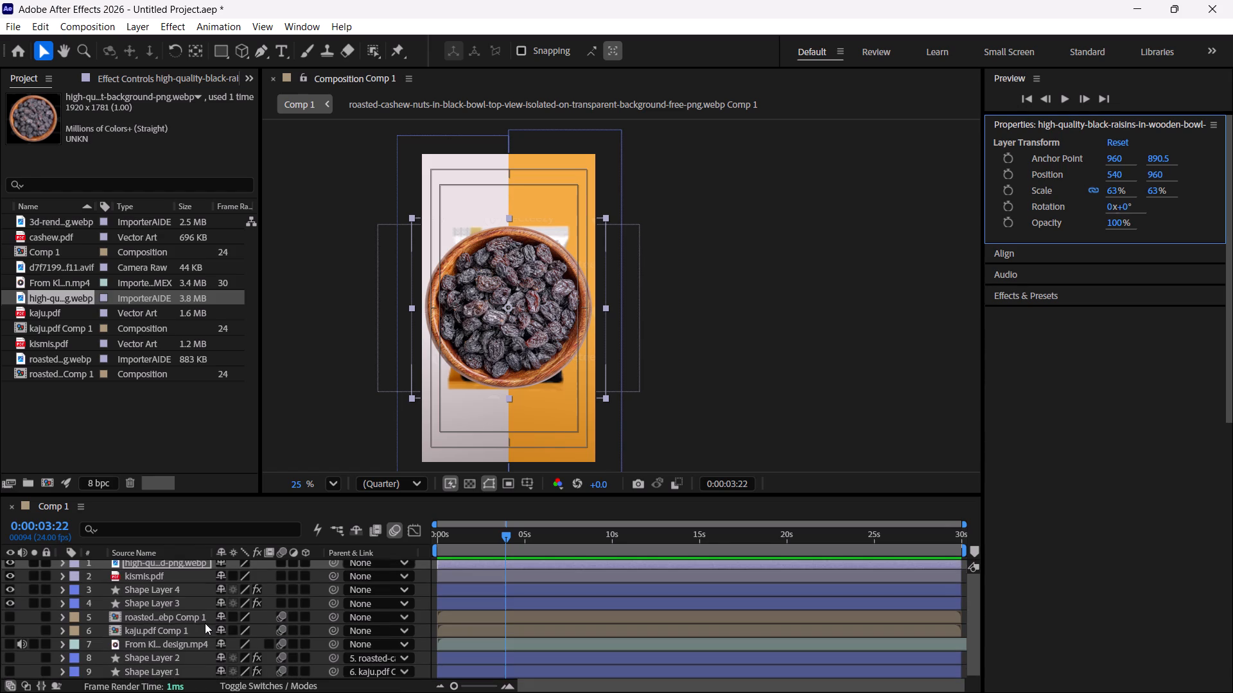
{"action": "scroll", "coordinate": [207, 622], "scroll_direction": "down", "scroll_amount": 4}
{"action": "scroll", "coordinate": [292, 613], "scroll_direction": "down", "scroll_amount": 6}
{"action": "scroll", "coordinate": [496, 628], "scroll_direction": "down", "scroll_amount": 2}
{"action": "scroll", "coordinate": [194, 638], "scroll_direction": "up", "scroll_amount": 6}
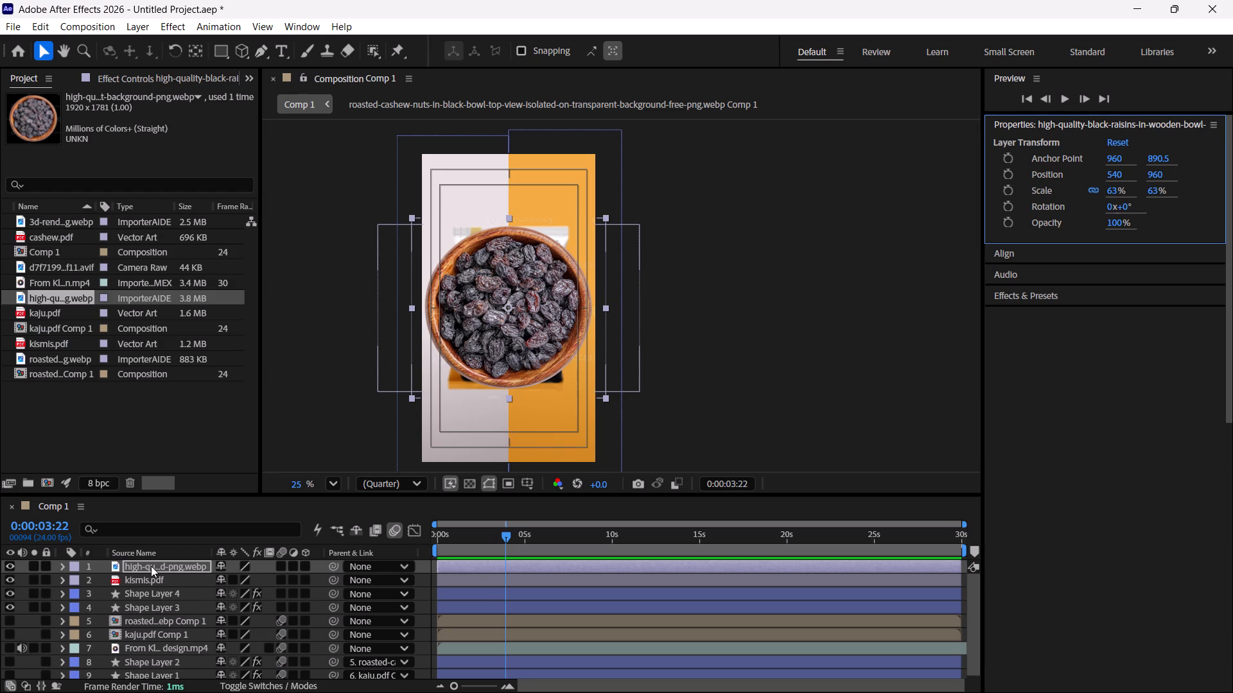
{"action": "left_click_drag", "start_coordinate": [151, 566], "coordinate": [164, 692]}
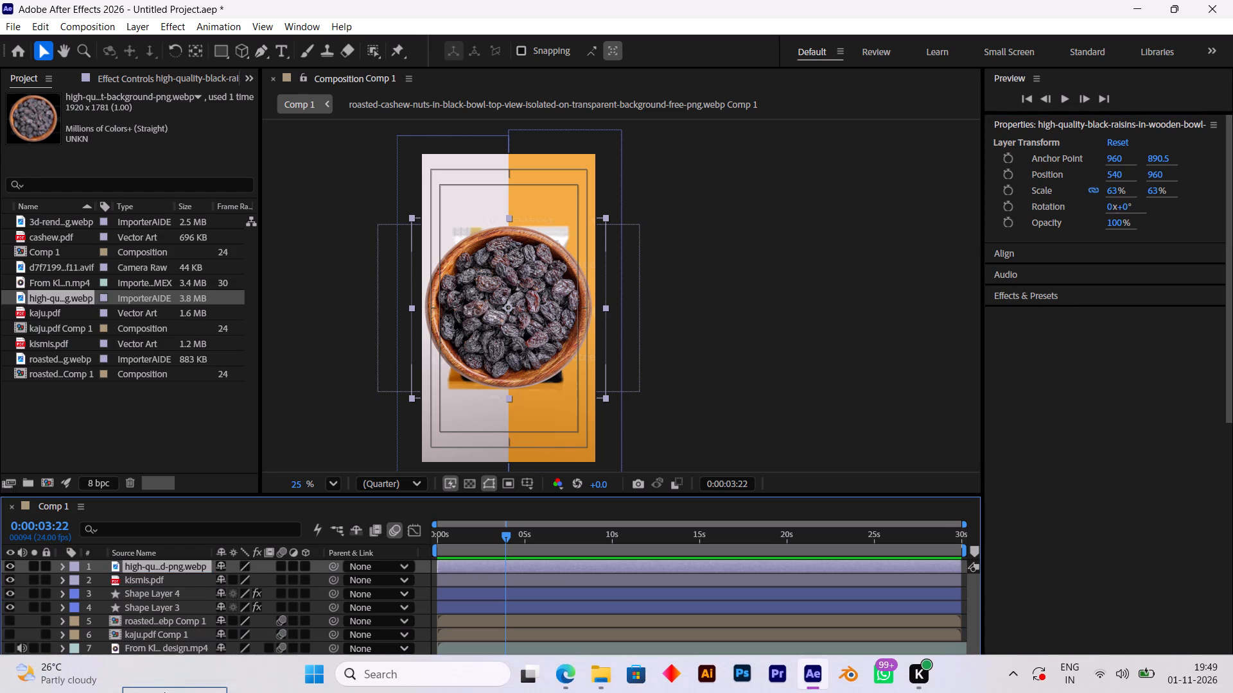
{"action": "left_click_drag", "start_coordinate": [164, 692], "coordinate": [168, 659]}
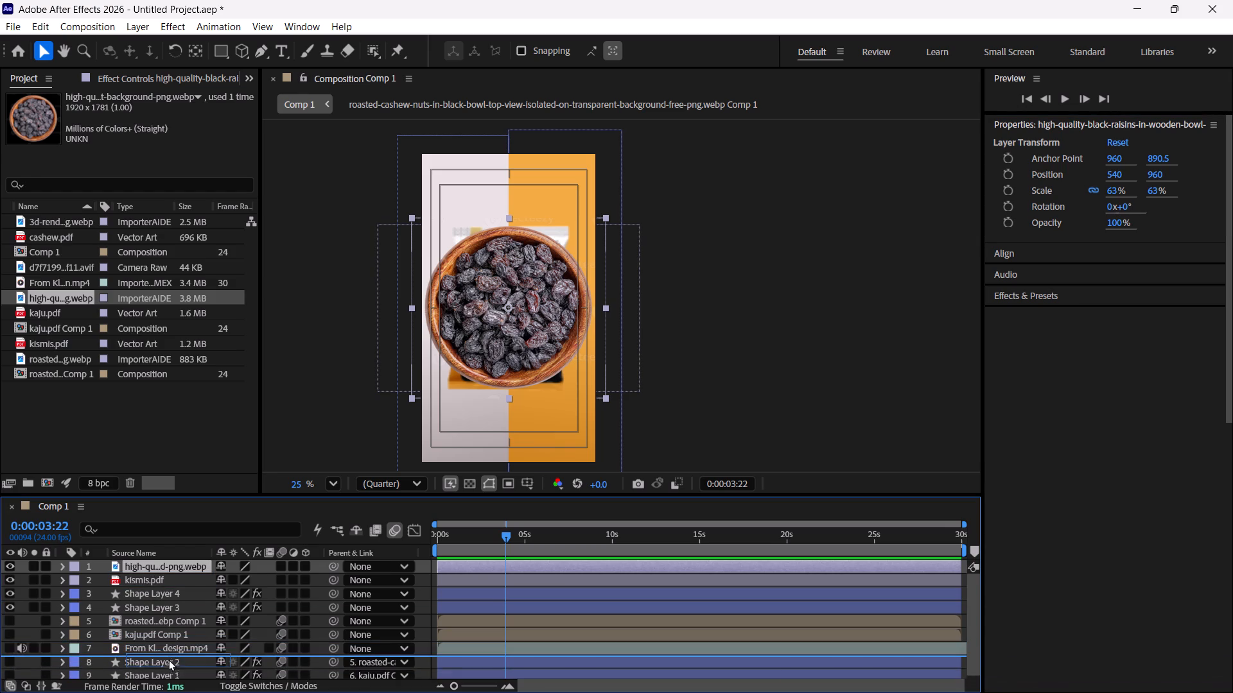
{"action": "left_click_drag", "start_coordinate": [168, 659], "coordinate": [168, 672]}
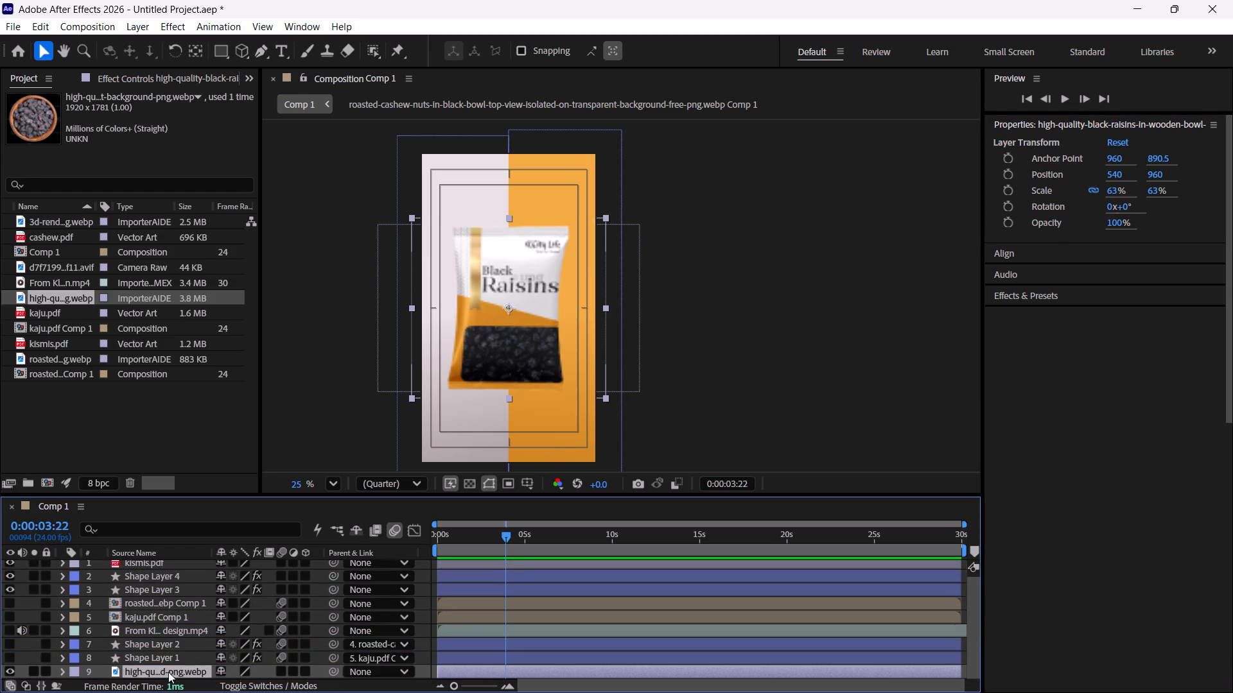
Move the kismis.pdf layer to the bottom of the stack, directly below the raisins bowl layer.
{"action": "scroll", "coordinate": [168, 655], "scroll_direction": "down", "scroll_amount": 4}
{"action": "scroll", "coordinate": [166, 644], "scroll_direction": "up", "scroll_amount": 3}
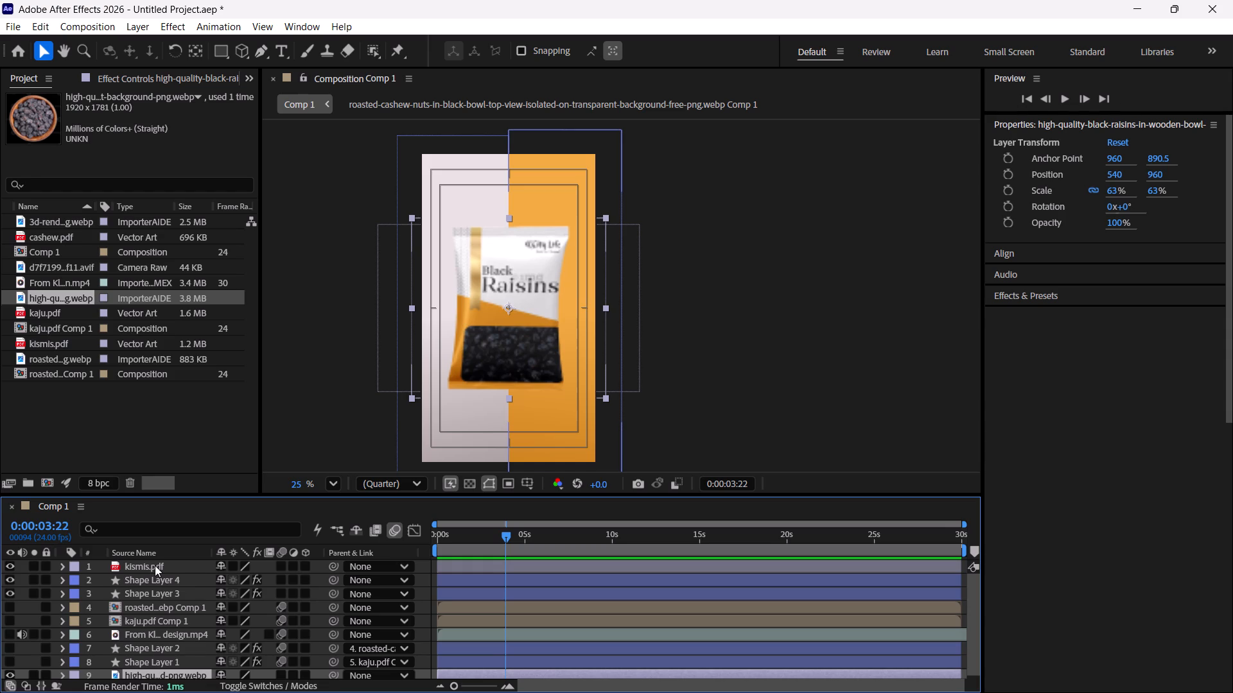
{"action": "scroll", "coordinate": [121, 603], "scroll_direction": "up", "scroll_amount": 1}
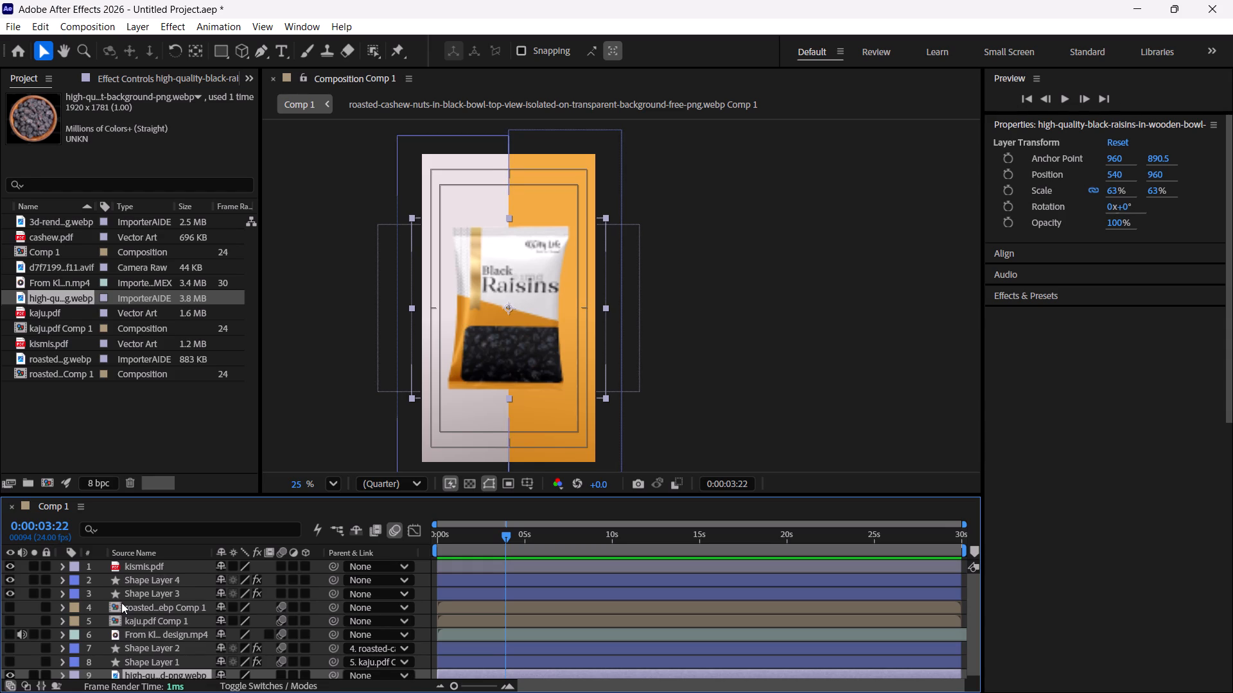
{"action": "scroll", "coordinate": [121, 603], "scroll_direction": "up", "scroll_amount": 3}
{"action": "scroll", "coordinate": [119, 603], "scroll_direction": "down", "scroll_amount": 4}
{"action": "scroll", "coordinate": [153, 574], "scroll_direction": "up", "scroll_amount": 4}
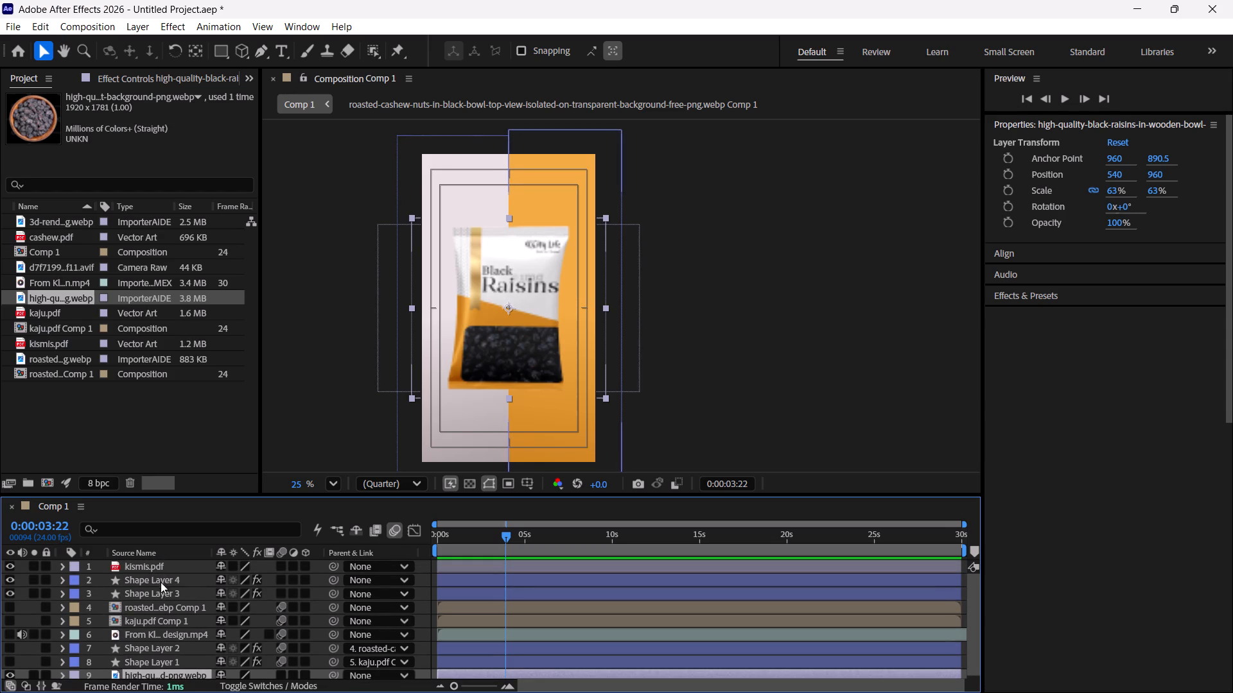
{"action": "left_click_drag", "start_coordinate": [145, 562], "coordinate": [156, 678]}
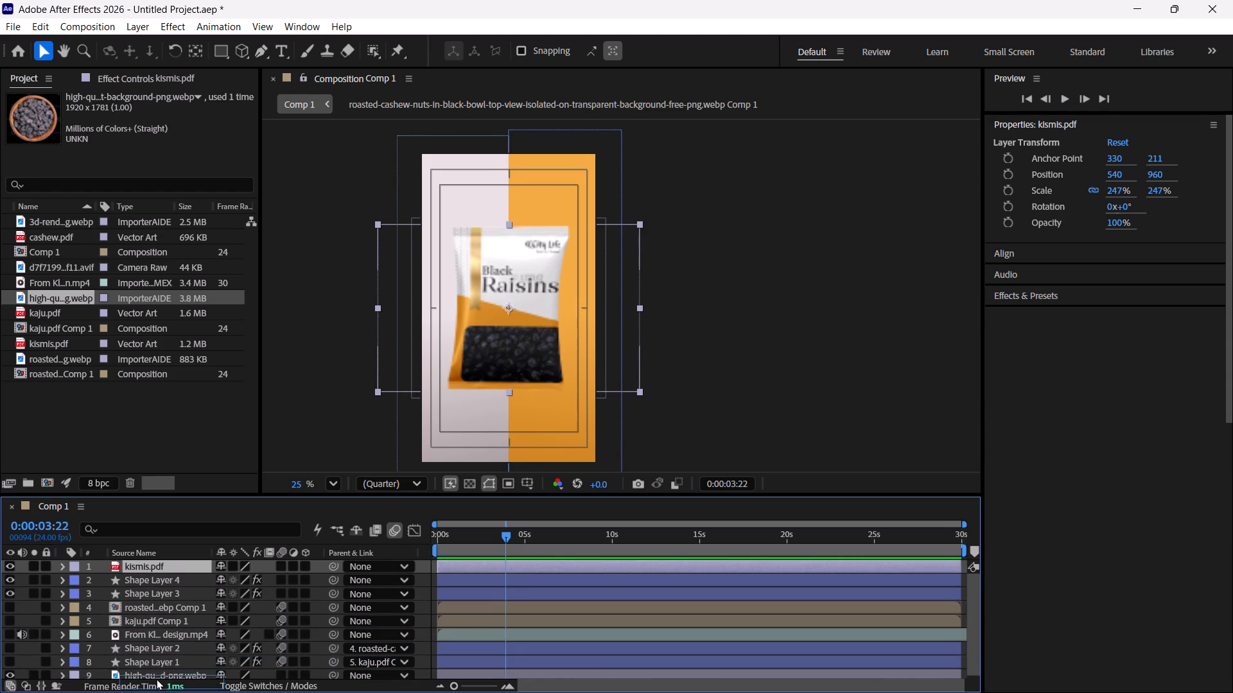
{"action": "left_click_drag", "start_coordinate": [156, 678], "coordinate": [153, 675]}
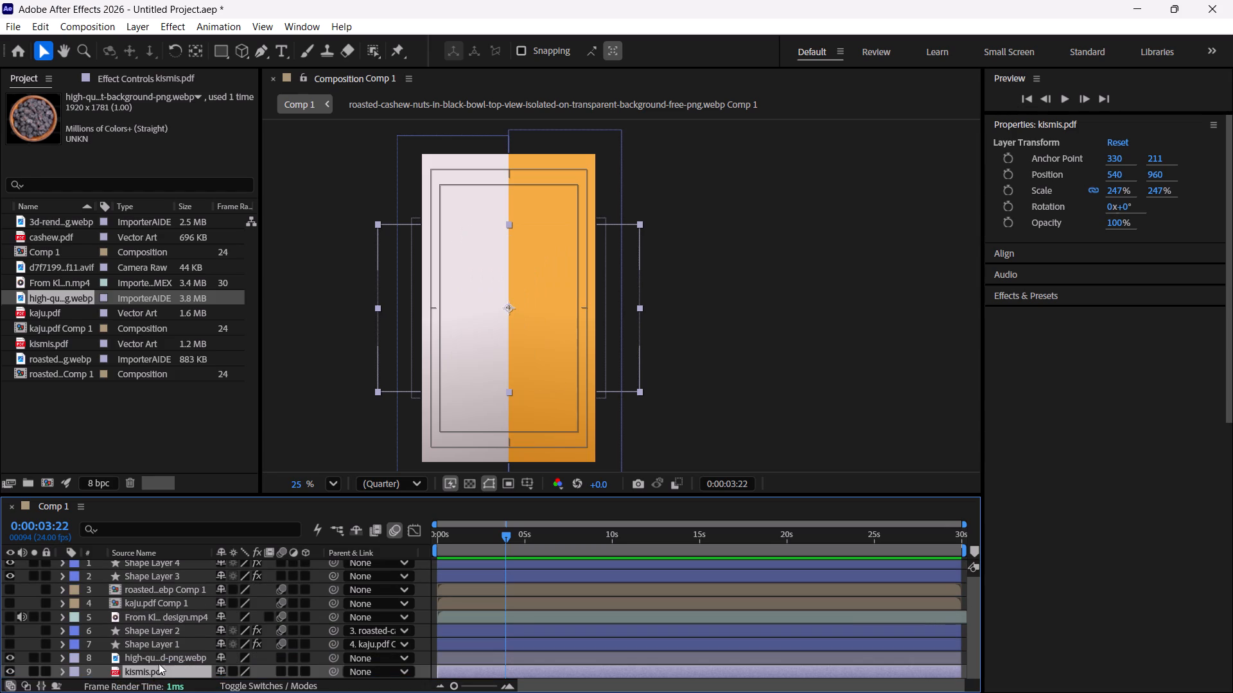
Move Shape Layer 4 and Shape Layer 3 to the bottom of the stack, below kismis.pdf, with Shape Layer 3 last.
{"action": "scroll", "coordinate": [164, 654], "scroll_direction": "down", "scroll_amount": 4}
{"action": "scroll", "coordinate": [164, 654], "scroll_direction": "up", "scroll_amount": 5}
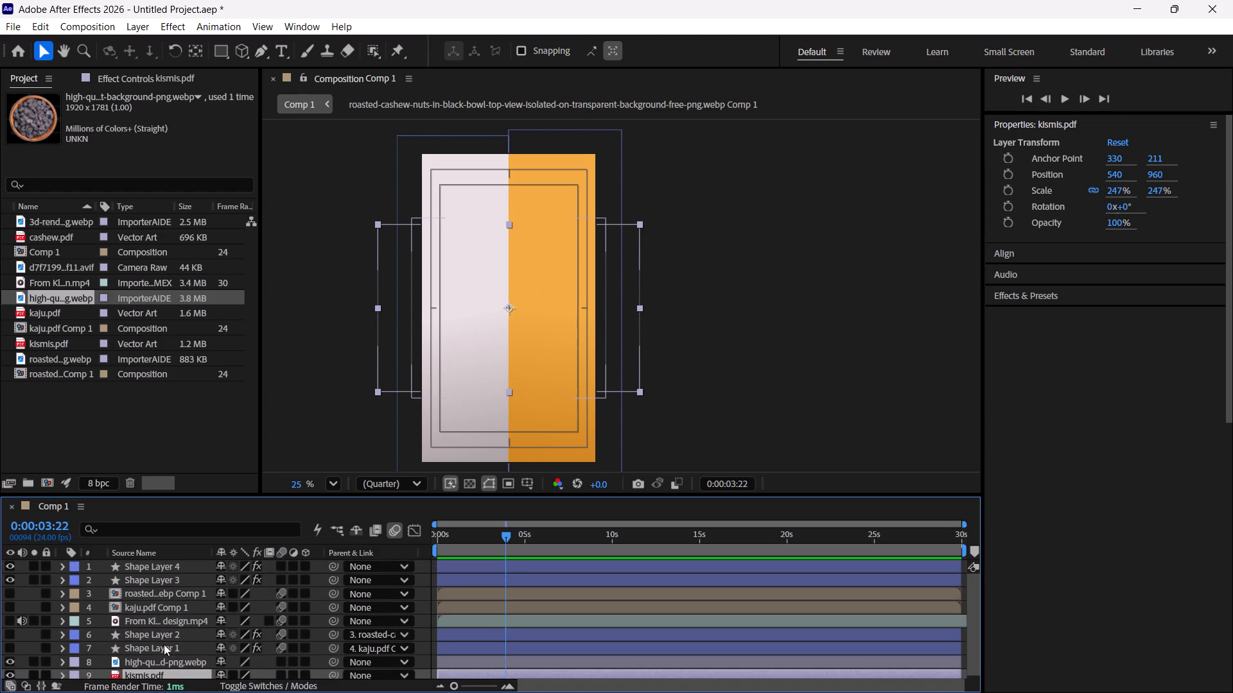
{"action": "scroll", "coordinate": [164, 644], "scroll_direction": "up", "scroll_amount": 1}
{"action": "left_click_drag", "start_coordinate": [169, 563], "coordinate": [171, 678]}
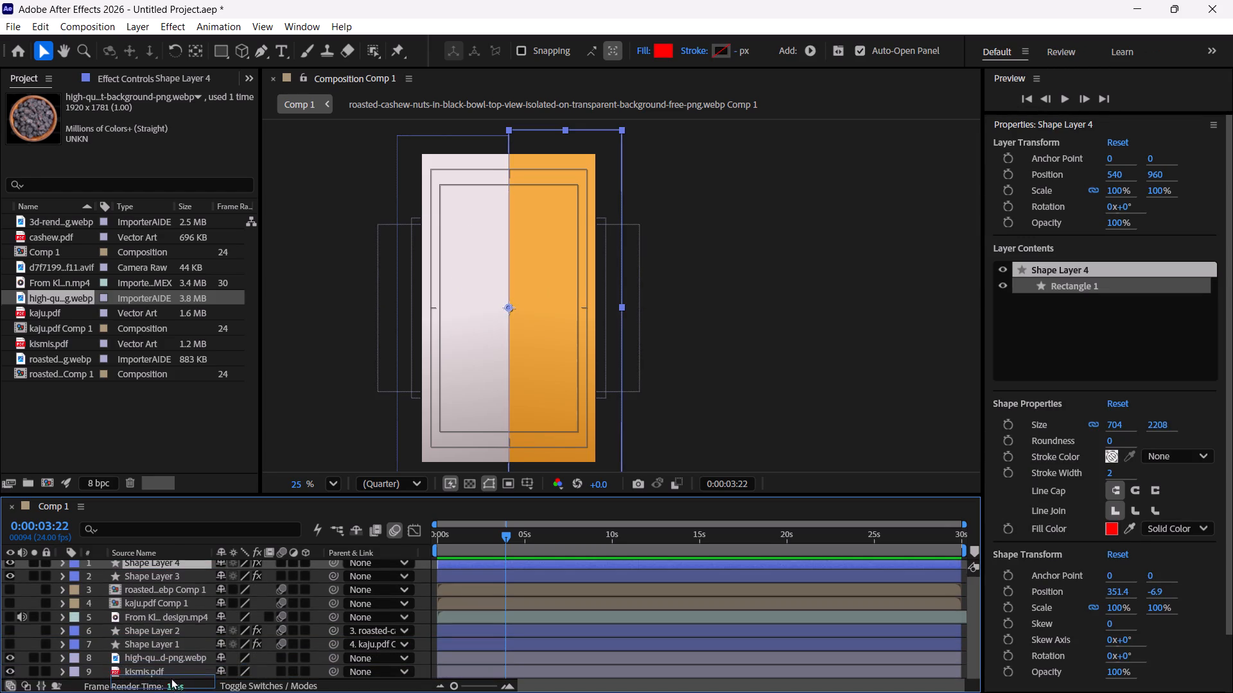
{"action": "left_click_drag", "start_coordinate": [171, 678], "coordinate": [165, 676]}
{"action": "scroll", "coordinate": [172, 604], "scroll_direction": "up", "scroll_amount": 4}
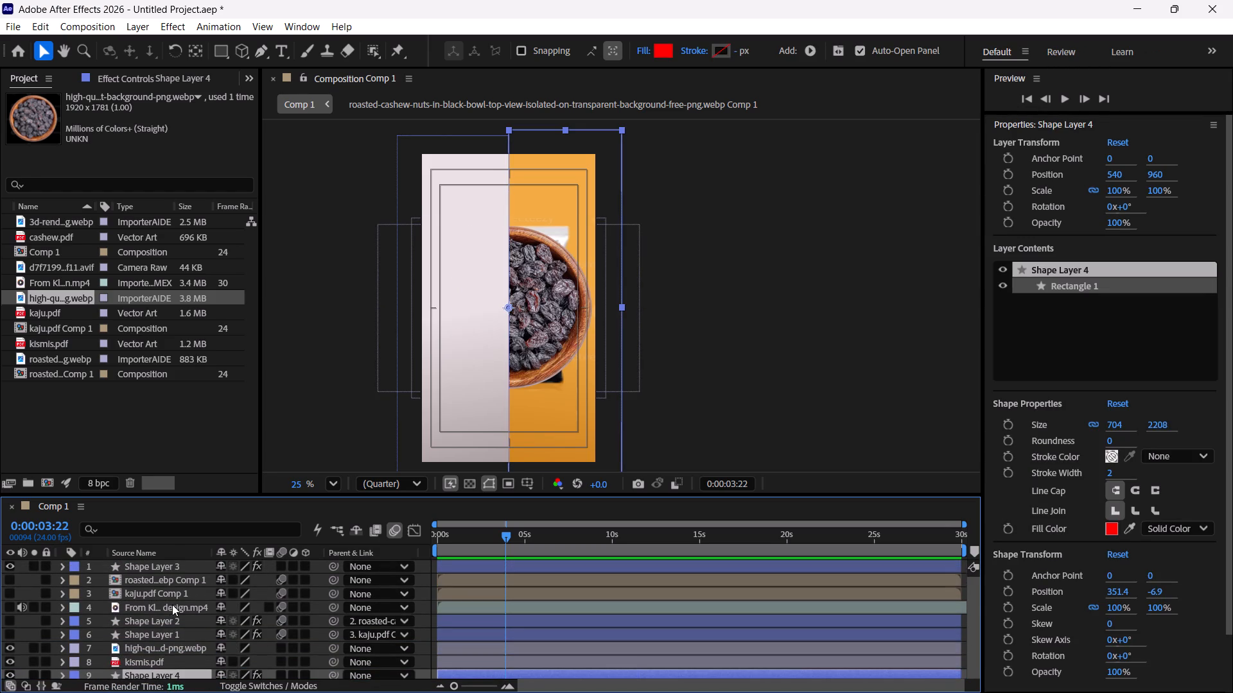
{"action": "left_click_drag", "start_coordinate": [164, 565], "coordinate": [169, 676]}
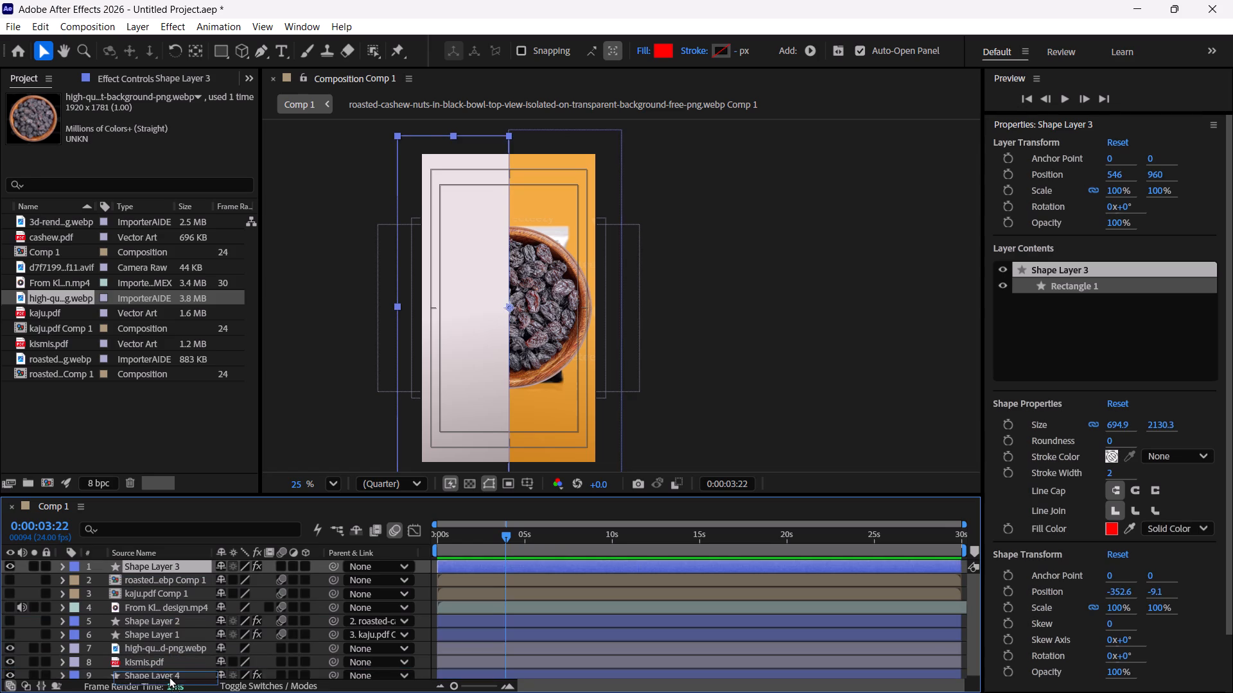
{"action": "left_click_drag", "start_coordinate": [169, 676], "coordinate": [168, 670]}
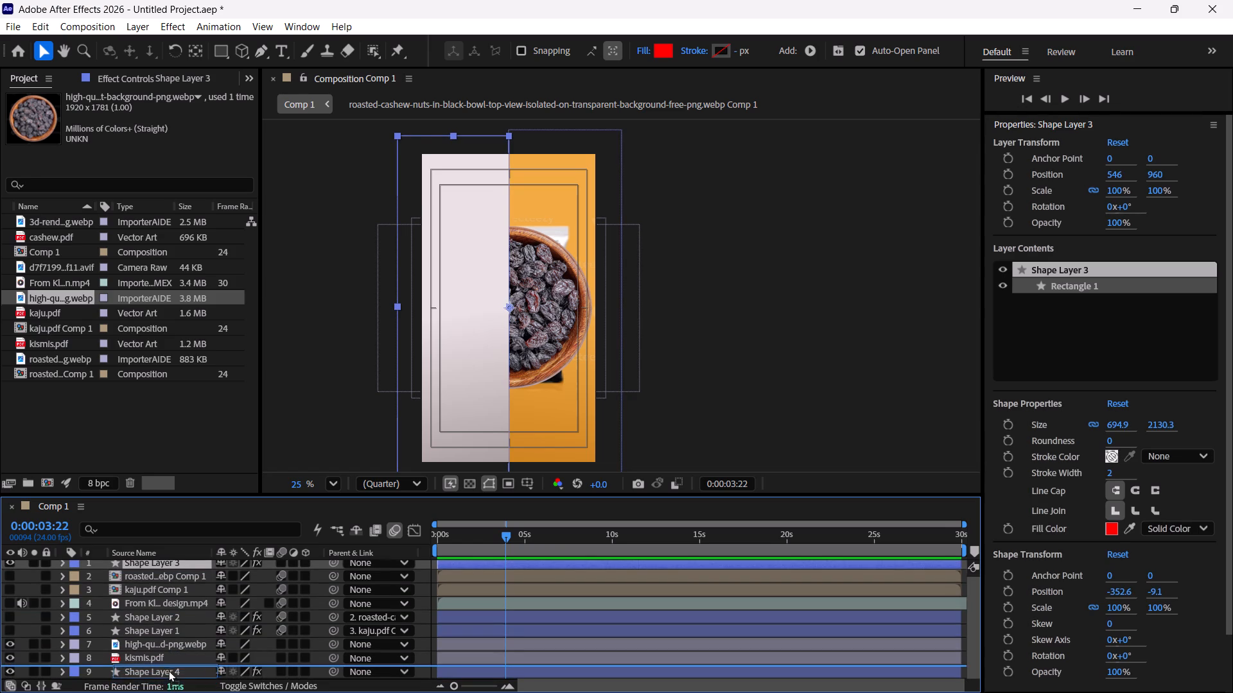
{"action": "left_click_drag", "start_coordinate": [168, 670], "coordinate": [168, 678]}
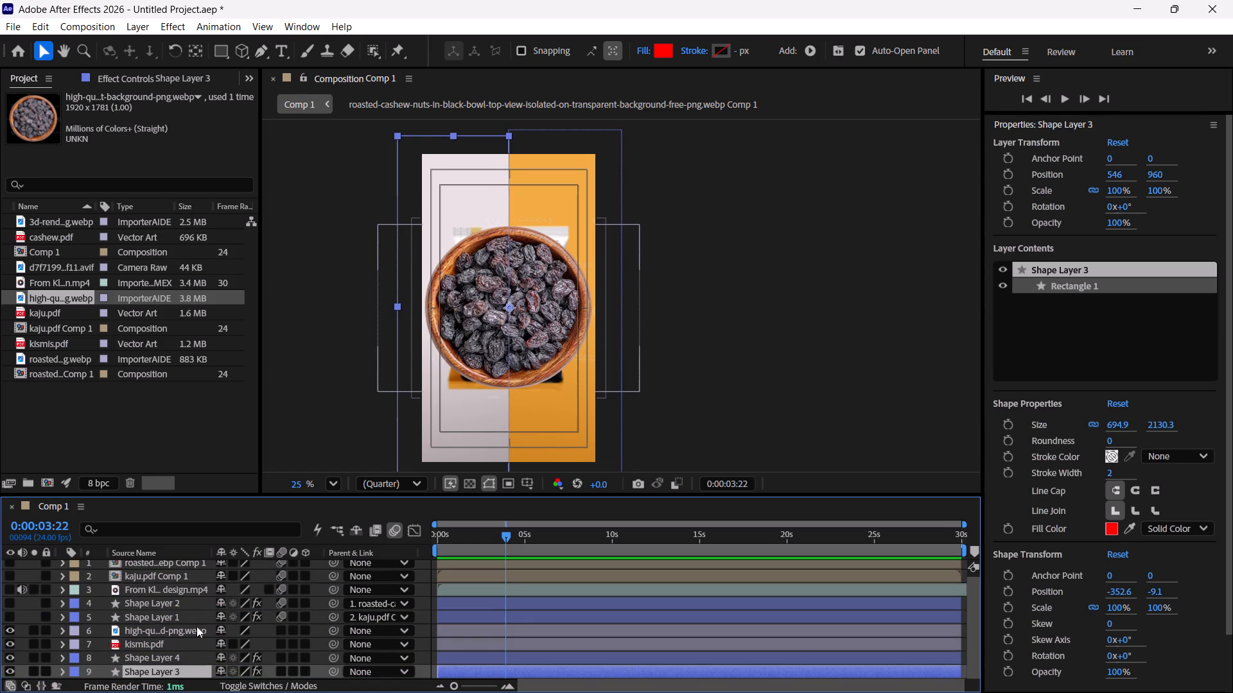
Trim the starts of the kismis.pdf and raisins bowl layers to the current time, 0:00:03:22.
{"action": "scroll", "coordinate": [197, 626], "scroll_direction": "down", "scroll_amount": 4}
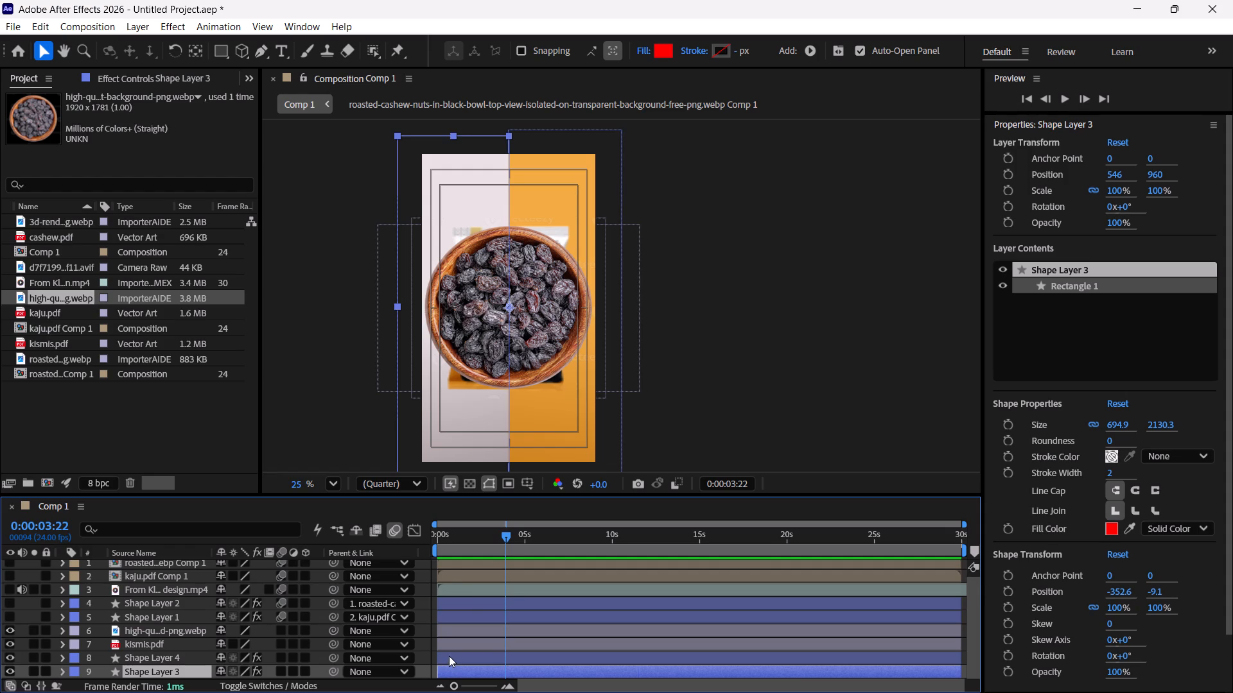
{"action": "left_click", "coordinate": [143, 646]}
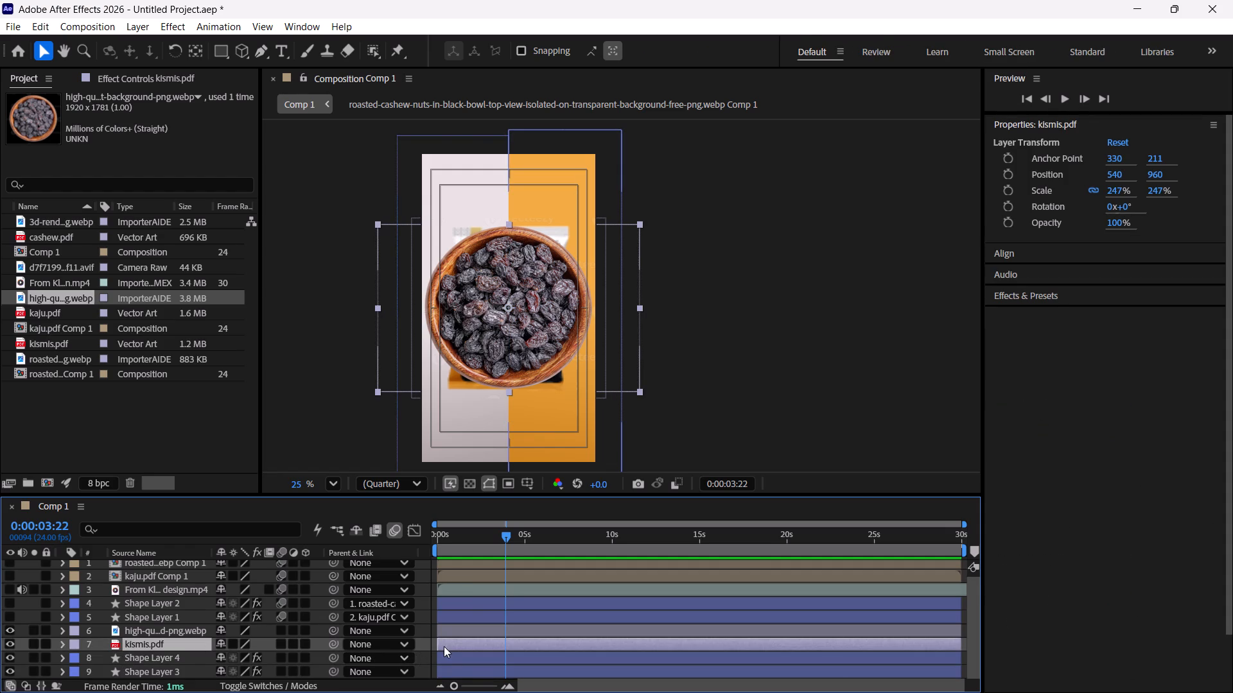
{"action": "left_click_drag", "start_coordinate": [439, 642], "coordinate": [508, 663]}
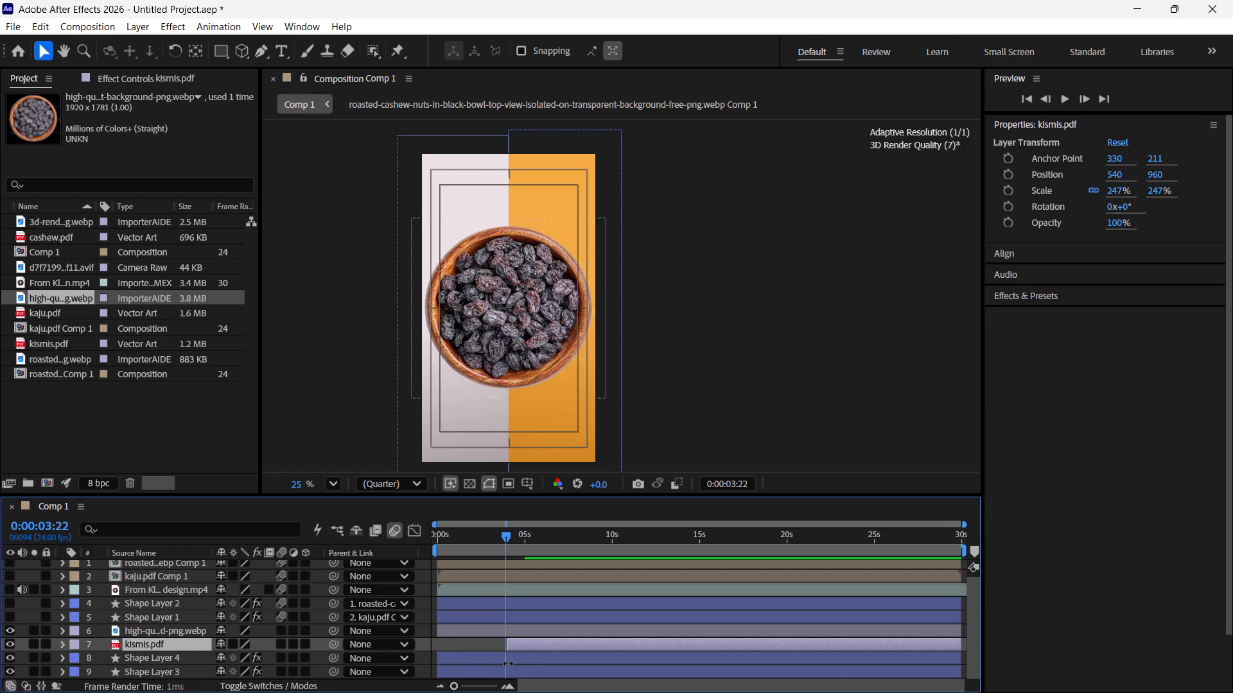
{"action": "left_click_drag", "start_coordinate": [508, 663], "coordinate": [507, 663]}
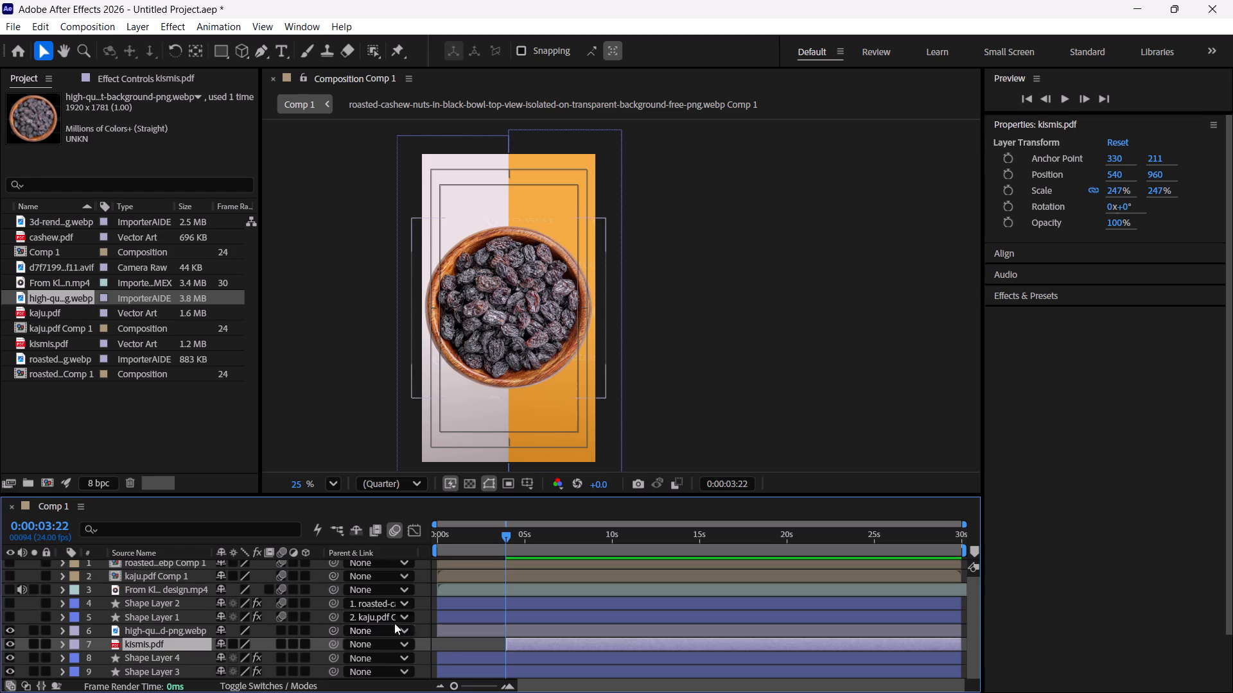
{"action": "left_click_drag", "start_coordinate": [438, 634], "coordinate": [492, 645]}
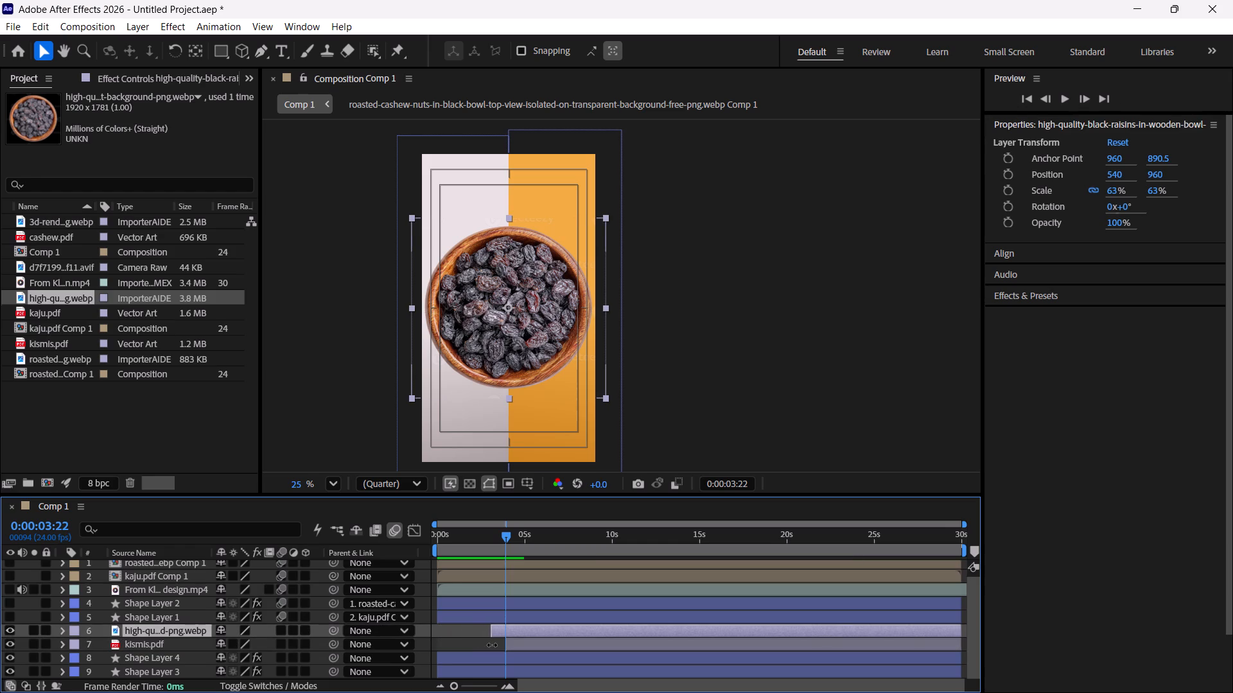
{"action": "left_click_drag", "start_coordinate": [492, 645], "coordinate": [507, 644]}
Play back the composition from 0:00:00:00 to check the timing of the raisins scene.
{"action": "left_click_drag", "start_coordinate": [507, 538], "coordinate": [383, 588]}
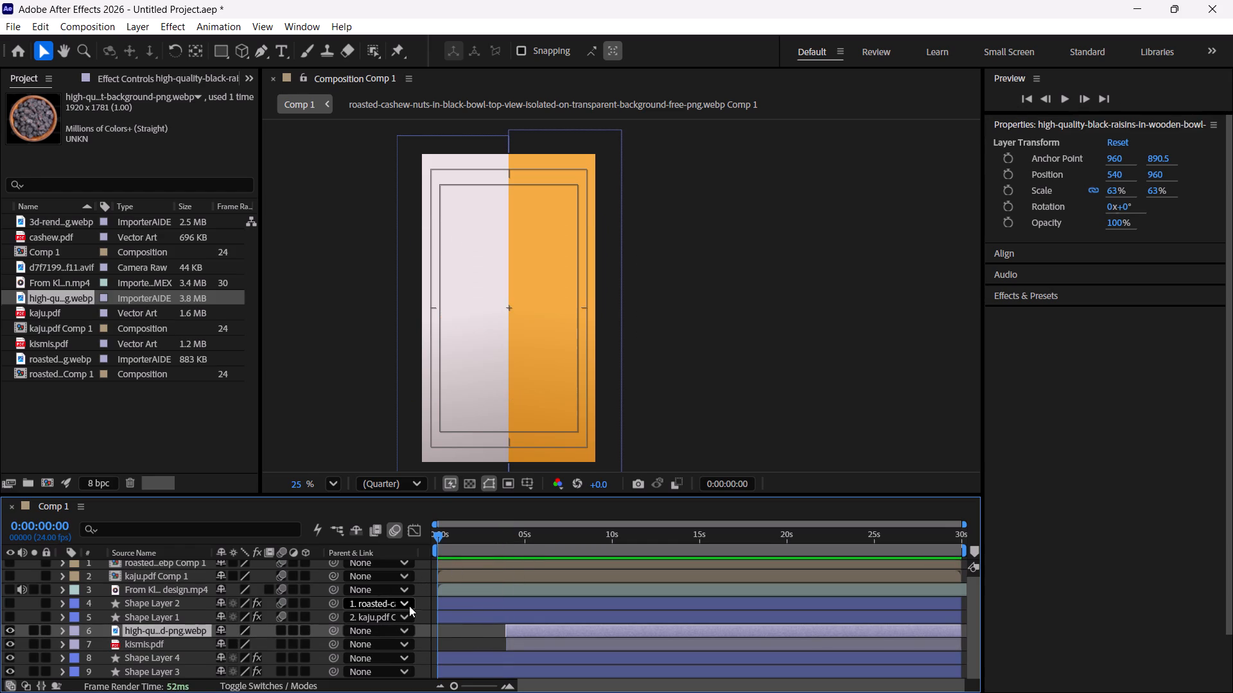
{"action": "key", "text": "space"}
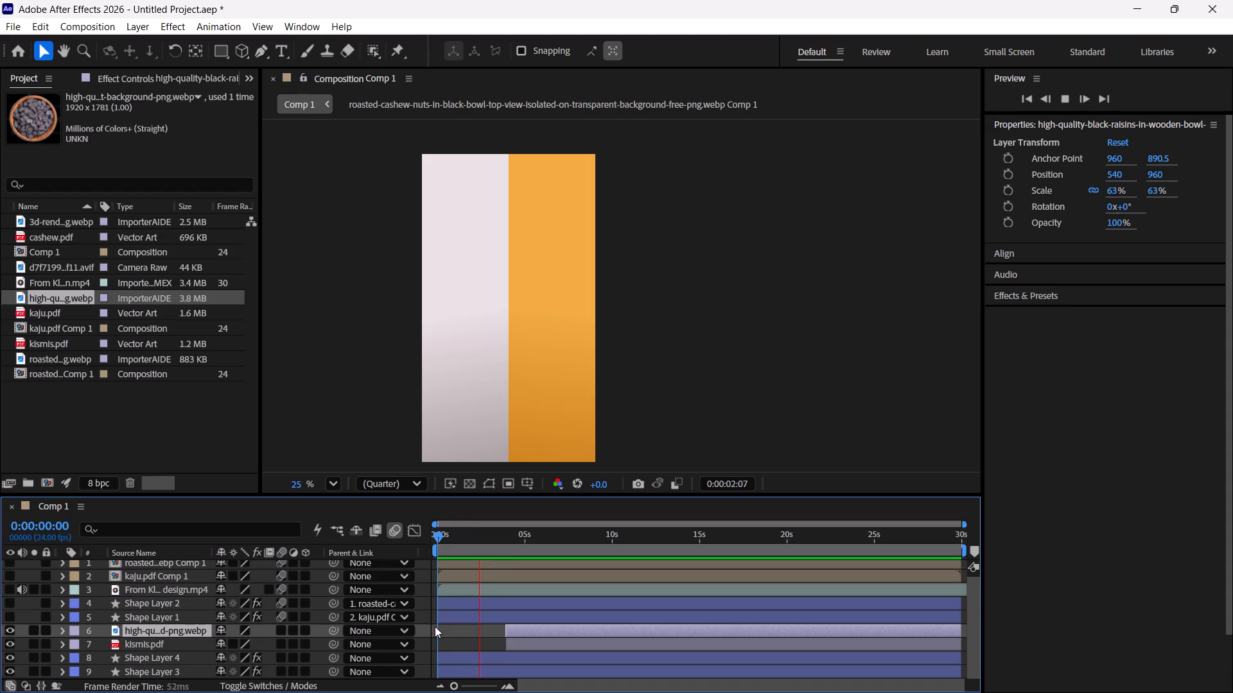
{"action": "key", "text": "space"}
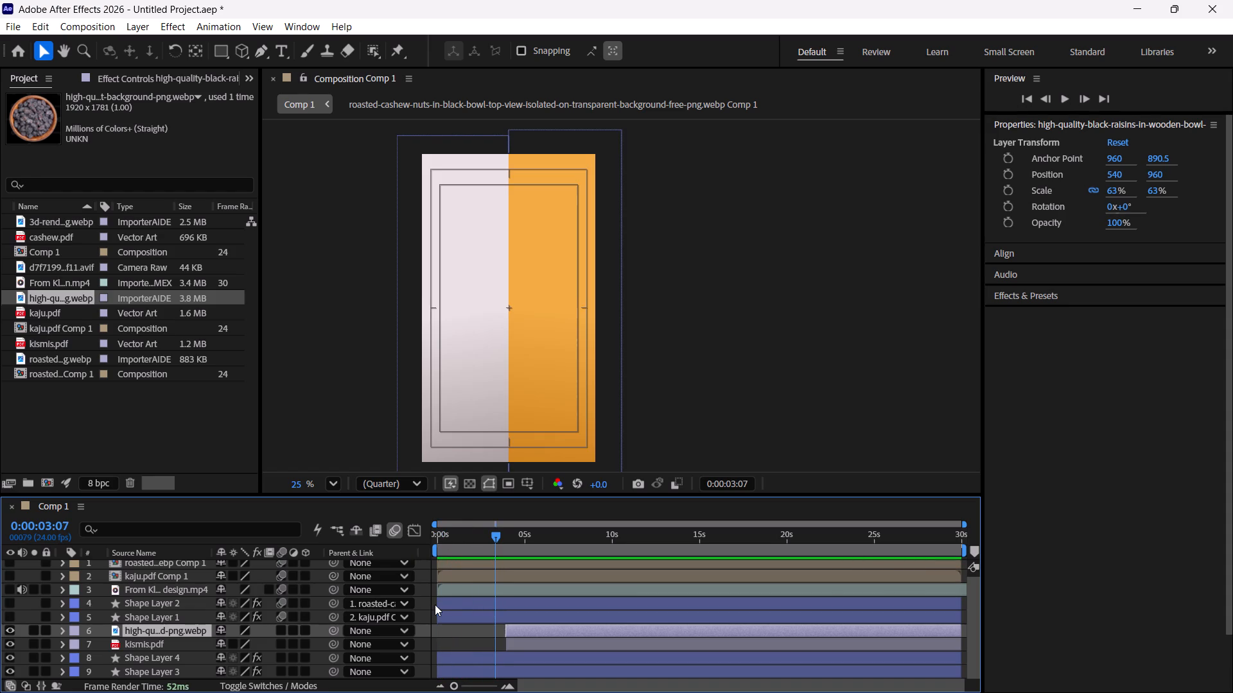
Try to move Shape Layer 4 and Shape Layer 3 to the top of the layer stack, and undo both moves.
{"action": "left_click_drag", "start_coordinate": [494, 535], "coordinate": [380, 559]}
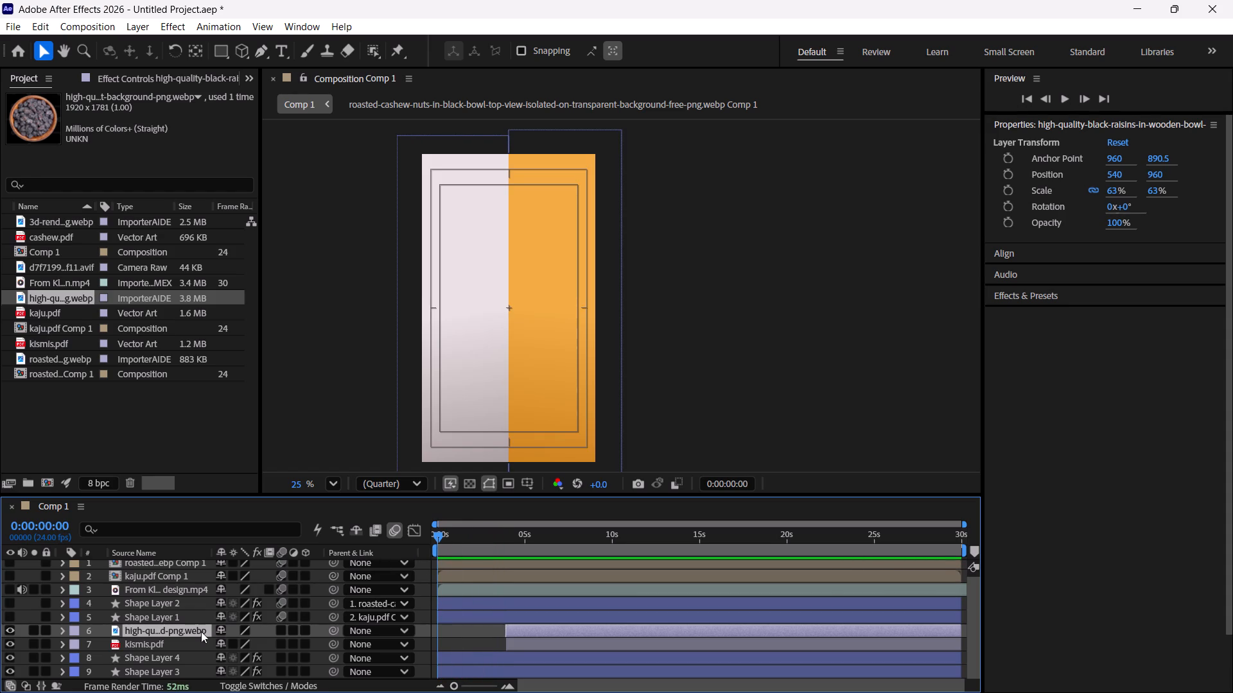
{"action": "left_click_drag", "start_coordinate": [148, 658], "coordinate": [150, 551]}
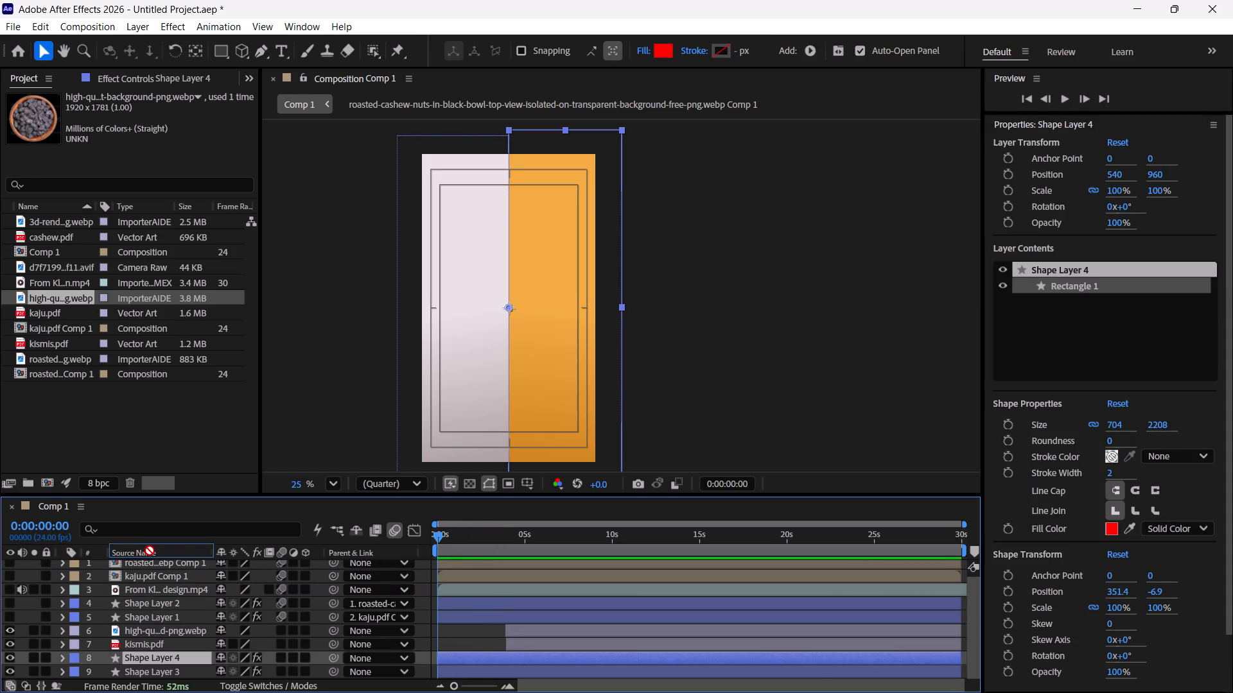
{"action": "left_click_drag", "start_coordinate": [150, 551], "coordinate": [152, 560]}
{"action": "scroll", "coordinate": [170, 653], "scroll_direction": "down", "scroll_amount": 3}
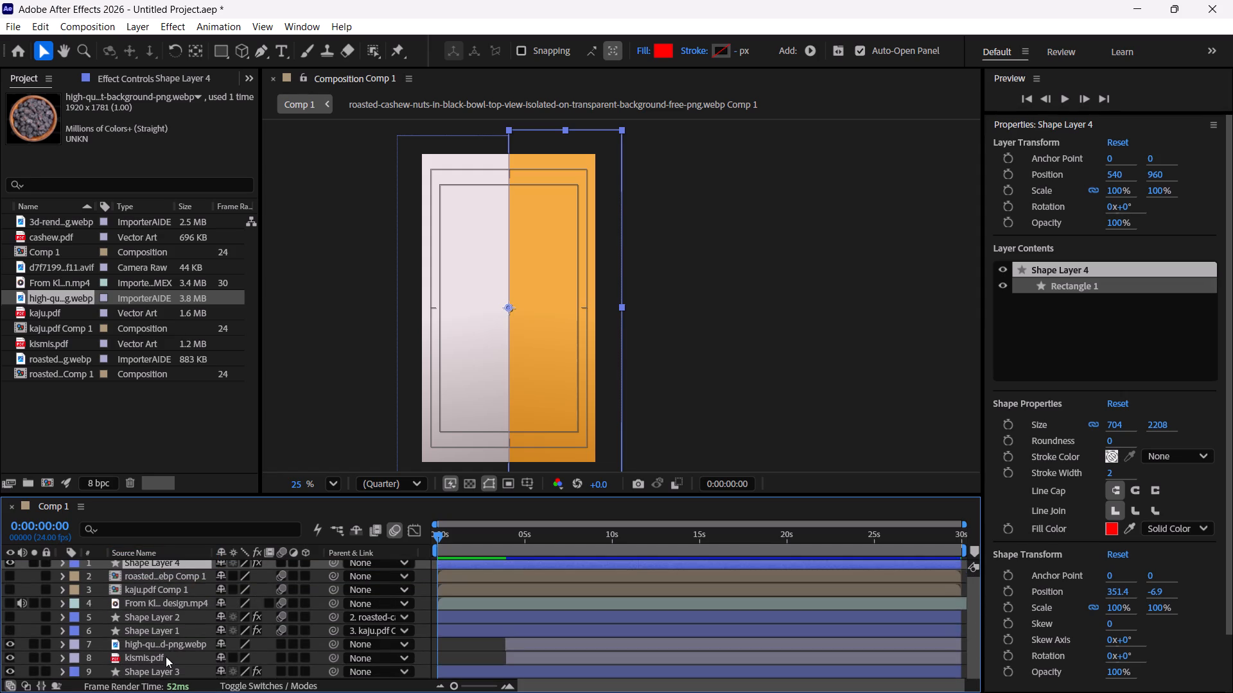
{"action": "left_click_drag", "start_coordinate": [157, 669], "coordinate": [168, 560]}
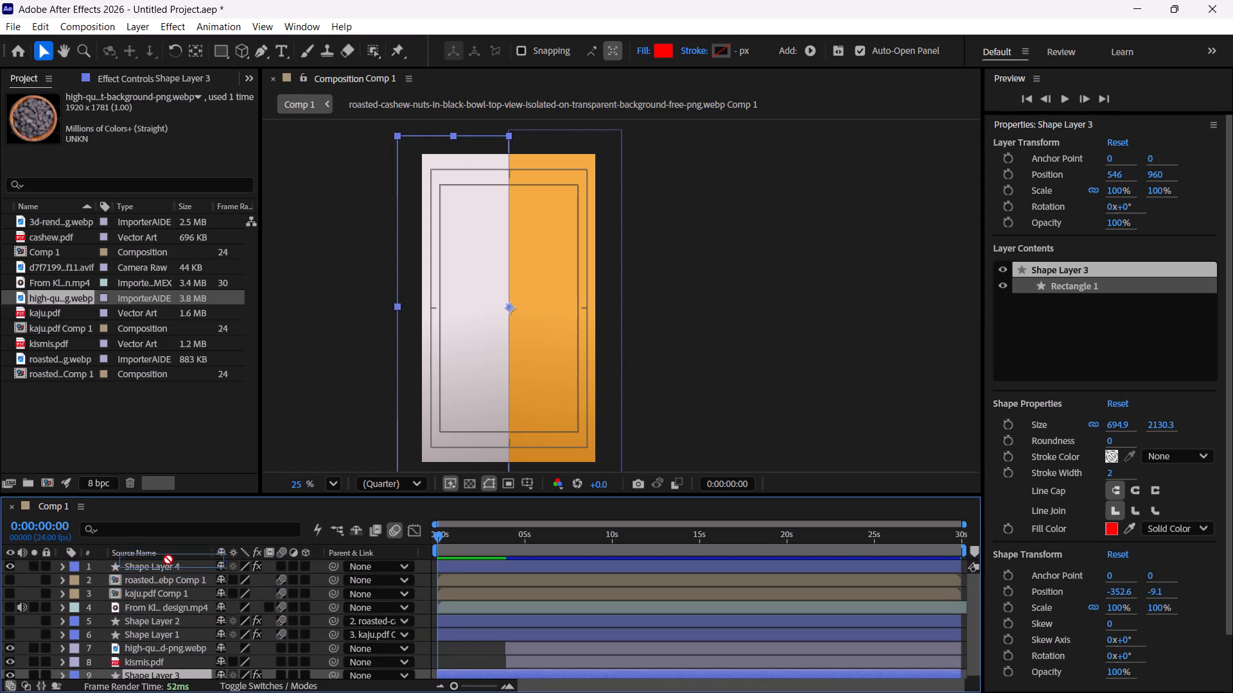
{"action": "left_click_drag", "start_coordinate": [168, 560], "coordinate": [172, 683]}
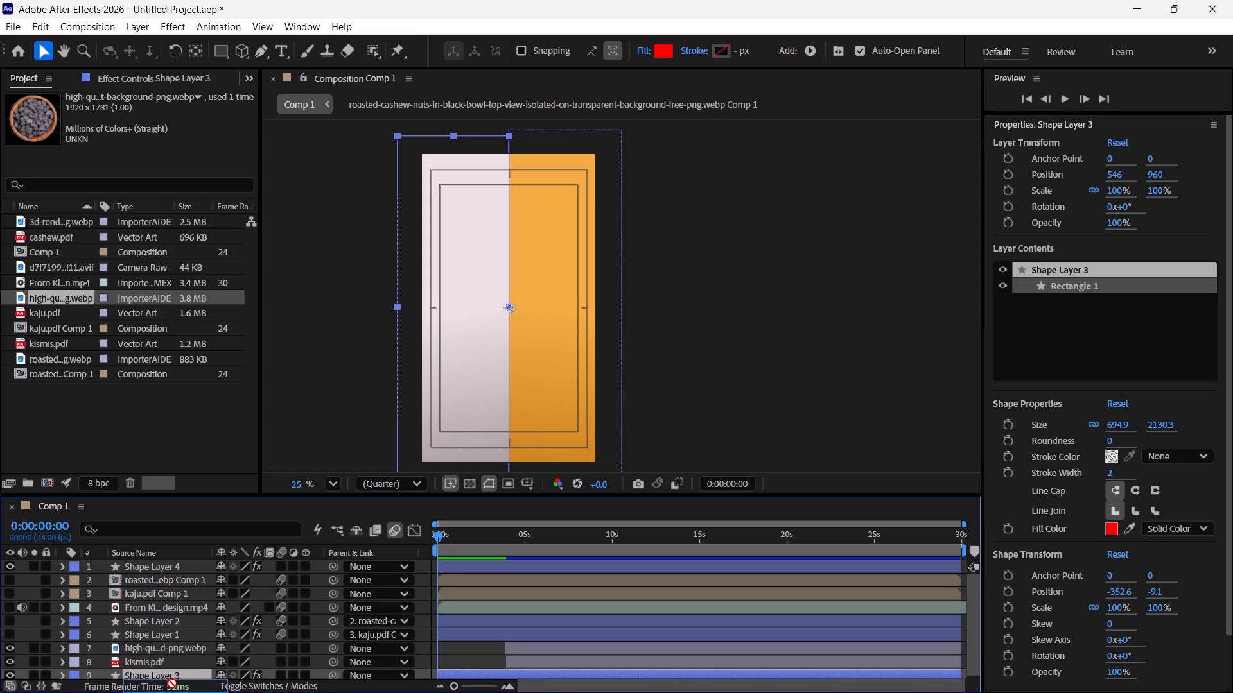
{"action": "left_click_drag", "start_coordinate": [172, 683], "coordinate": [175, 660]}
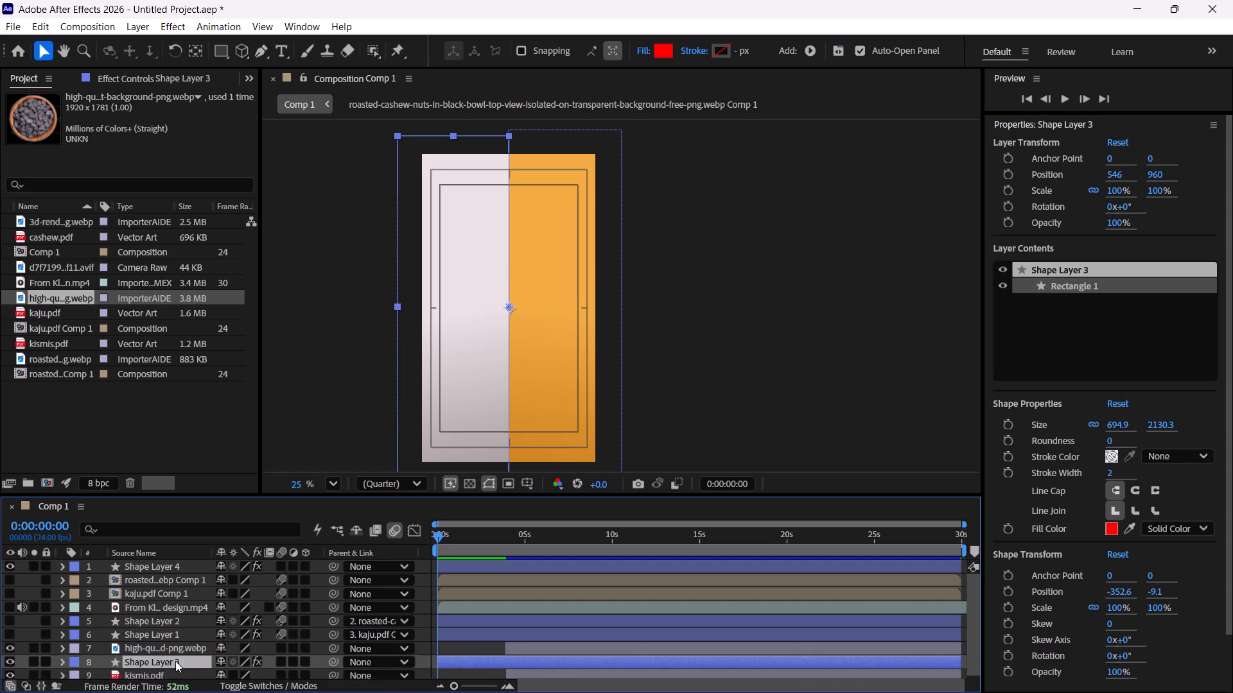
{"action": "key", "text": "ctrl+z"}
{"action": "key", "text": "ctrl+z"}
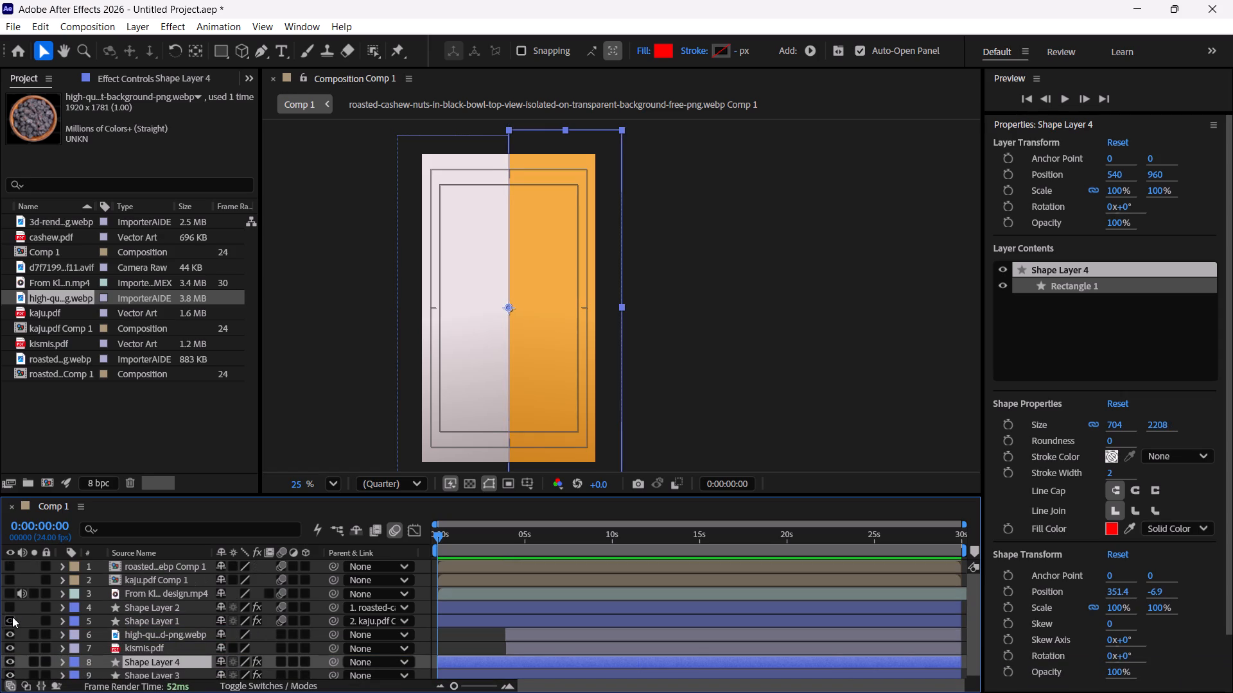
Make both cashew precomps, Shape Layer 2 and Shape Layer 1 visible again, keeping the From KlickPin reference video layer hidden.
{"action": "left_click_drag", "start_coordinate": [12, 617], "coordinate": [22, 522]}
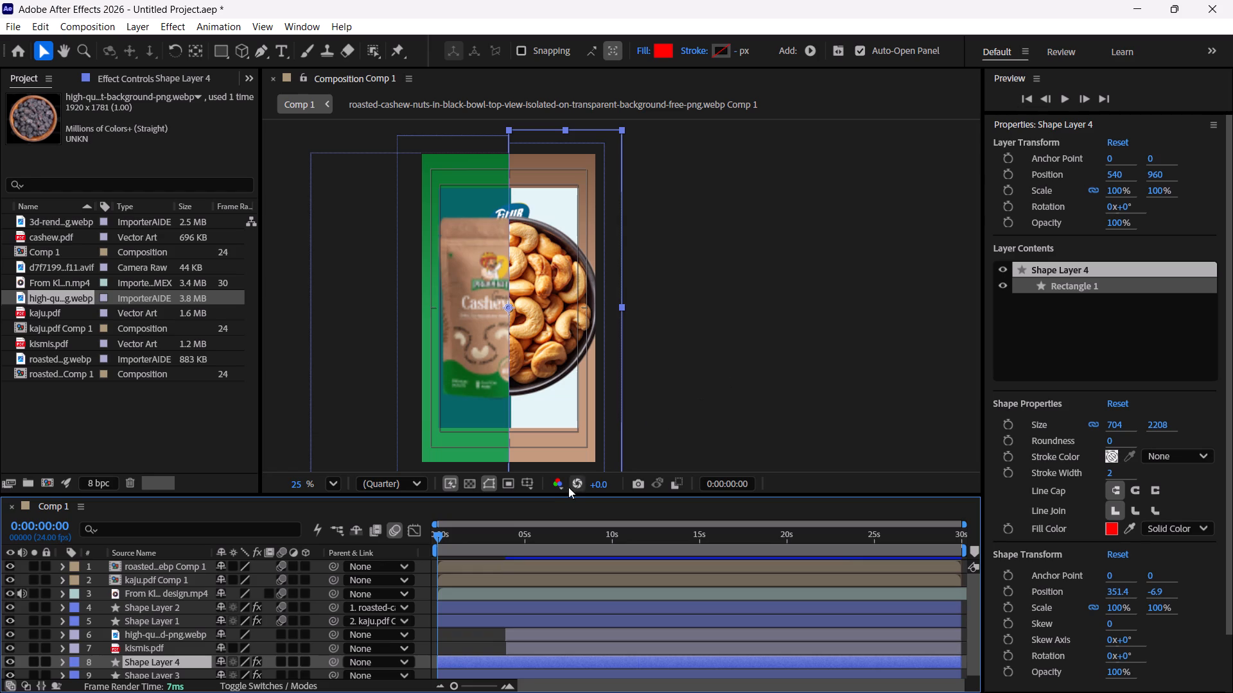
{"action": "scroll", "coordinate": [83, 624], "scroll_direction": "up", "scroll_amount": 1}
{"action": "left_click", "coordinate": [141, 594]}
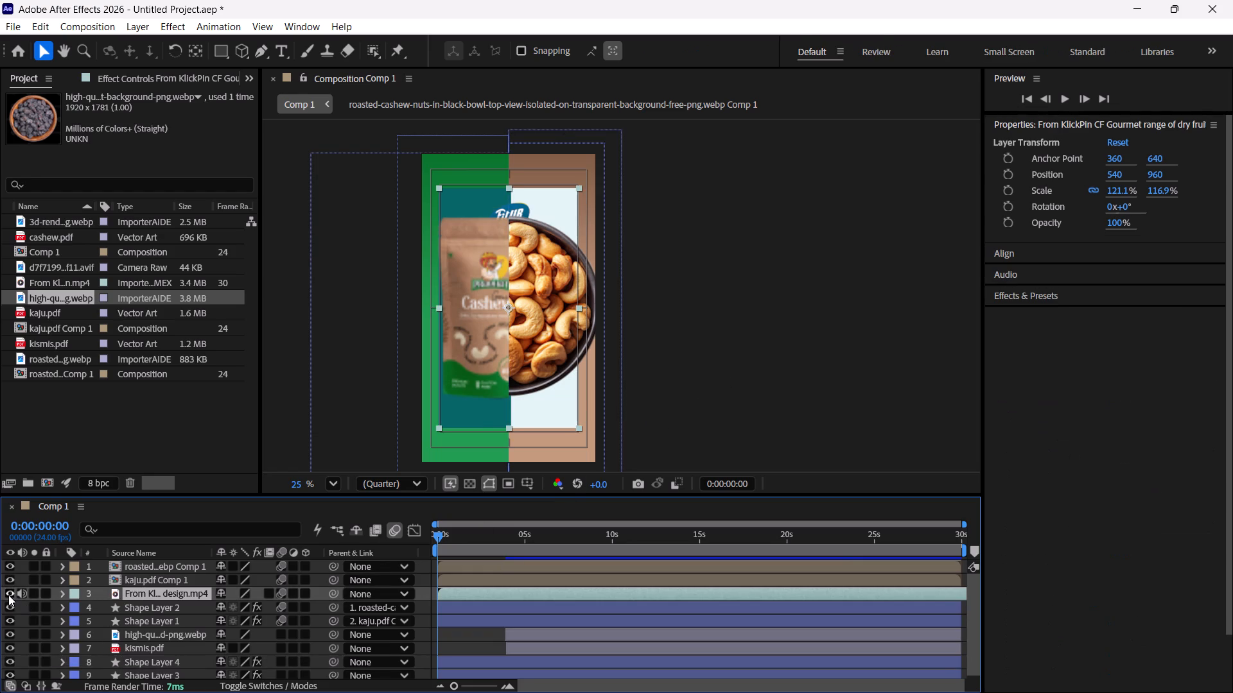
{"action": "left_click", "coordinate": [8, 595]}
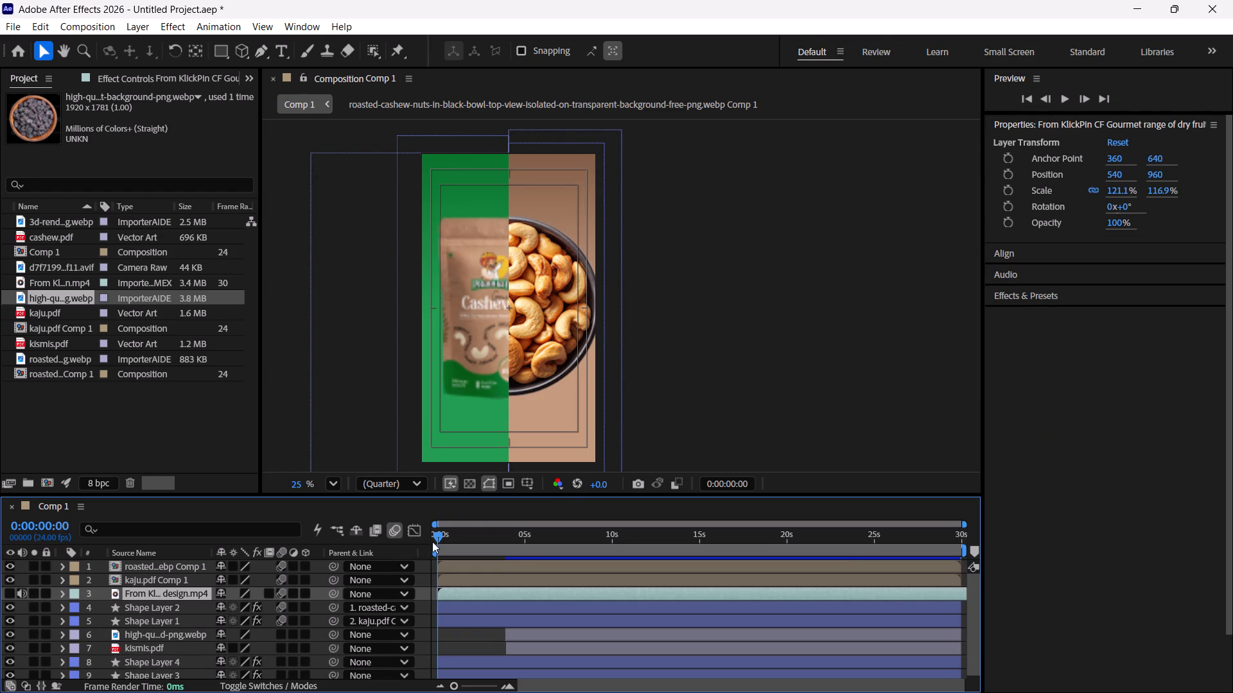
Play back Comp 1 from 0:00:00:00 to check the cashew scene.
{"action": "left_click_drag", "start_coordinate": [437, 536], "coordinate": [421, 543]}
{"action": "key", "text": "space"}
{"action": "key", "text": "space"}
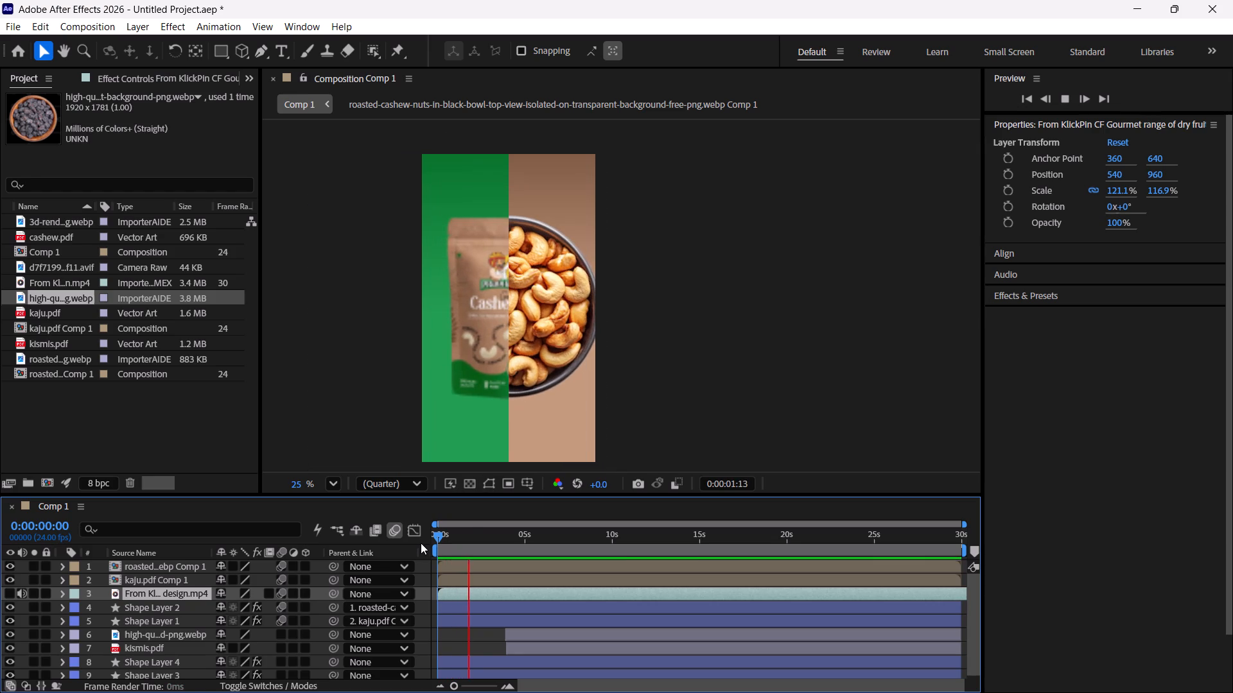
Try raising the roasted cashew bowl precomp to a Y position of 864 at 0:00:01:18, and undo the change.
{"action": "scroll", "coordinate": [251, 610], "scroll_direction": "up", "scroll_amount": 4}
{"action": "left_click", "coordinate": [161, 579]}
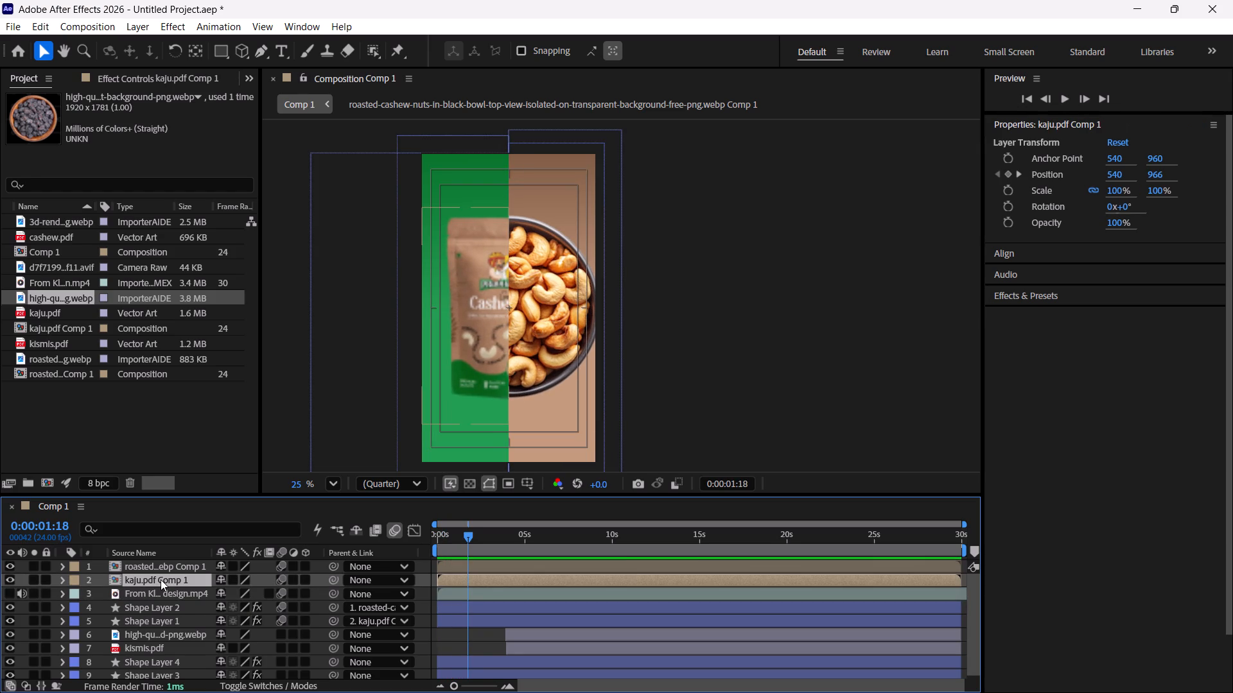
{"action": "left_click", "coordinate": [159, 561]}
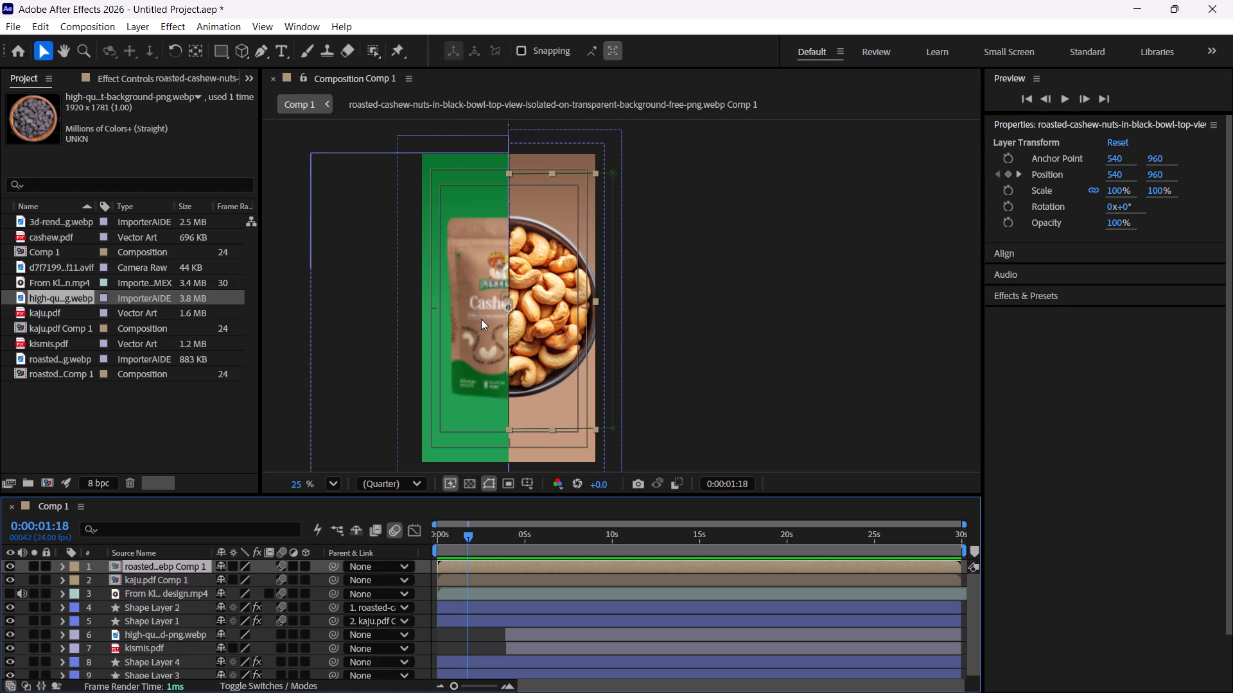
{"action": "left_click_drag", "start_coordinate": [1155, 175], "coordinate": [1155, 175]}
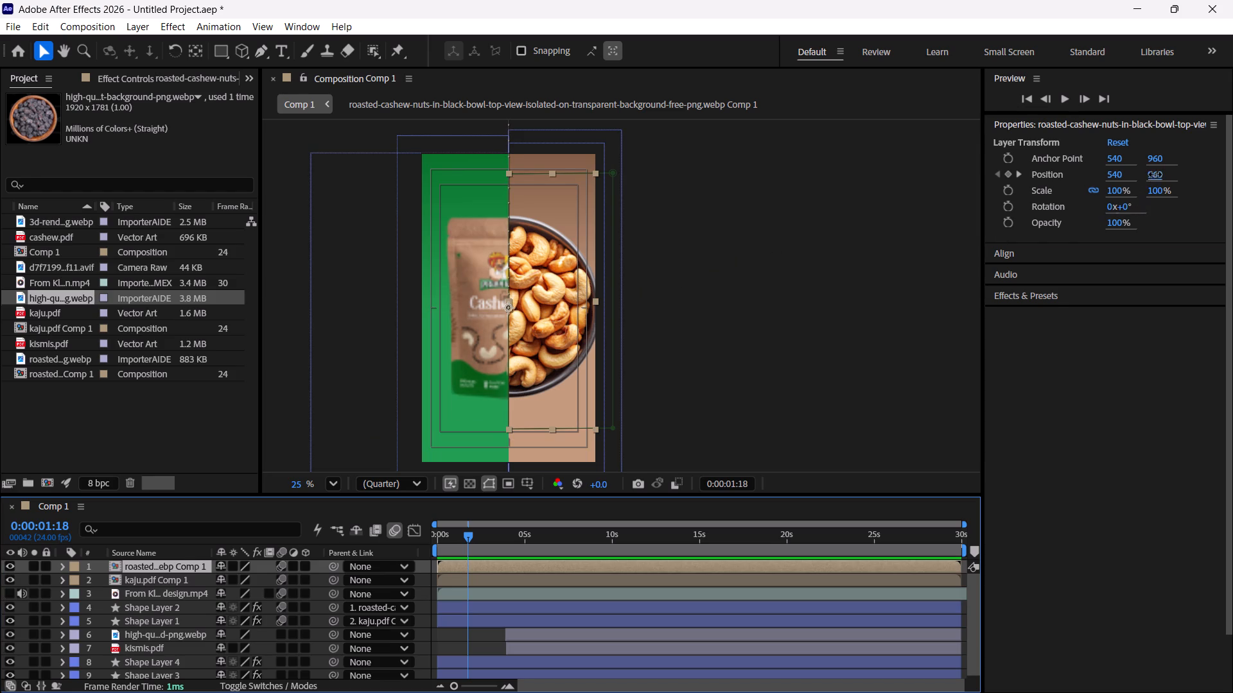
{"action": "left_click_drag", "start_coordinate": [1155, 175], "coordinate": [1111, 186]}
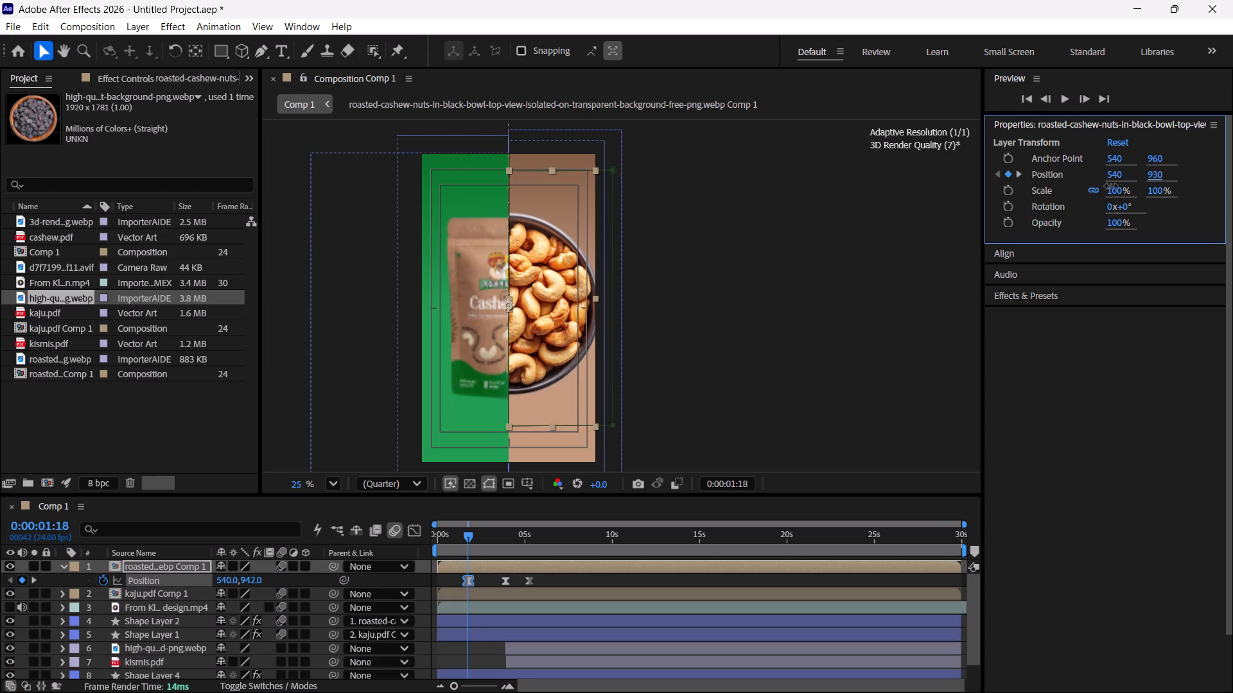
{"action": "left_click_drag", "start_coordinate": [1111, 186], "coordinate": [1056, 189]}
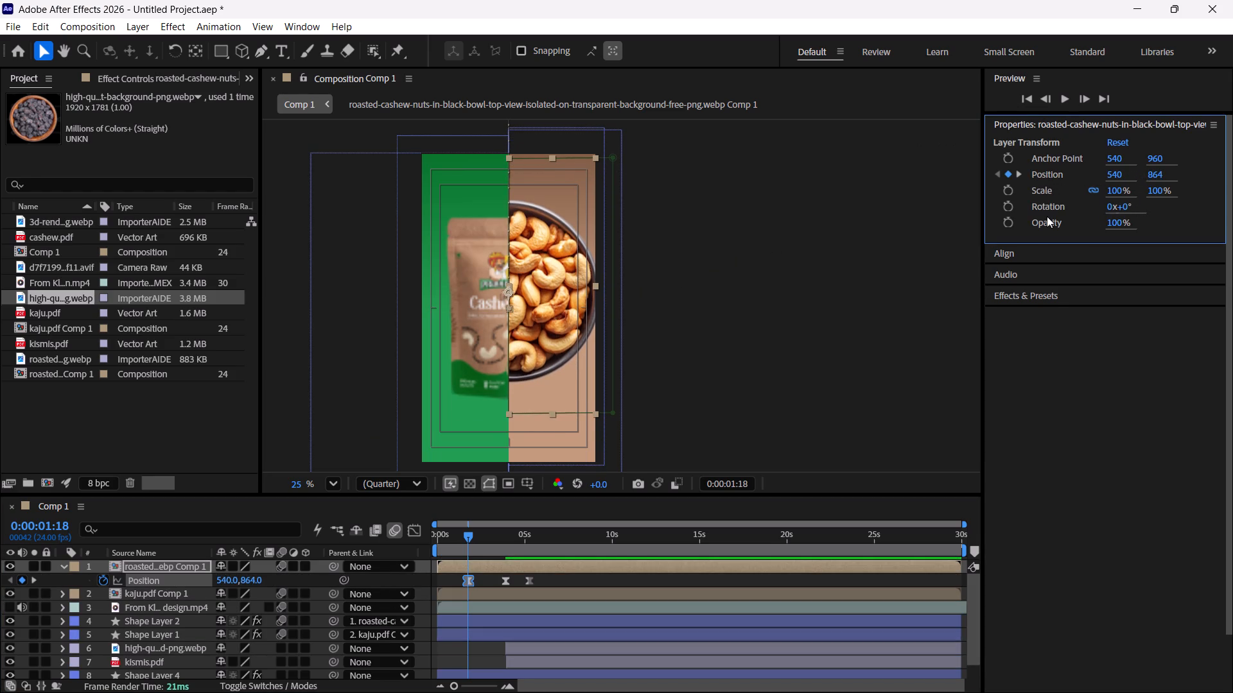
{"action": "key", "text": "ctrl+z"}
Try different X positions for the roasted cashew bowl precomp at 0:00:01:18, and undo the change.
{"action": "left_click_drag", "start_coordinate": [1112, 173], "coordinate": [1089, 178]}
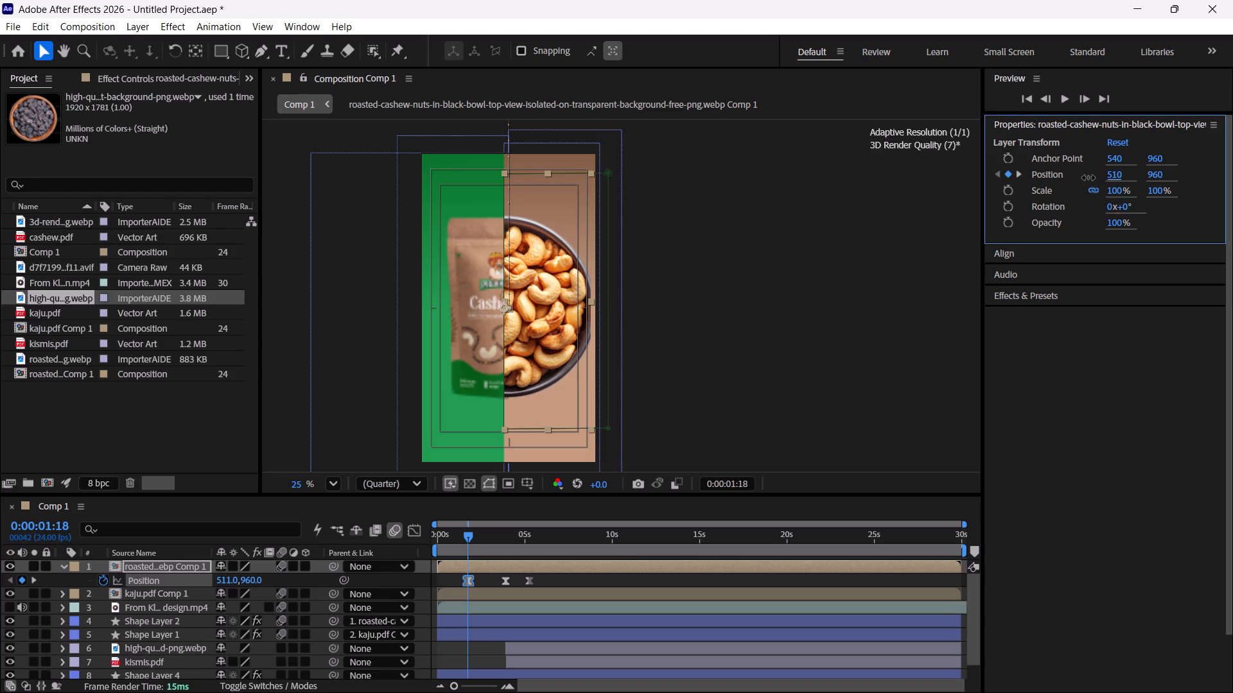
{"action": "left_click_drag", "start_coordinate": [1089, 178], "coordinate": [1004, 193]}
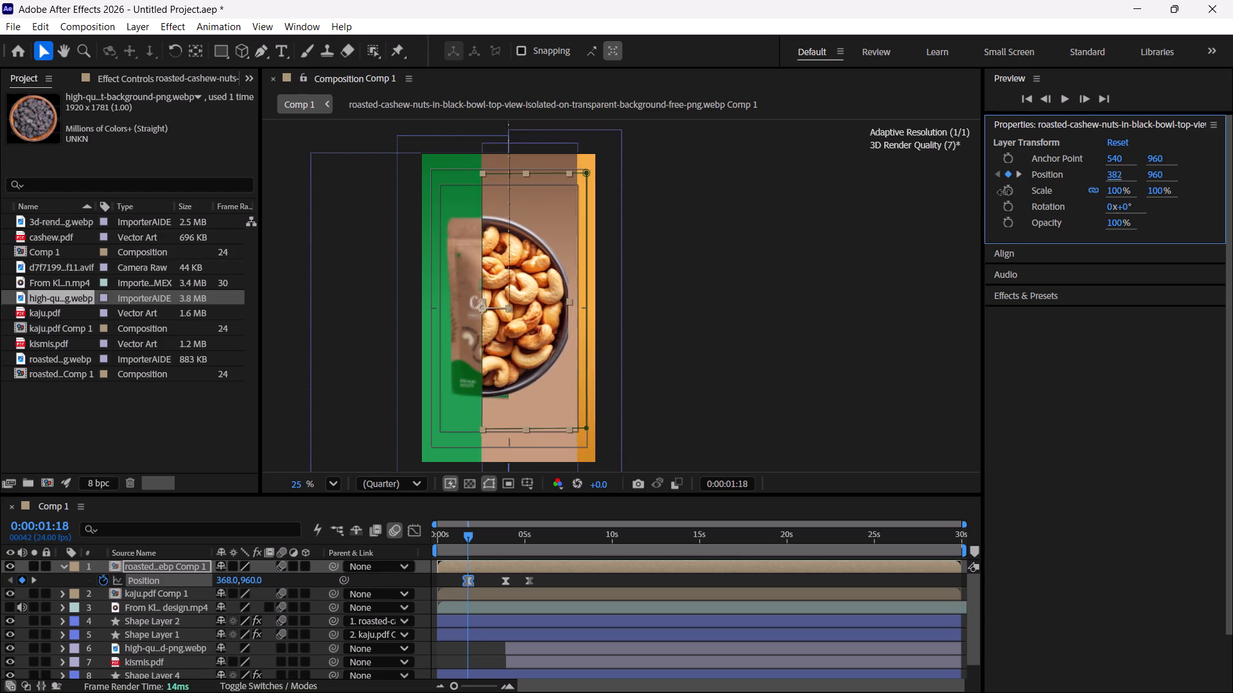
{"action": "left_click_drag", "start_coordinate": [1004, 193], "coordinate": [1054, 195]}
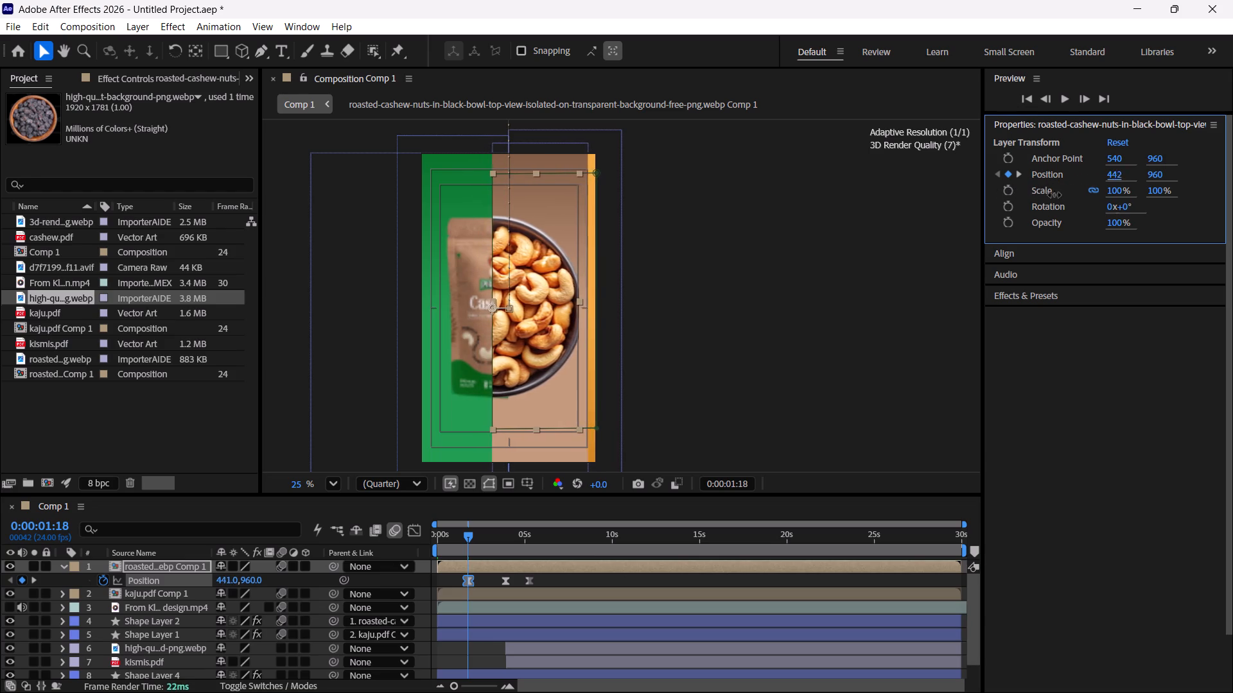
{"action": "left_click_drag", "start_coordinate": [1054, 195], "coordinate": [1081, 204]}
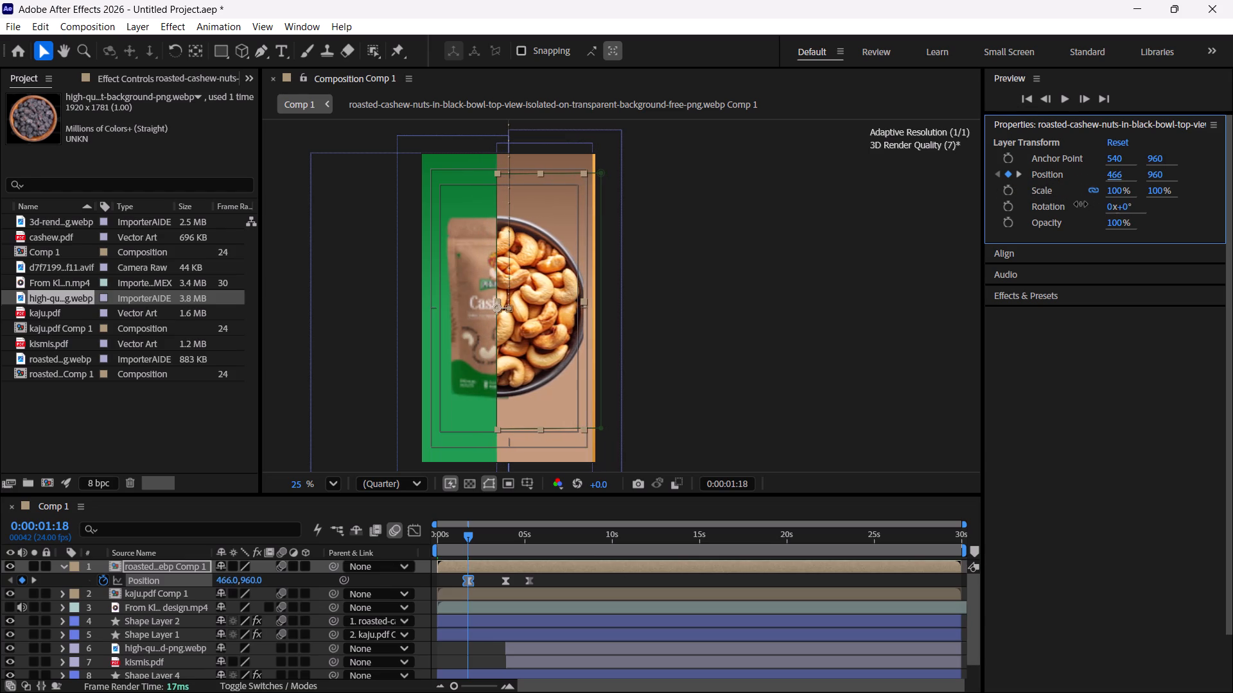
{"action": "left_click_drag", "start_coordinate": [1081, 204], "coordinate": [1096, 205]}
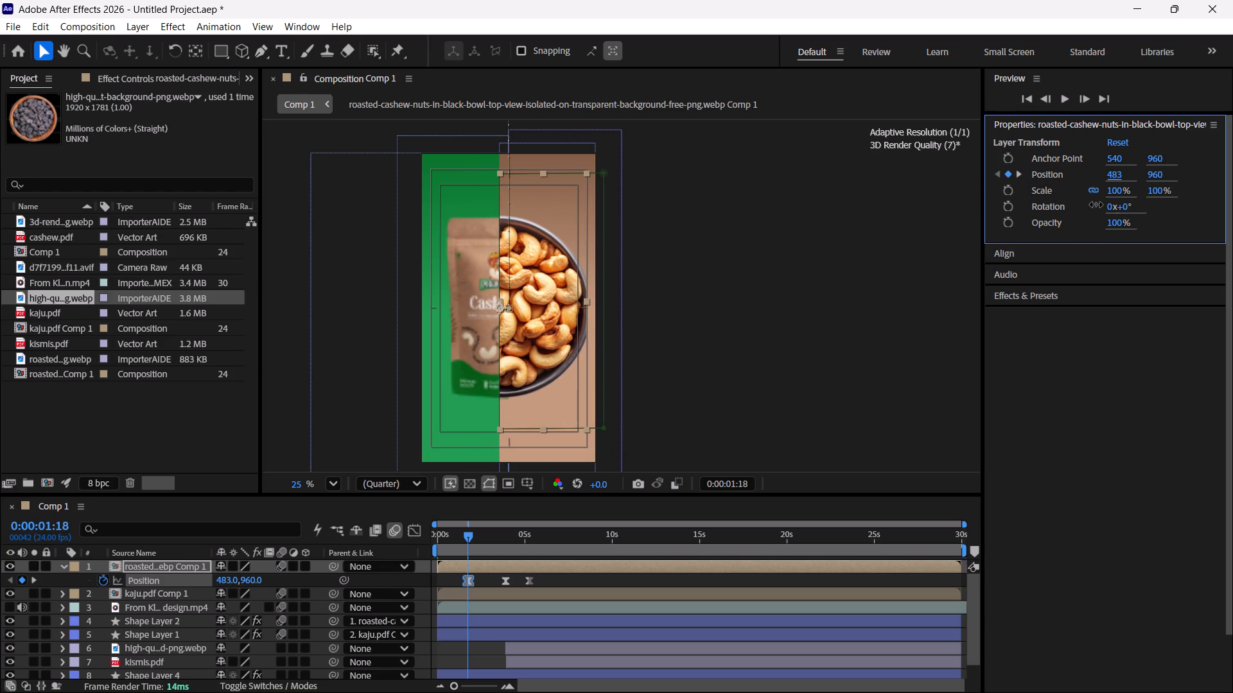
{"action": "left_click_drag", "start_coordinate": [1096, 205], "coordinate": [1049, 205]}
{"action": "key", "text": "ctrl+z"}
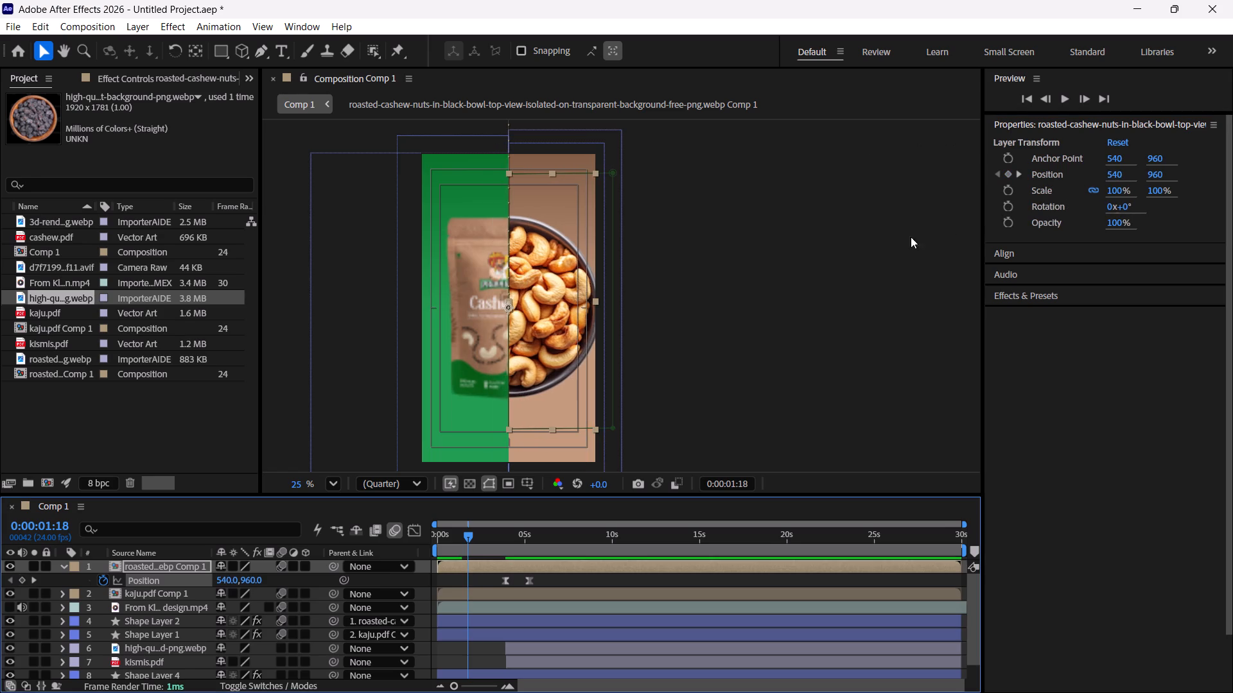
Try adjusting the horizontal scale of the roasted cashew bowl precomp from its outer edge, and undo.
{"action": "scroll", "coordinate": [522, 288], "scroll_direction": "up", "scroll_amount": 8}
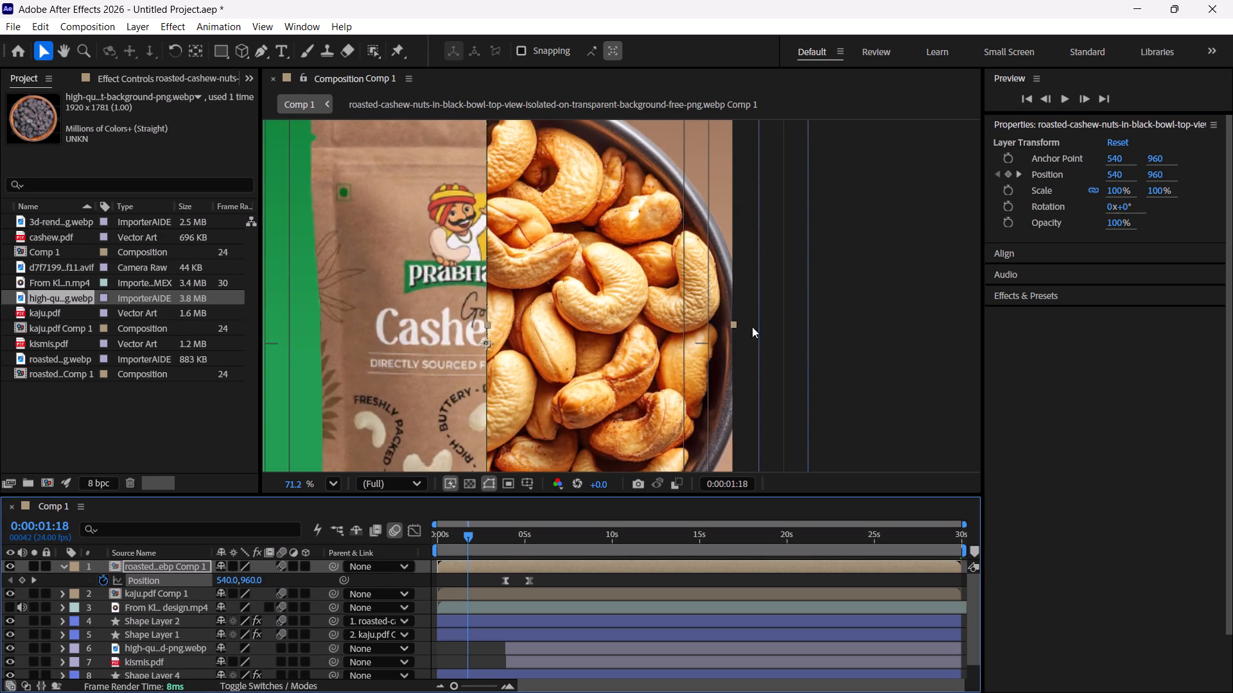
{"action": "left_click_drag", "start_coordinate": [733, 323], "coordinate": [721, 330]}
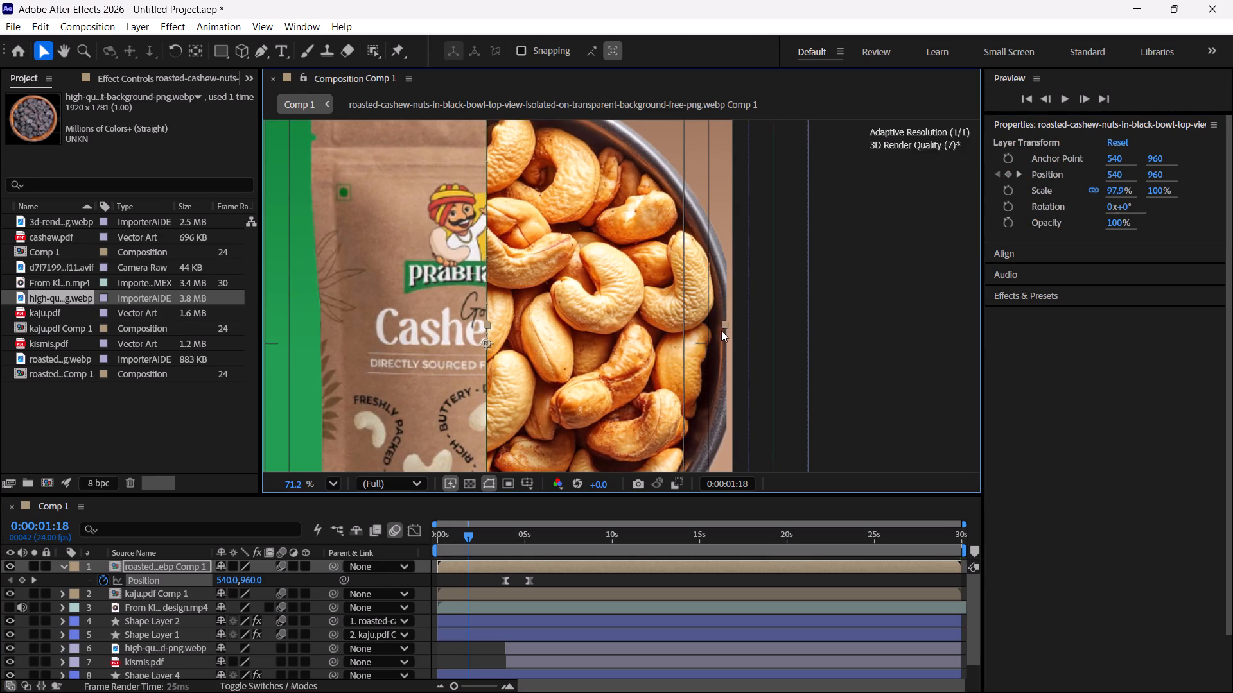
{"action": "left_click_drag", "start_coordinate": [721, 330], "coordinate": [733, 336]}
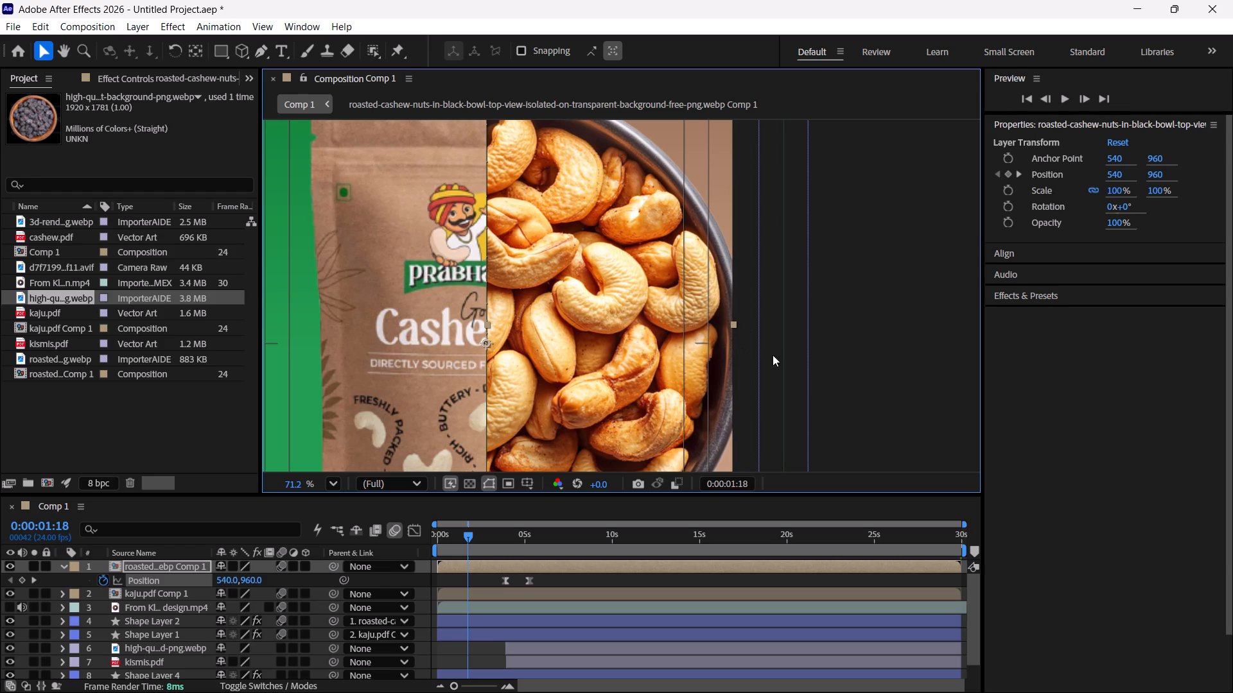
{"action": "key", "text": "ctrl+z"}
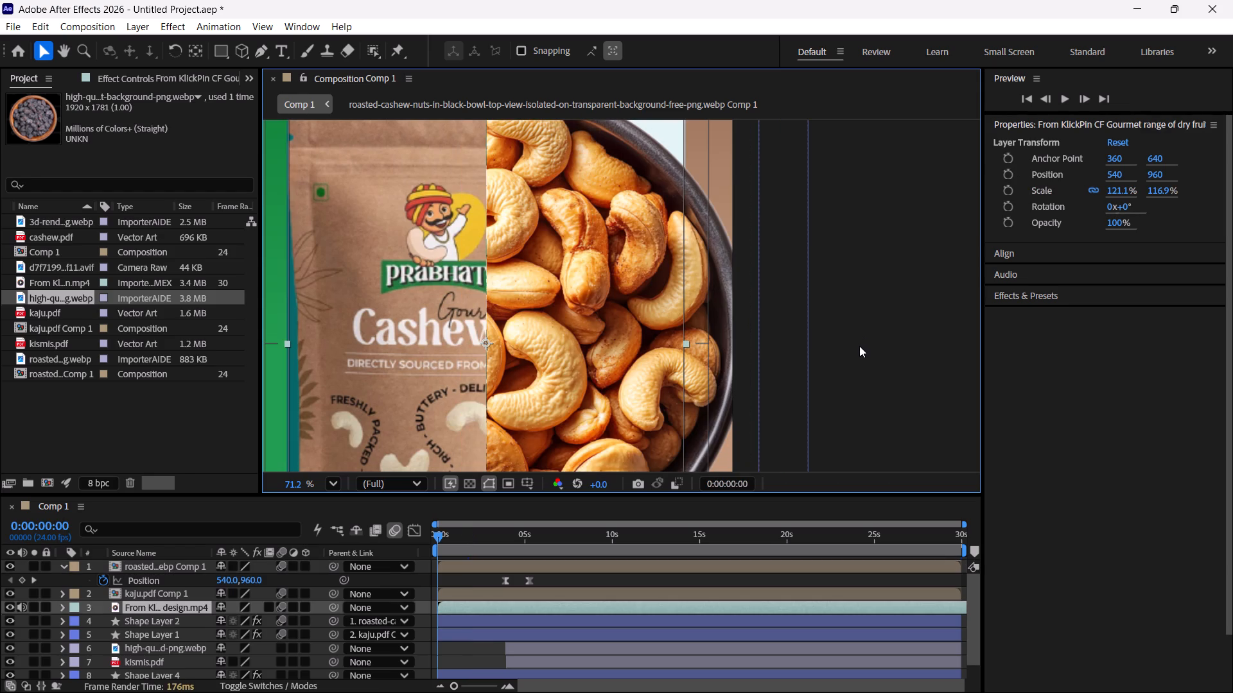
Hide the From KlickPin reference video layer.
{"action": "scroll", "coordinate": [853, 344], "scroll_direction": "down", "scroll_amount": 6}
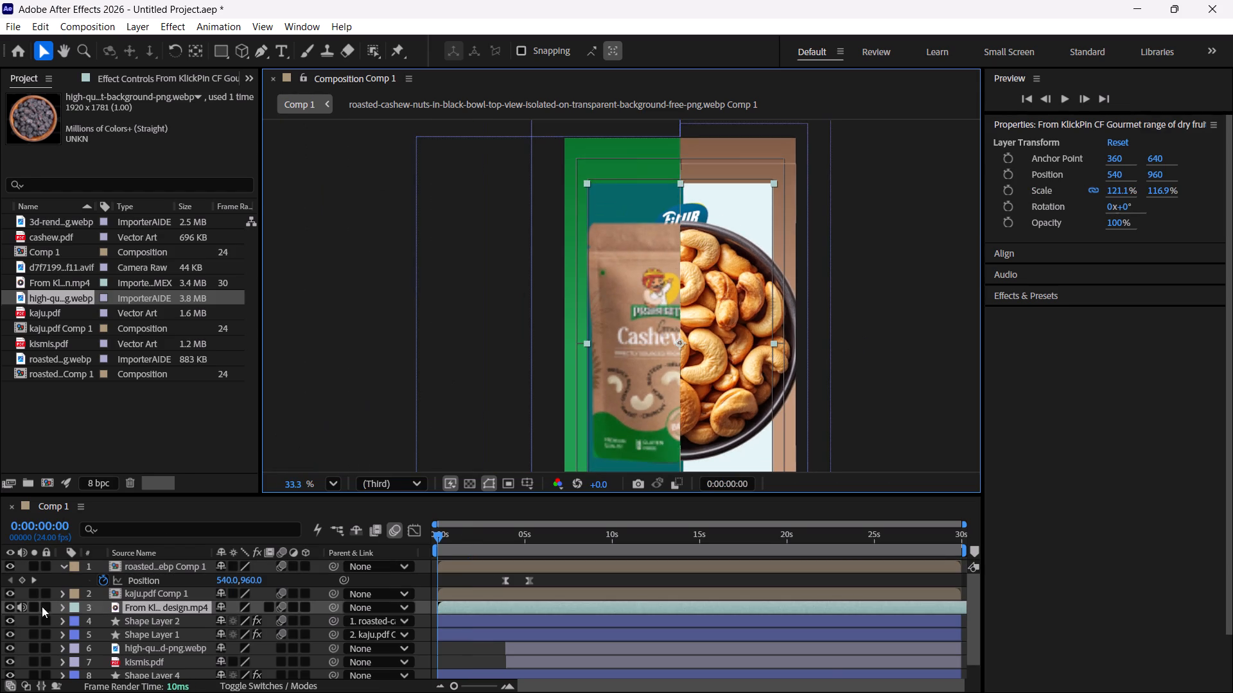
{"action": "left_click", "coordinate": [7, 606]}
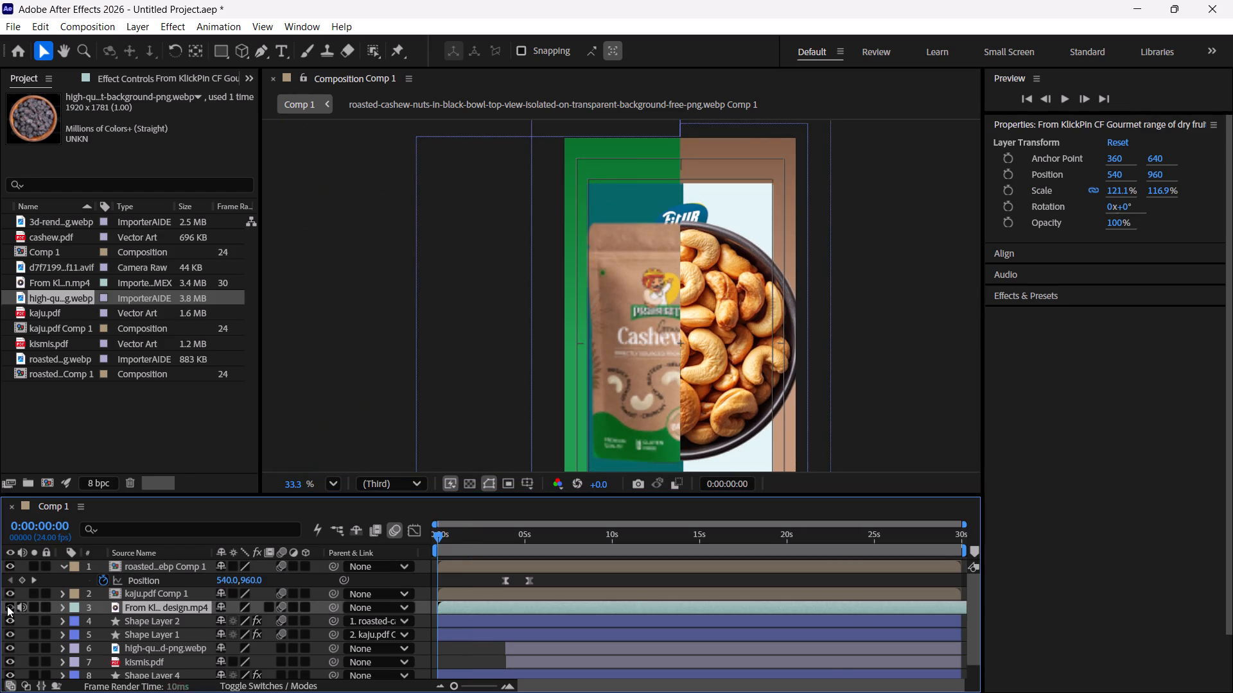
Play back Comp 1 from 0:00:00:00 into the transition and examine how the raisins scene appears behind the cashew halves at 0:00:04:14.
{"action": "left_click_drag", "start_coordinate": [437, 534], "coordinate": [399, 551]}
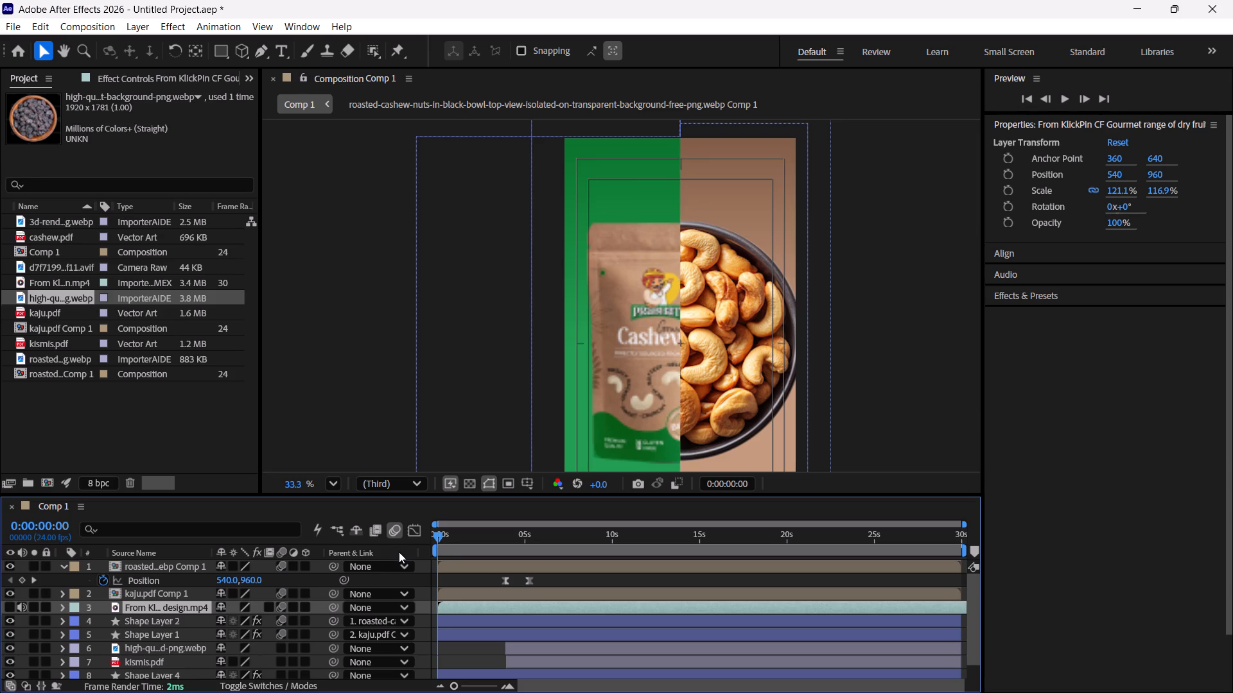
{"action": "key", "text": "space"}
{"action": "scroll", "coordinate": [726, 372], "scroll_direction": "down", "scroll_amount": 2}
{"action": "scroll", "coordinate": [822, 334], "scroll_direction": "down", "scroll_amount": 3}
{"action": "middle_click_drag", "start_coordinate": [744, 359], "coordinate": [685, 340]}
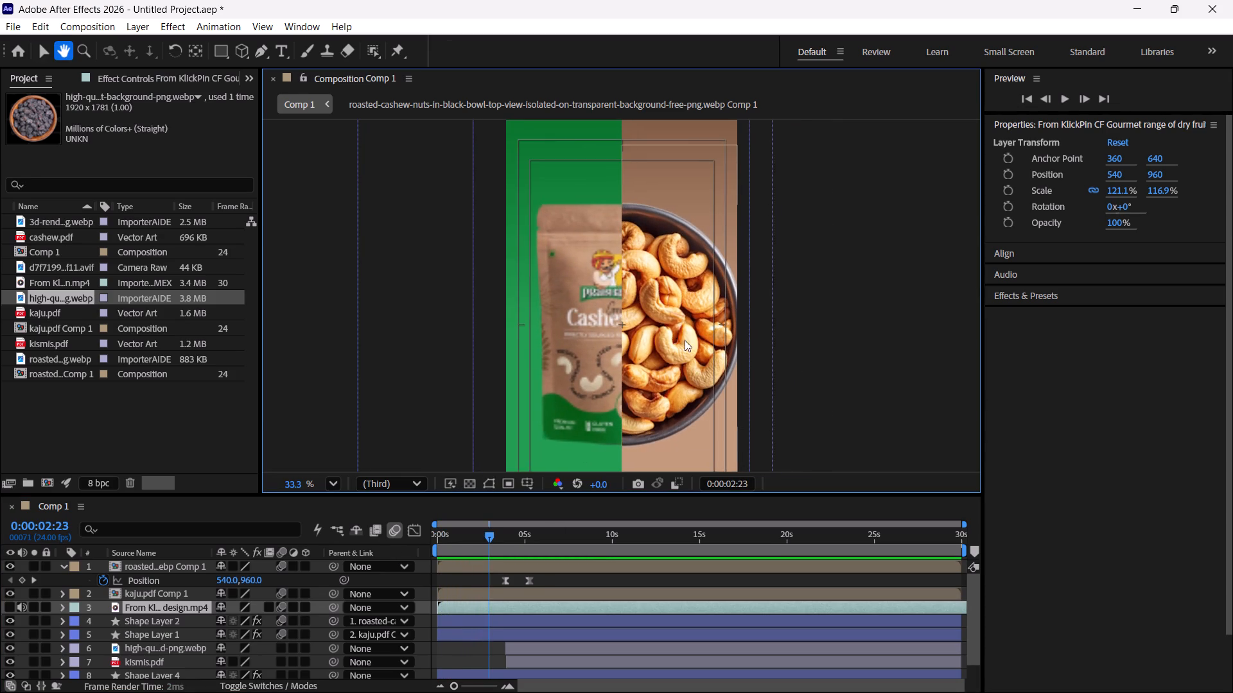
{"action": "middle_click_drag", "start_coordinate": [685, 340], "coordinate": [686, 340]}
{"action": "scroll", "coordinate": [685, 340], "scroll_direction": "down", "scroll_amount": 4}
{"action": "middle_click", "coordinate": [685, 340]}
{"action": "key", "text": "space"}
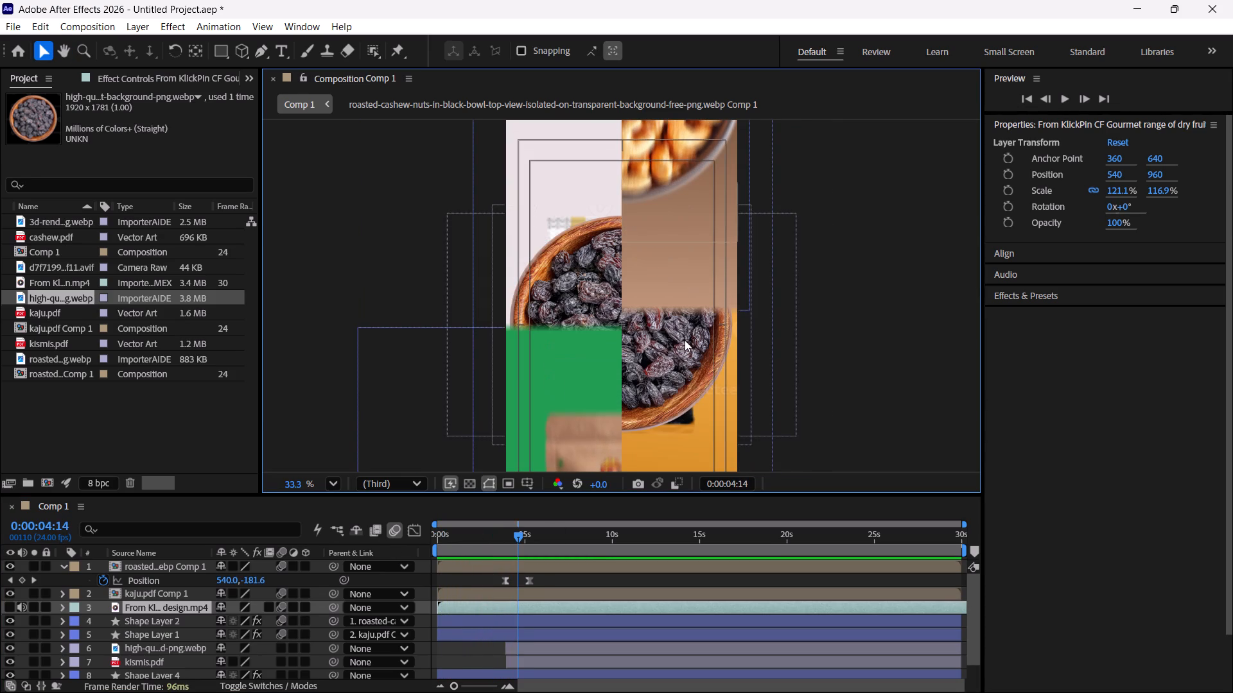
{"action": "scroll", "coordinate": [685, 340], "scroll_direction": "down", "scroll_amount": 2}
{"action": "middle_click_drag", "start_coordinate": [682, 345], "coordinate": [682, 339]}
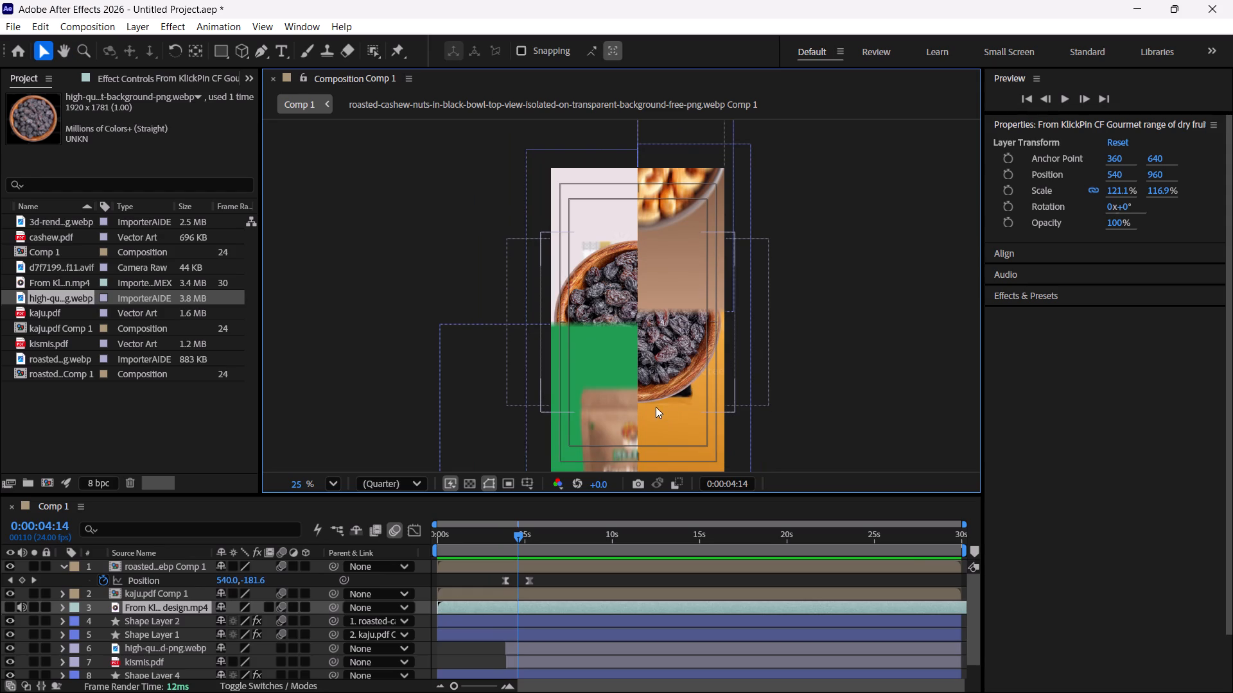
{"action": "middle_click_drag", "start_coordinate": [645, 382], "coordinate": [633, 368]}
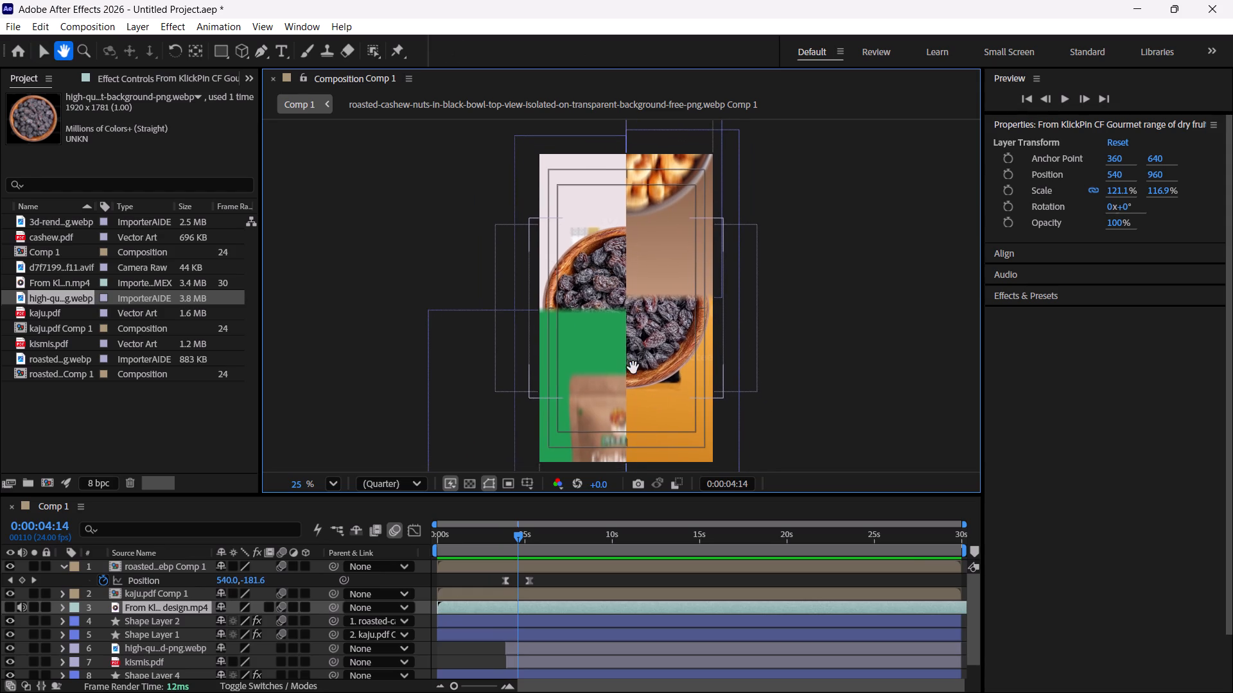
Preview the transition and trim the starts of the black raisins bowl and kismis.pdf layers to about 0:00:05:01.
{"action": "middle_click_drag", "start_coordinate": [633, 368], "coordinate": [625, 363]}
{"action": "scroll", "coordinate": [624, 361], "scroll_direction": "down", "scroll_amount": 2}
{"action": "key", "text": "space"}
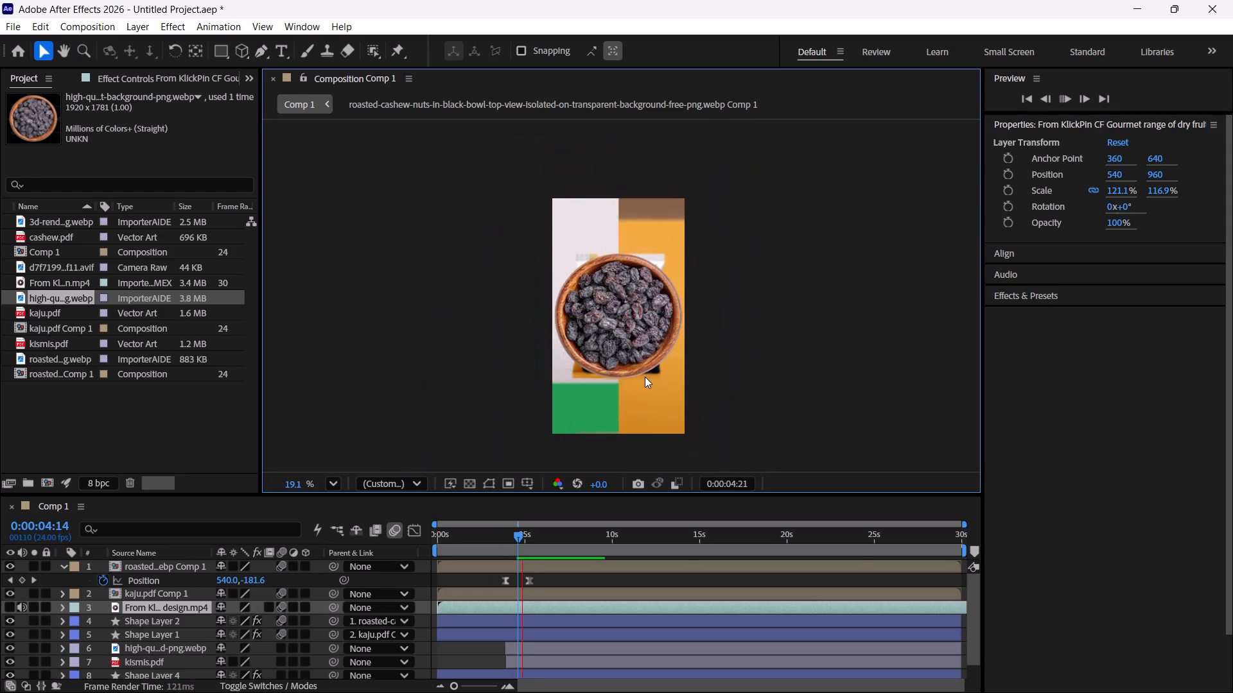
{"action": "key", "text": "space"}
{"action": "left_click_drag", "start_coordinate": [537, 537], "coordinate": [525, 536]}
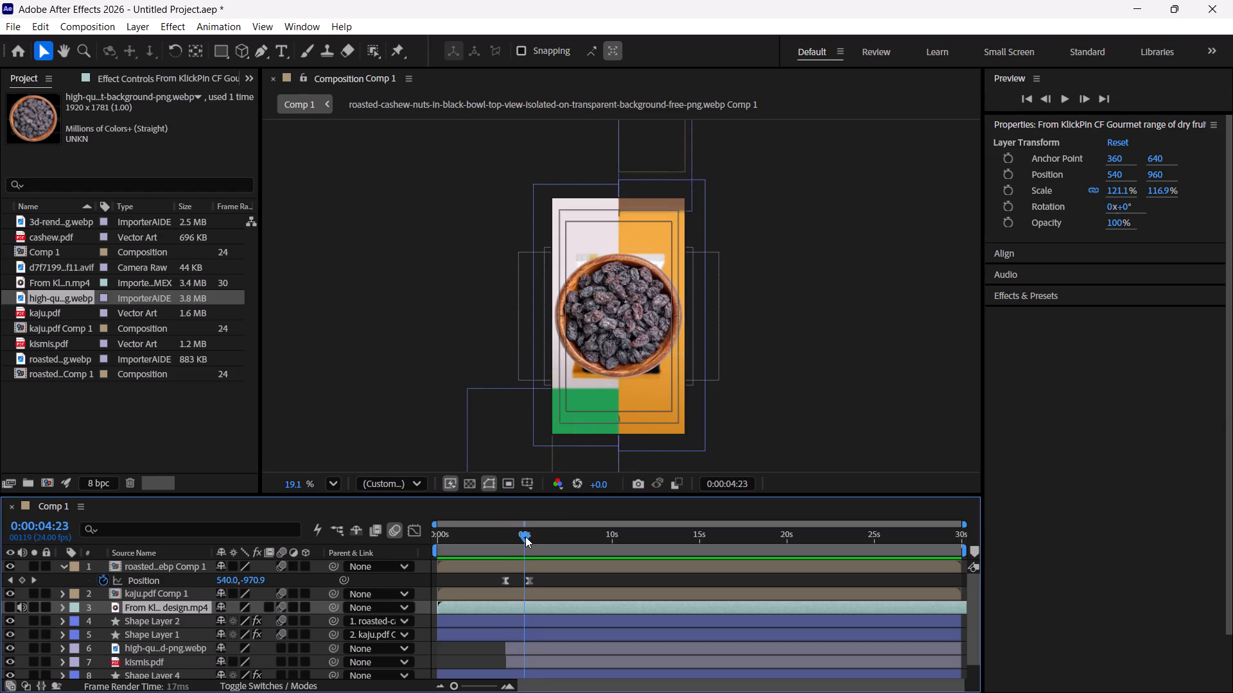
{"action": "left_click_drag", "start_coordinate": [525, 536], "coordinate": [527, 537]}
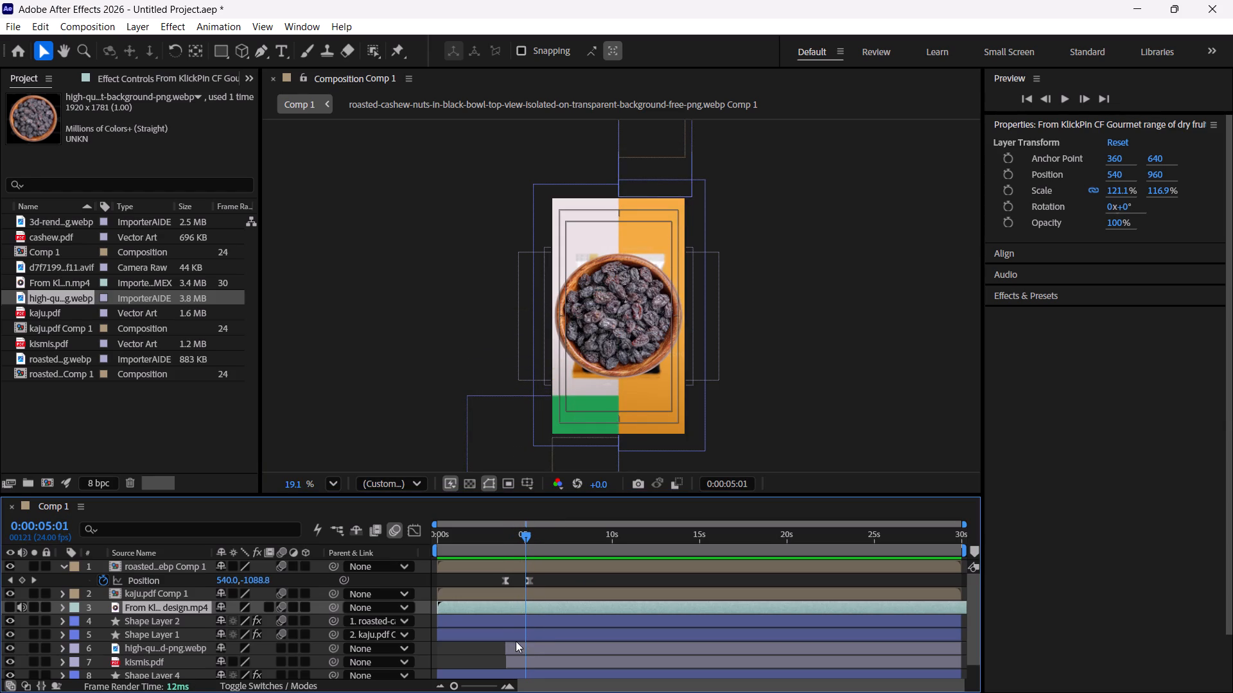
{"action": "left_click_drag", "start_coordinate": [507, 650], "coordinate": [525, 654]}
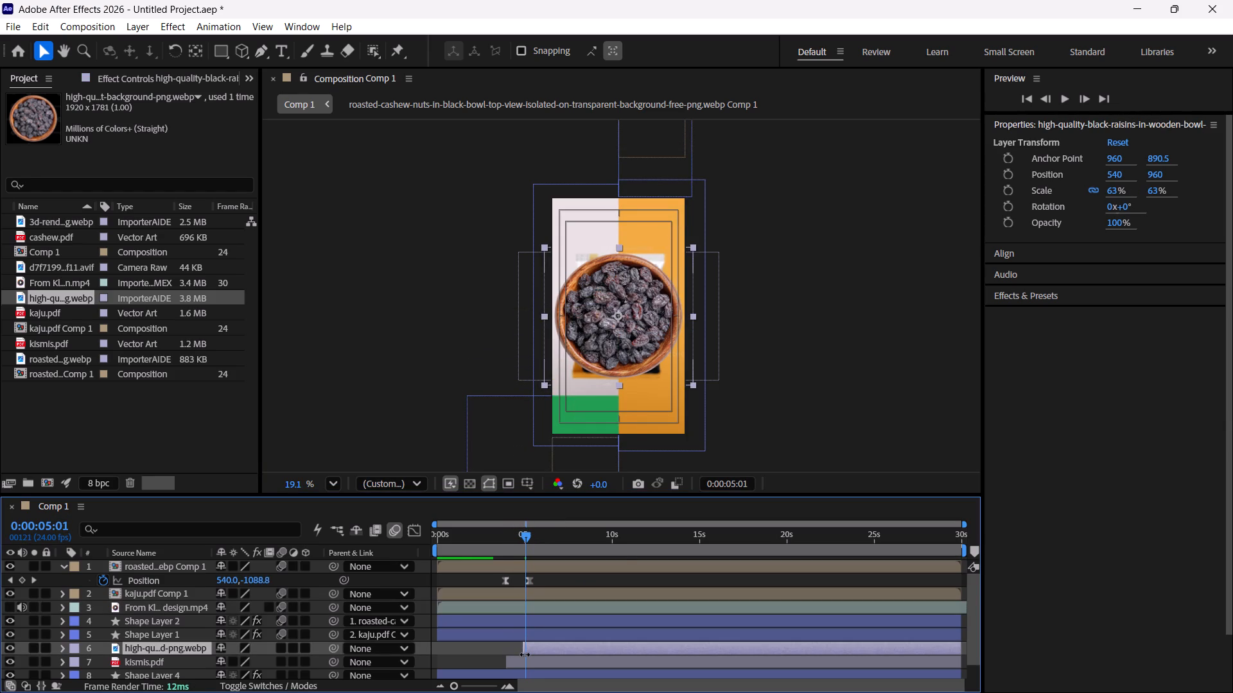
{"action": "left_click_drag", "start_coordinate": [525, 654], "coordinate": [527, 655]}
{"action": "left_click_drag", "start_coordinate": [506, 660], "coordinate": [524, 668]}
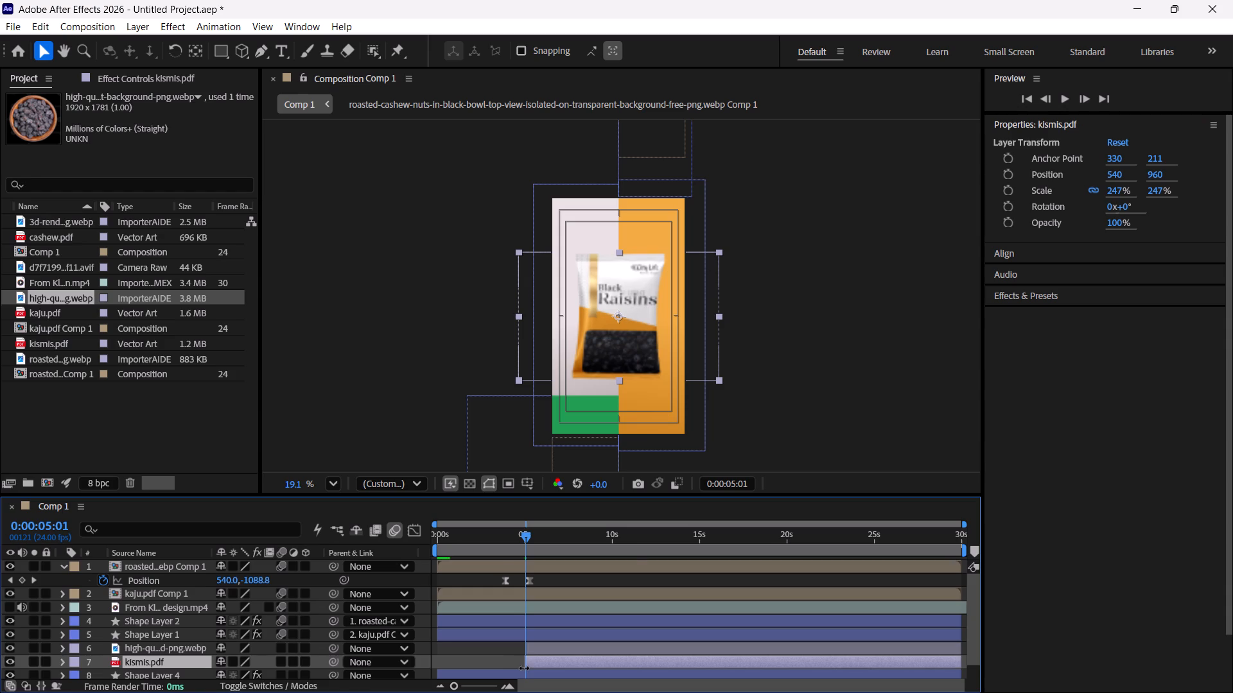
{"action": "left_click_drag", "start_coordinate": [524, 668], "coordinate": [525, 669]}
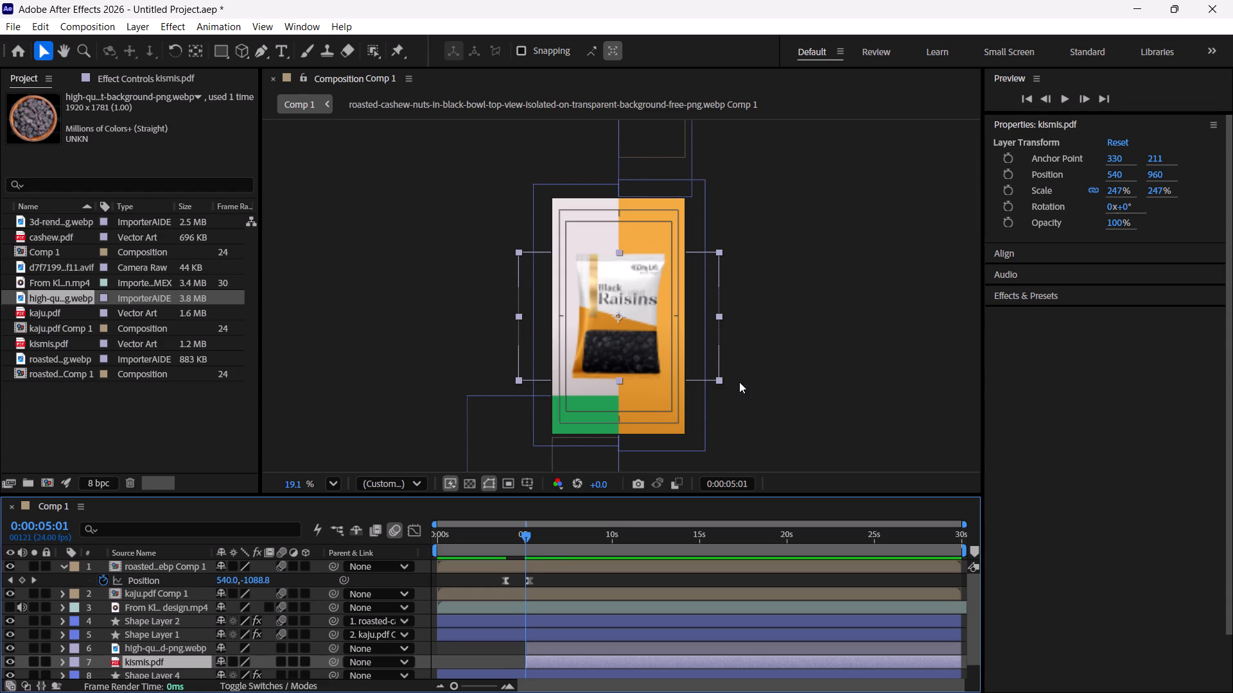
Minimise After Effects and File Explorer to switch to the web browser with the raisins searches.
{"action": "left_click", "coordinate": [1130, 7]}
{"action": "left_click", "coordinate": [1142, 12]}
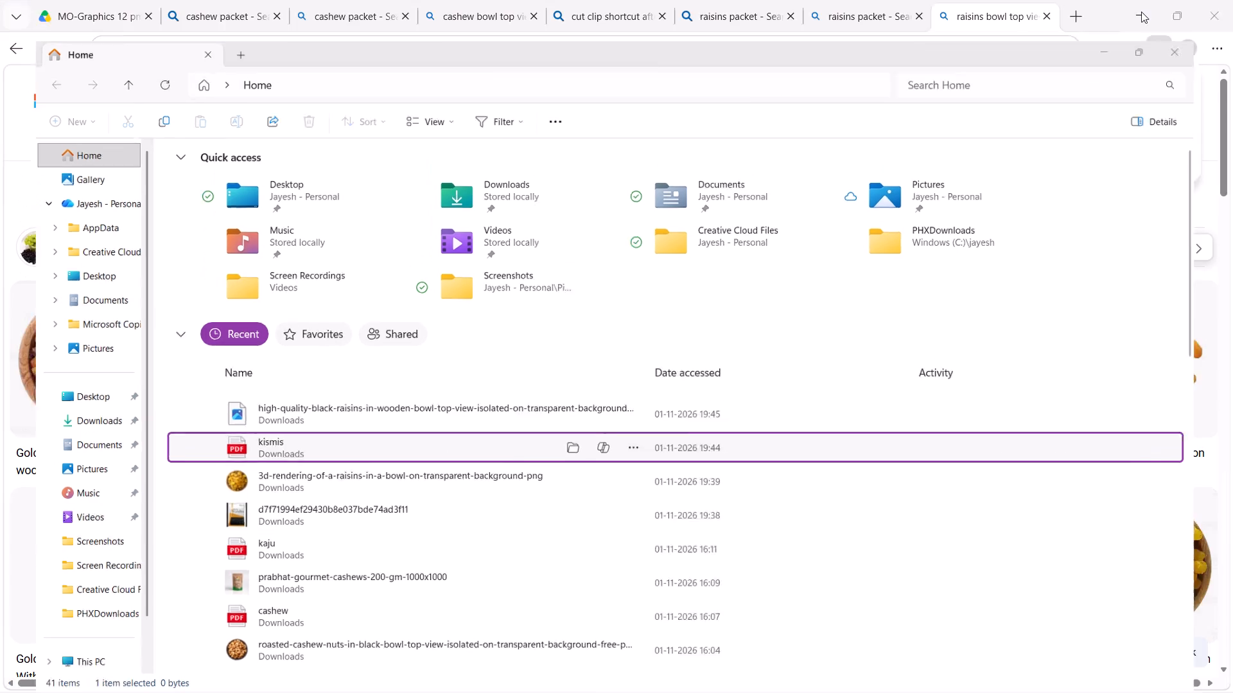